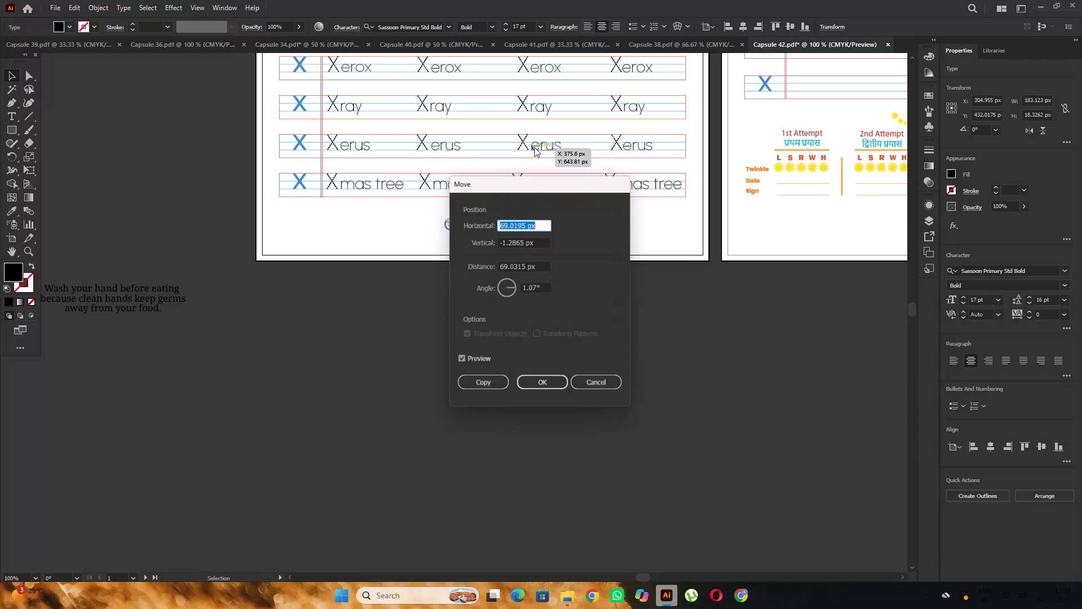
# Dismiss the Move dialog without applying a move to the selected "Eat neatly and politely" heading.
pyautogui.click(610, 387)
pyautogui.scroll(19, 624, 365)
pyautogui.scroll(6, 624, 364)
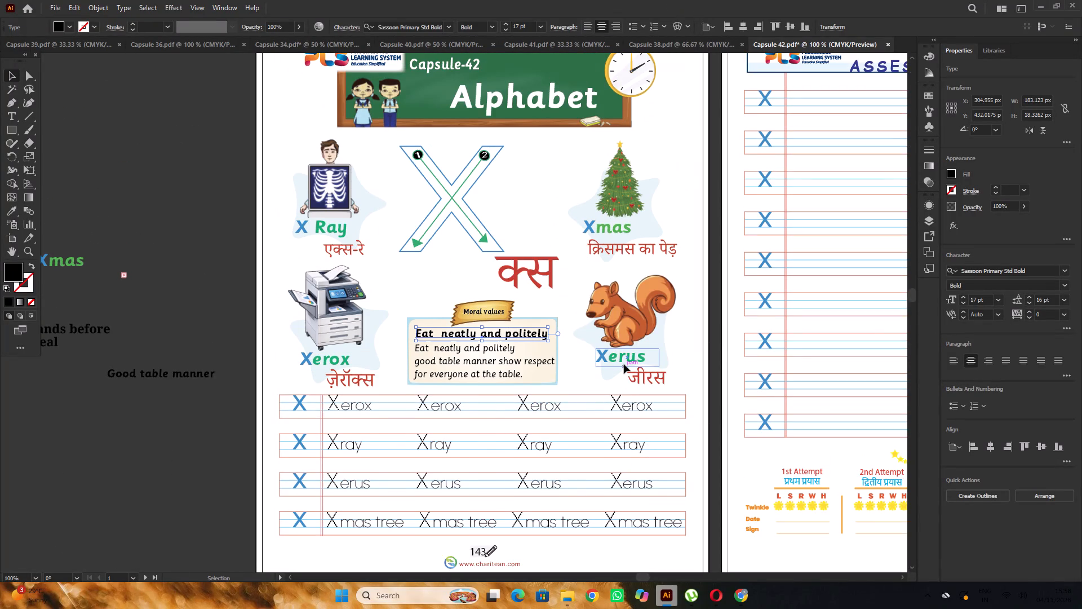
pyautogui.scroll(3, 624, 364)
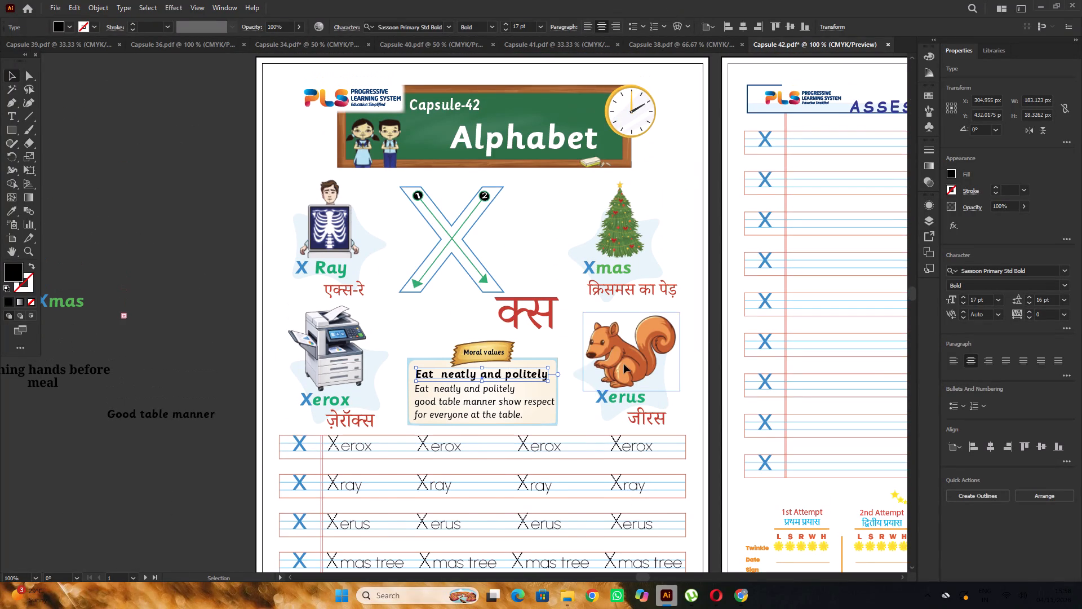
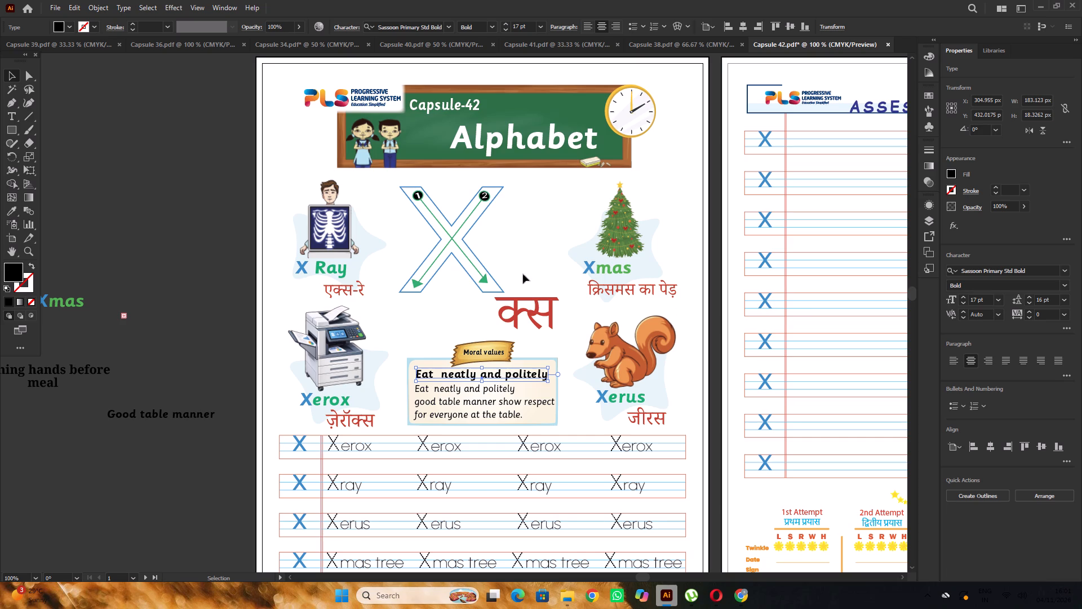
# Deselect the "Eat neatly and politely" heading and review the Capsule-42 letter X worksheet from its title banner to the page footer.
pyautogui.scroll(4, 205, 299)
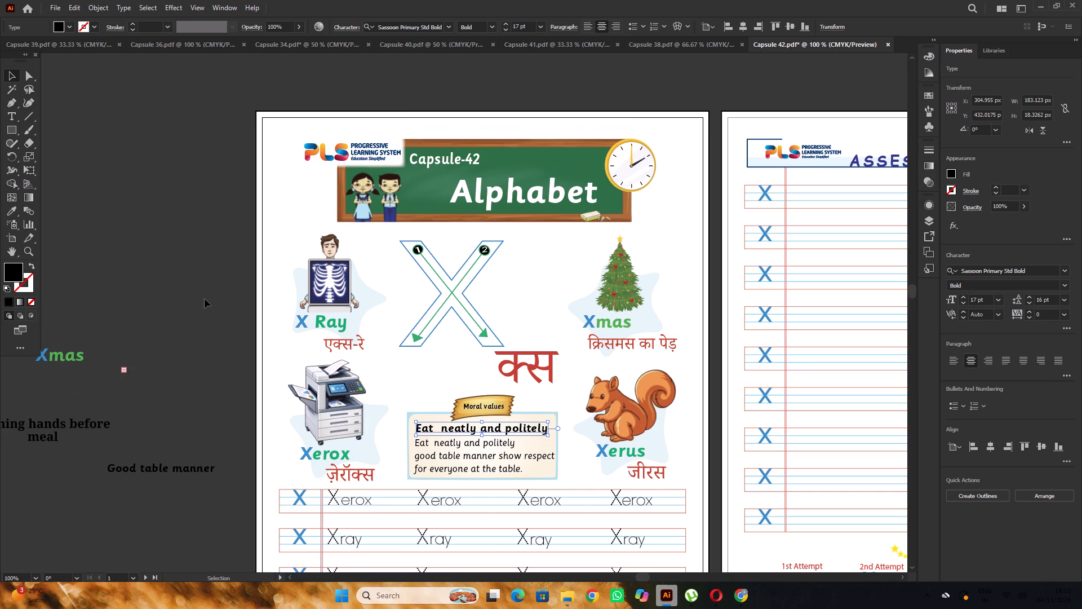
pyautogui.scroll(-9, 204, 298)
pyautogui.scroll(-5, 321, 320)
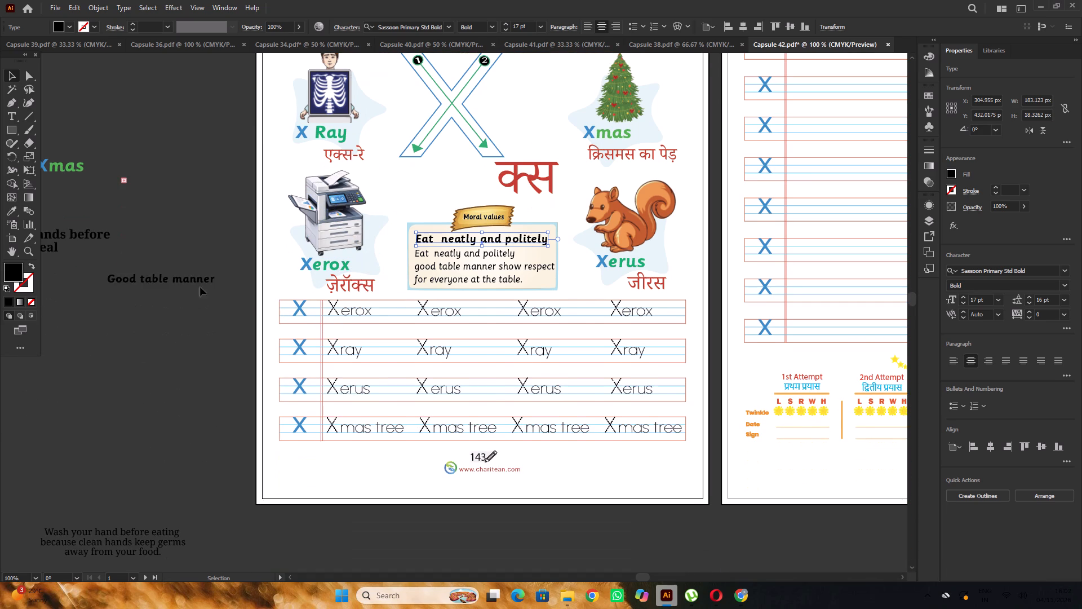
pyautogui.click(188, 370)
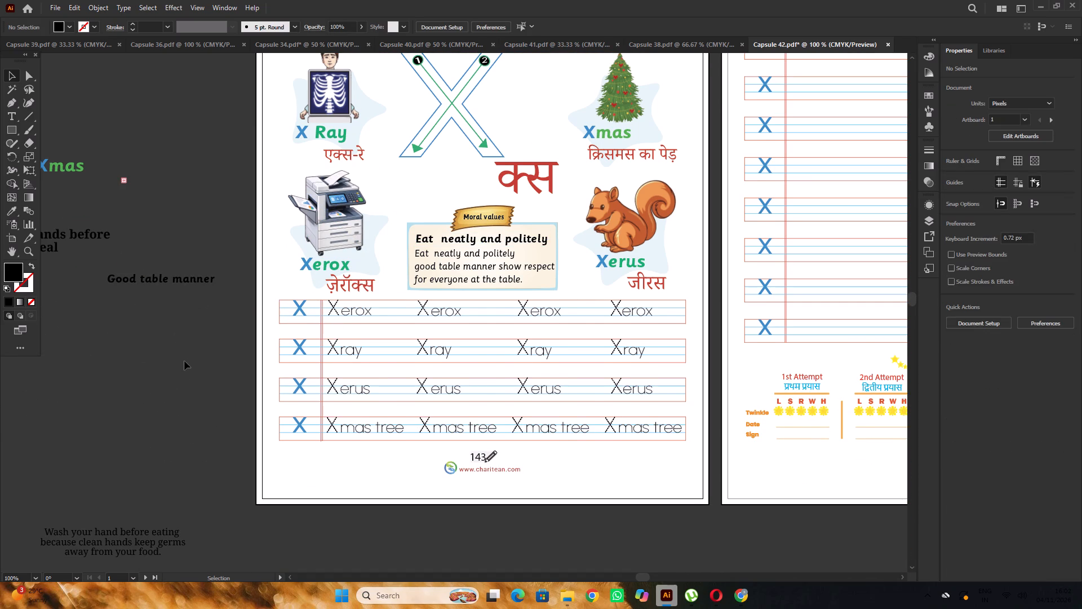
pyautogui.scroll(6, 184, 361)
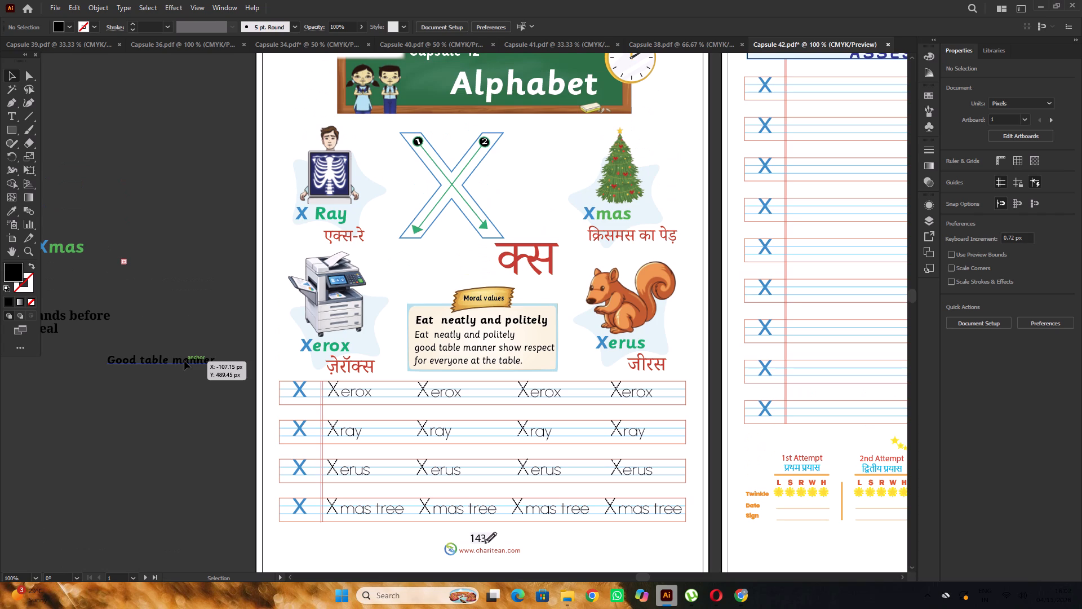
pyautogui.scroll(4, 184, 361)
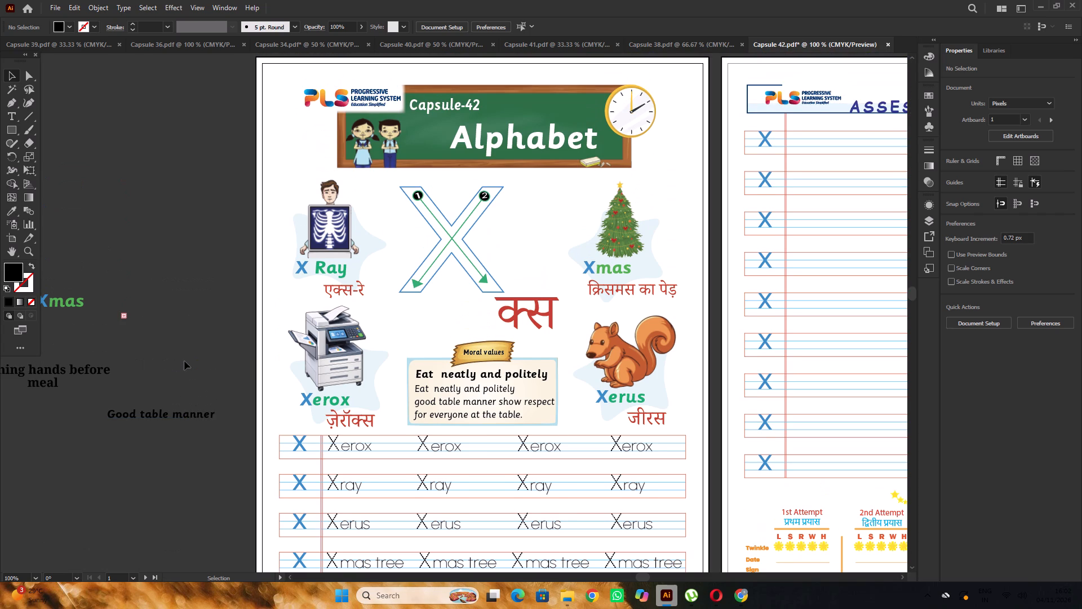
pyautogui.scroll(5, 184, 361)
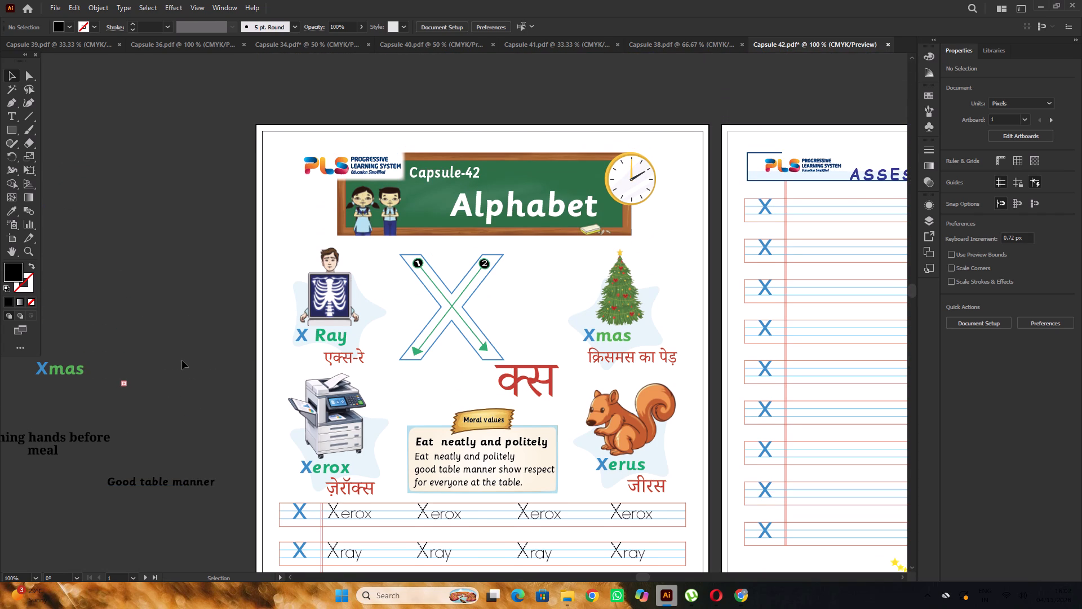
pyautogui.scroll(5, 181, 360)
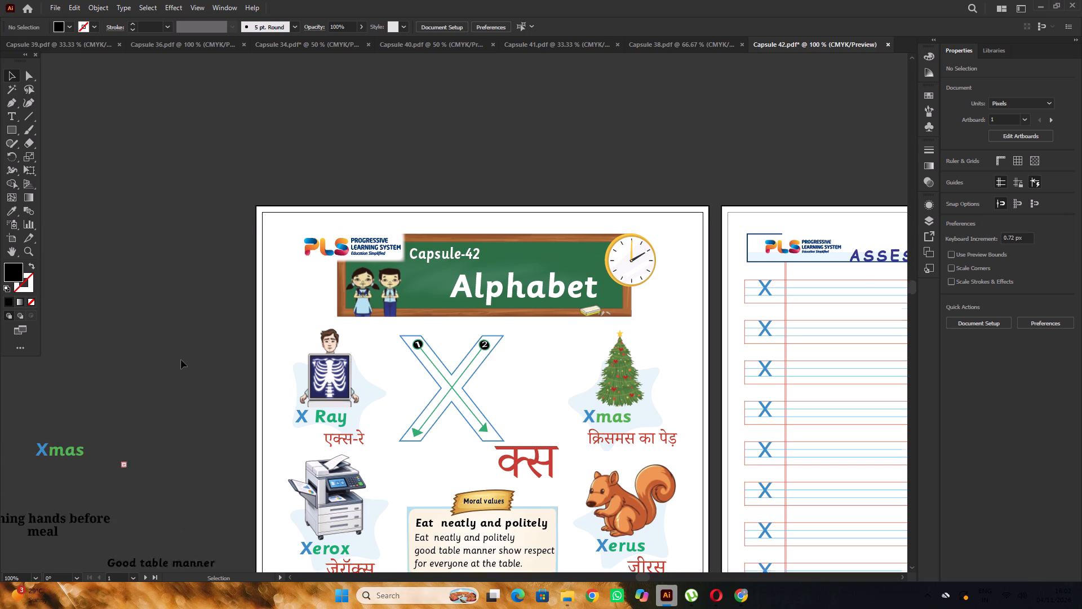
pyautogui.scroll(2, 181, 360)
pyautogui.scroll(-6, 181, 360)
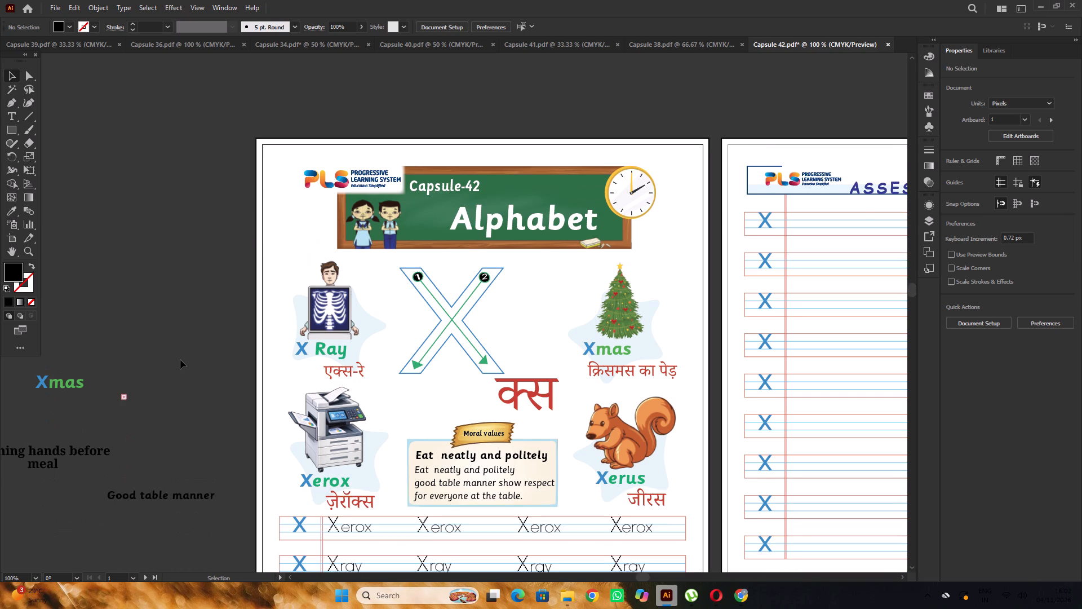
pyautogui.scroll(-5, 180, 360)
pyautogui.scroll(3, 180, 360)
pyautogui.scroll(-8, 180, 360)
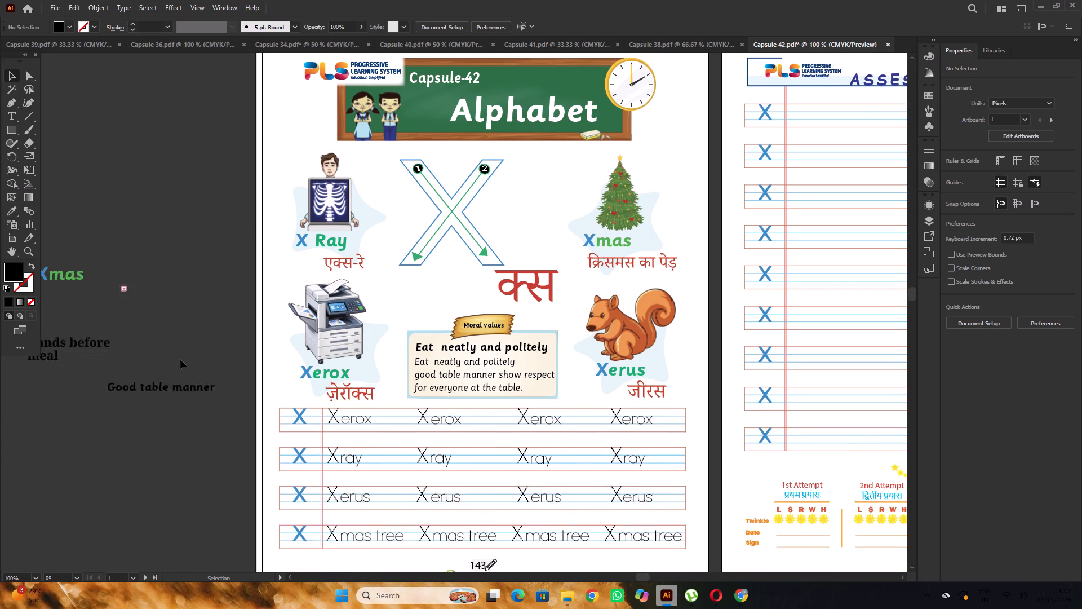
pyautogui.scroll(-5, 180, 360)
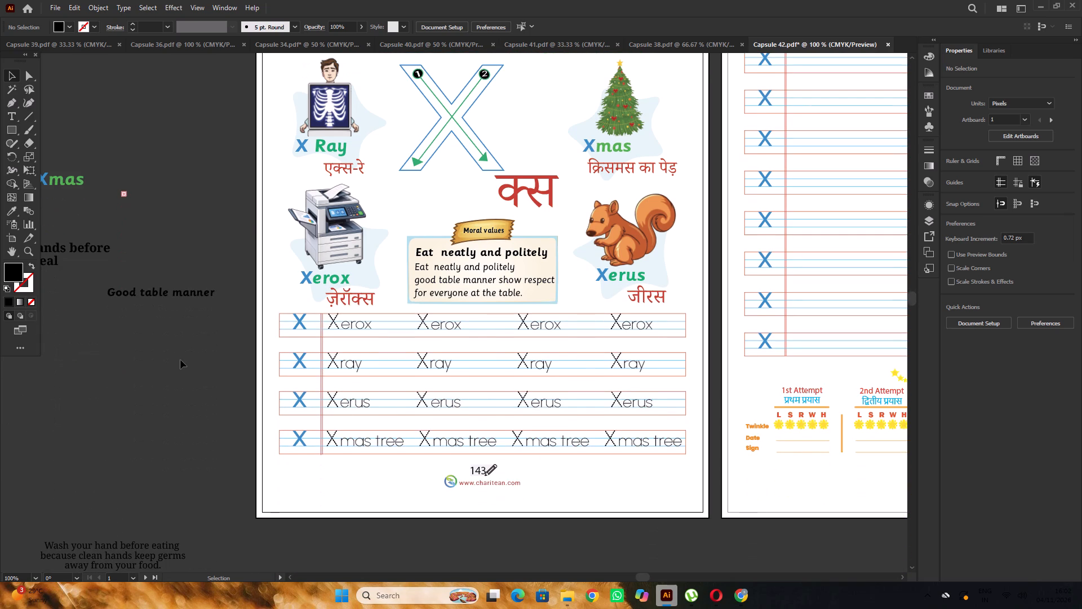
pyautogui.scroll(5, 180, 360)
pyautogui.scroll(-4, 180, 360)
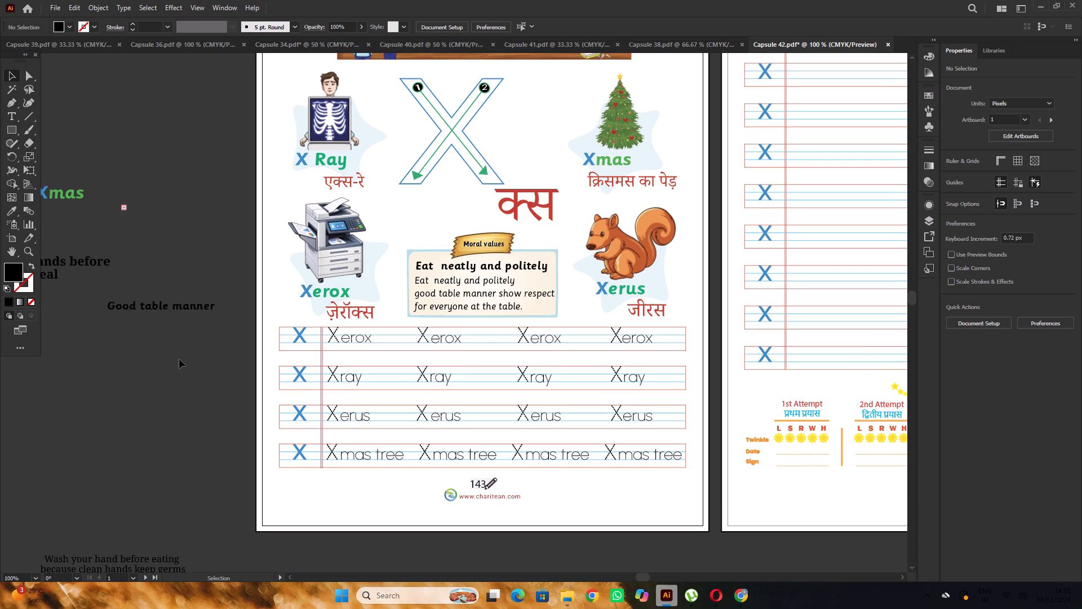
pyautogui.scroll(8, 179, 359)
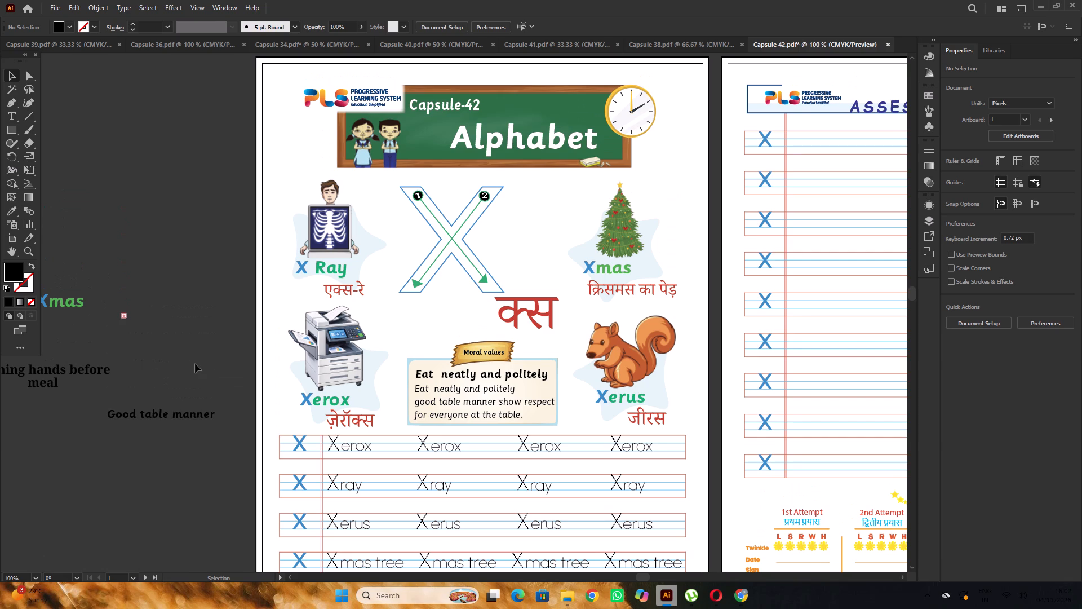
pyautogui.scroll(1, 187, 364)
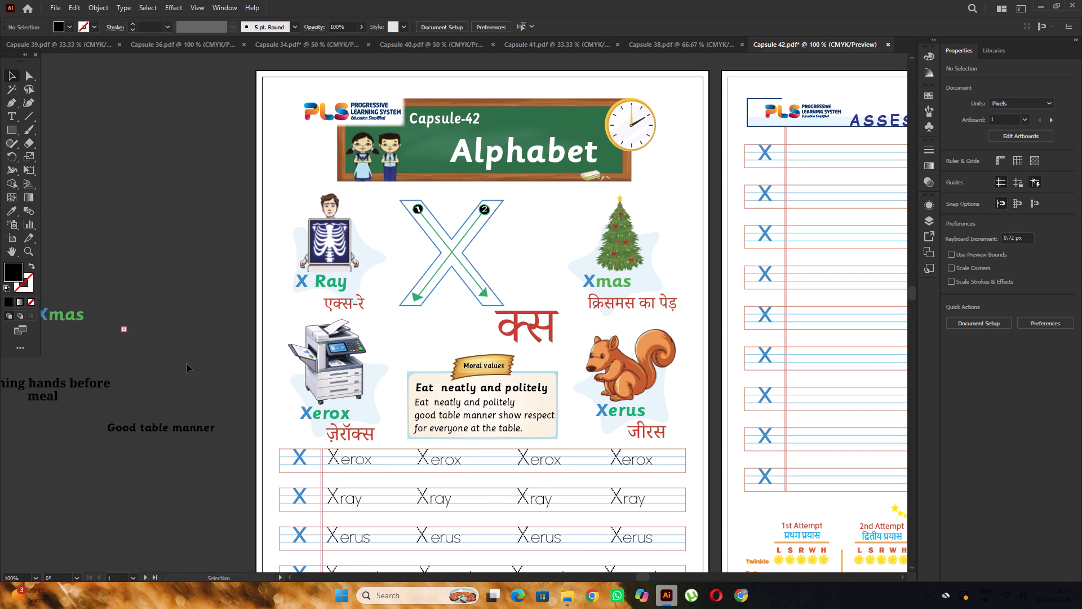
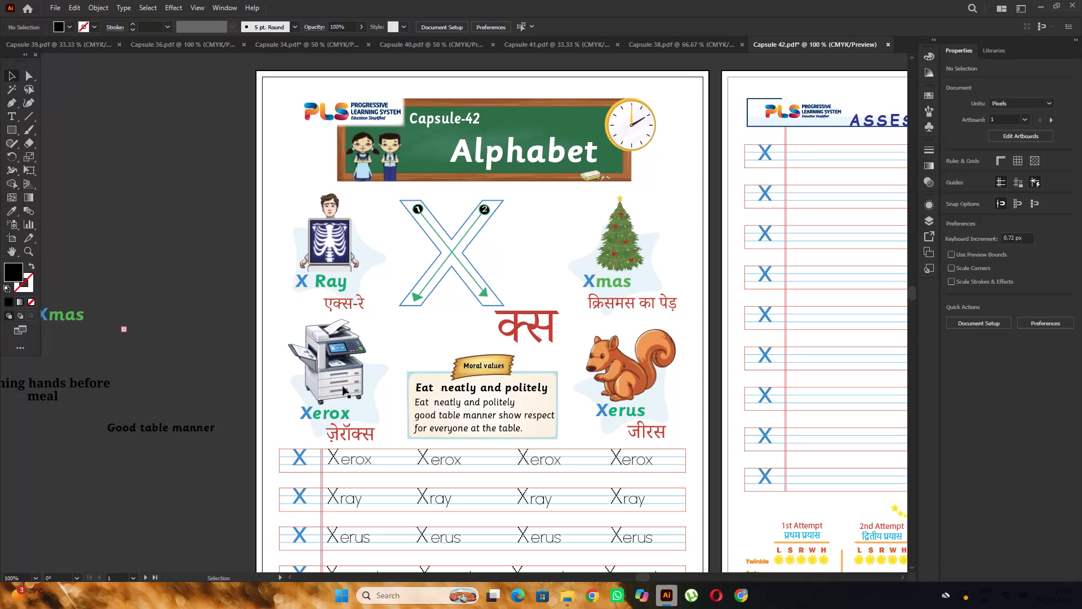
# Set the leading of the "Eat neatly and politely" heading to 7 pt and align it to the horizontal centre.
pyautogui.keyDown('alt'); pyautogui.scroll(-1, 363, 316); pyautogui.keyUp('alt')
pyautogui.scroll(-6, 260, 232)
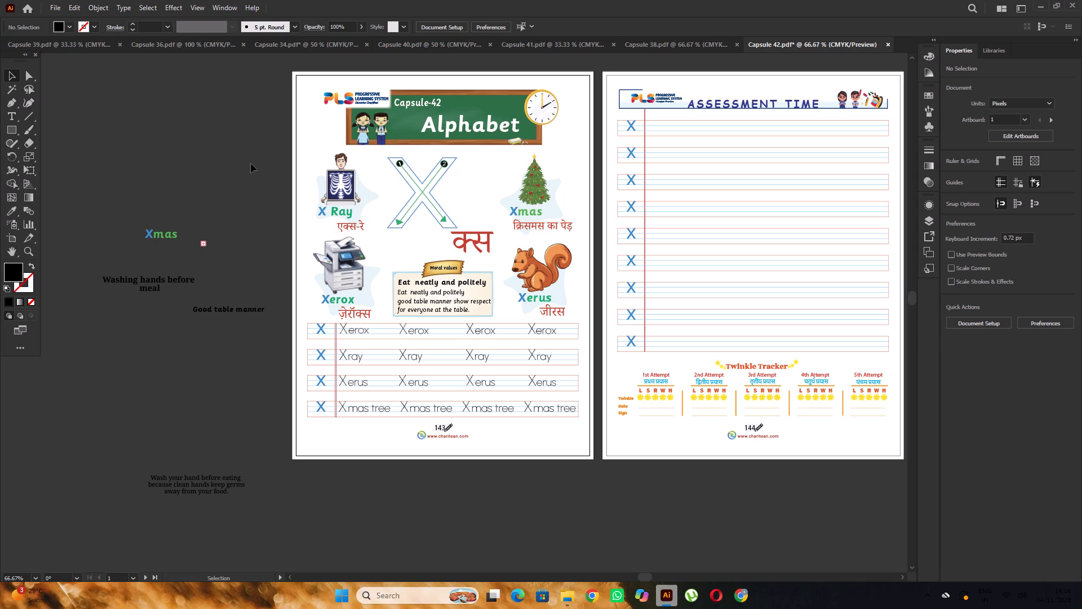
pyautogui.scroll(4, 251, 164)
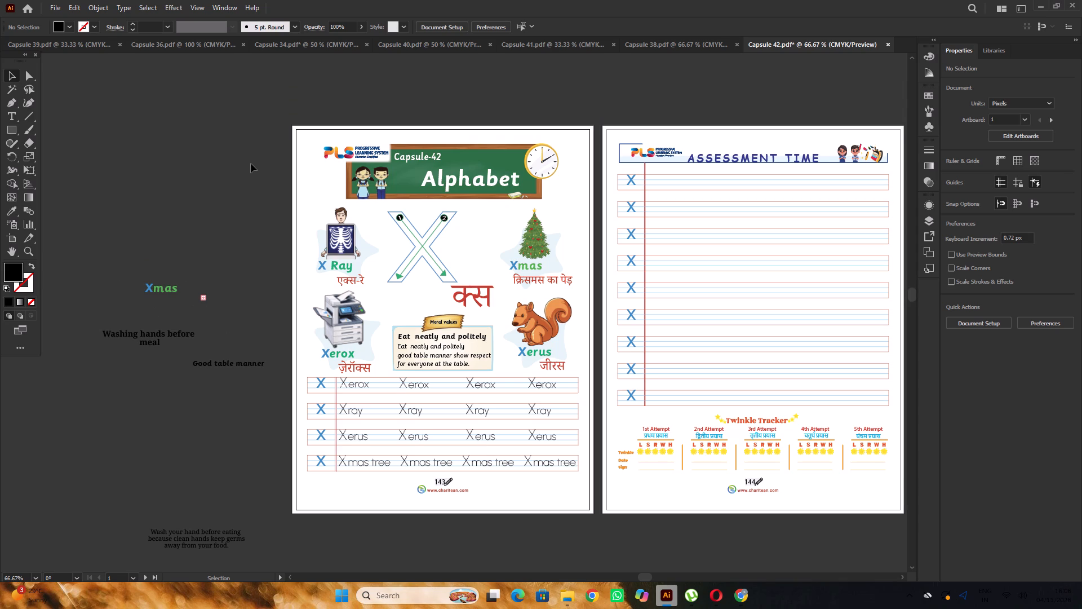
pyautogui.scroll(1, 258, 162)
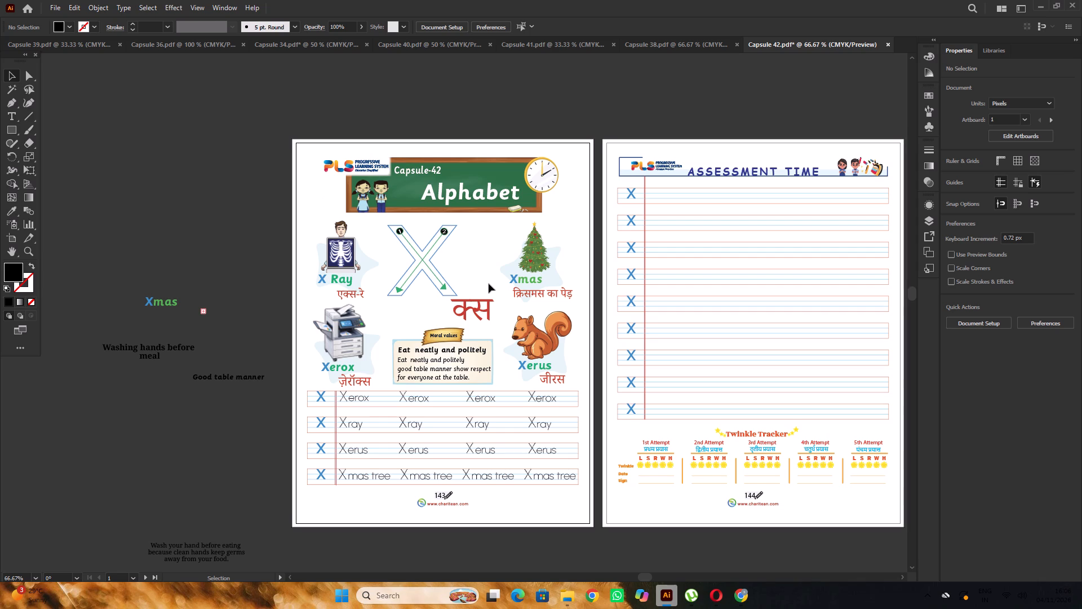
pyautogui.scroll(-4, 489, 284)
pyautogui.scroll(2, 480, 285)
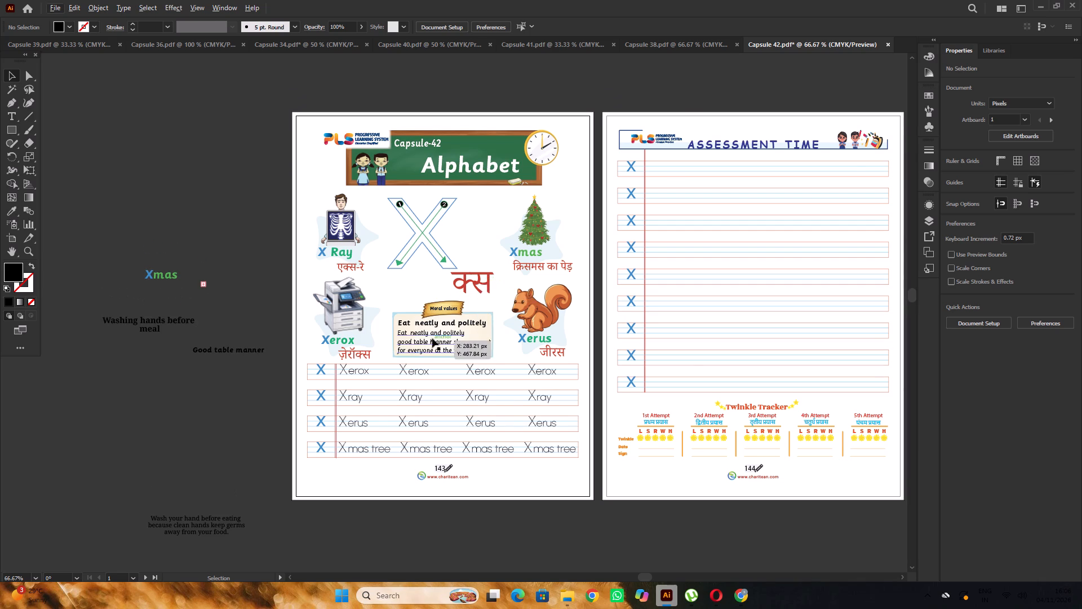
pyautogui.keyDown('alt'); pyautogui.scroll(3, 432, 338); pyautogui.keyUp('alt')
pyautogui.click(466, 299)
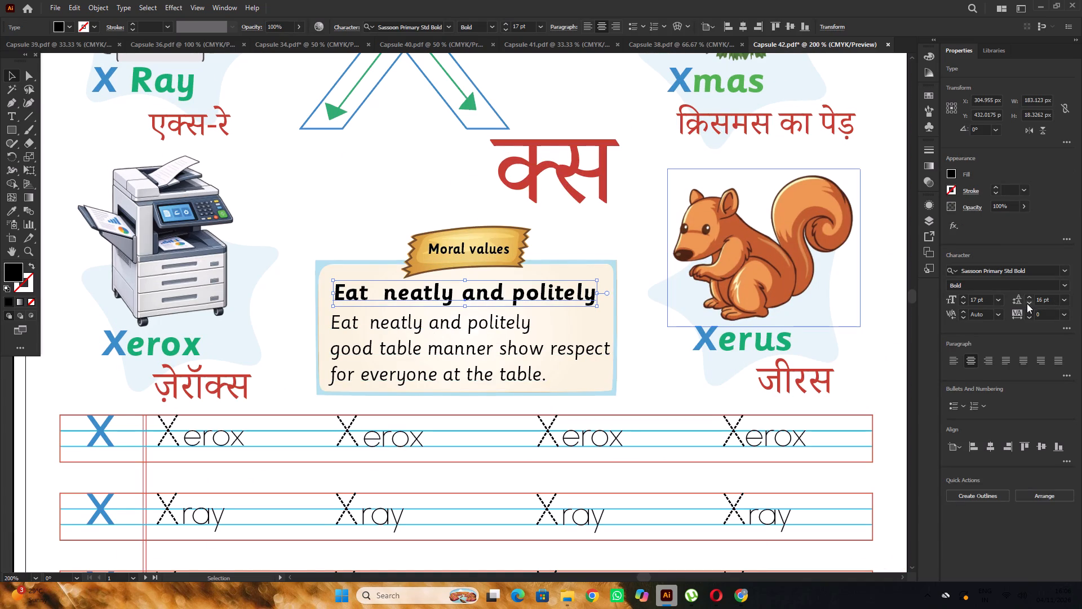
pyautogui.click(1027, 302)
pyautogui.click(991, 448)
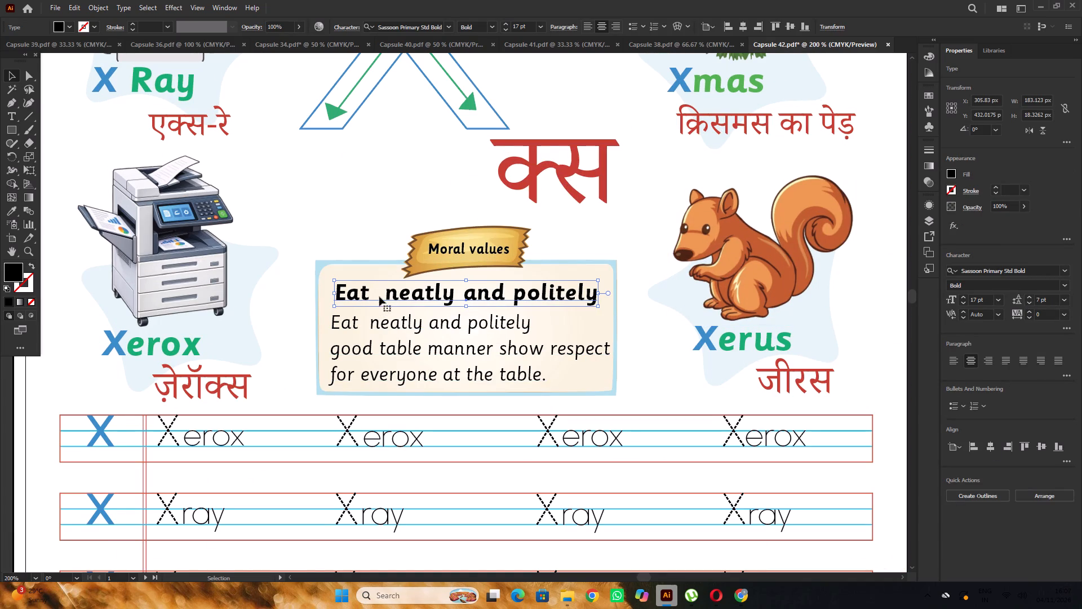
# Remove the extra space between "Eat" and "neatly" in the moral values heading, leaving a single space, and deselect it.
pyautogui.doubleClick(383, 294)
pyautogui.press('BackSpace')
pyautogui.press('BackSpace')
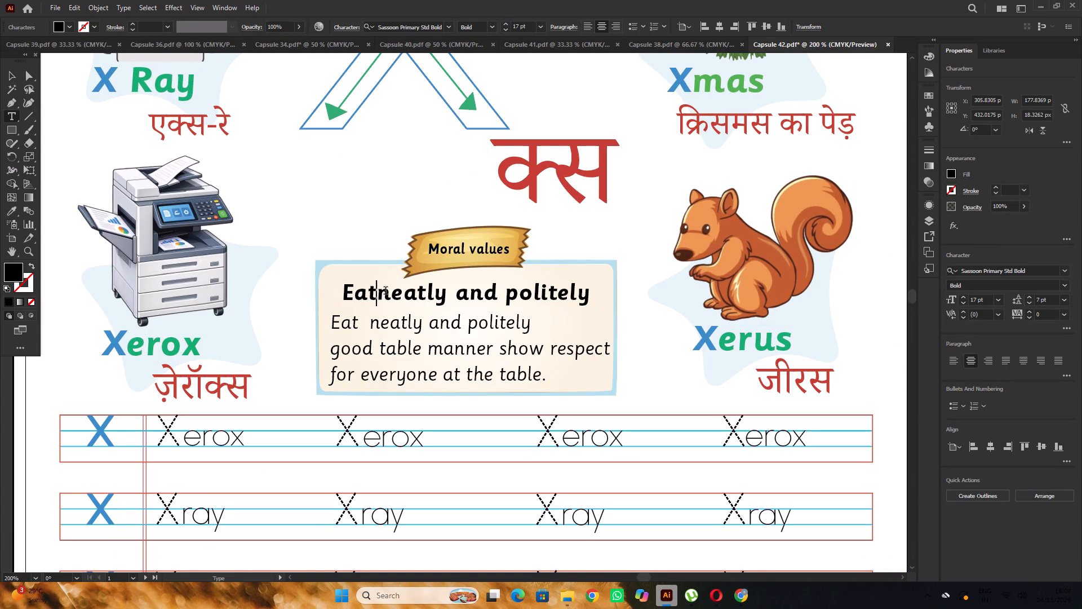
pyautogui.press('space')
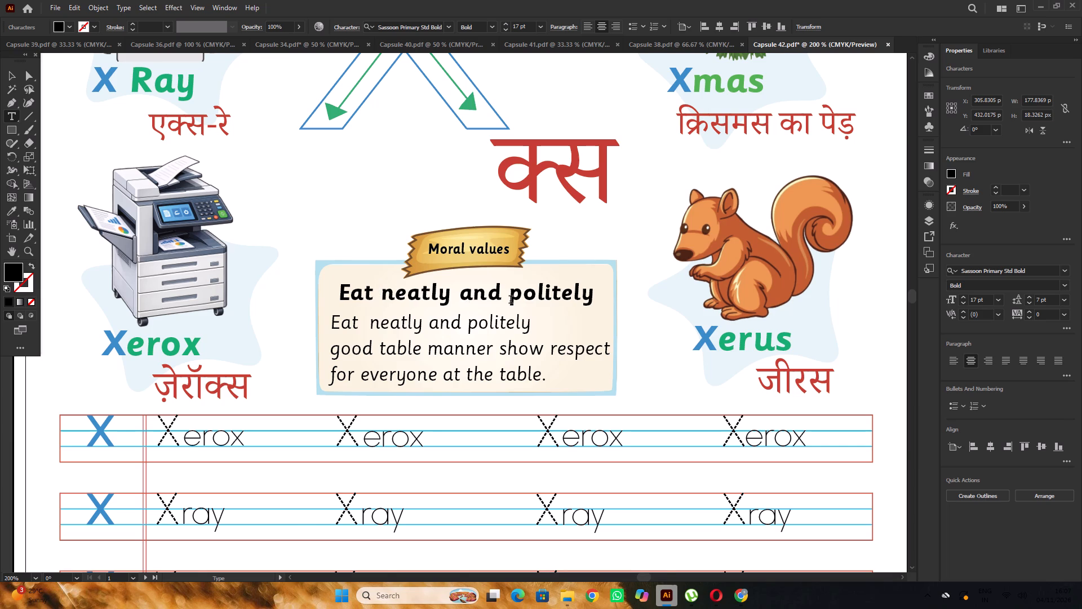
pyautogui.keyDown('alt'); pyautogui.scroll(-2, 511, 301); pyautogui.keyUp('alt')
pyautogui.click(8, 70)
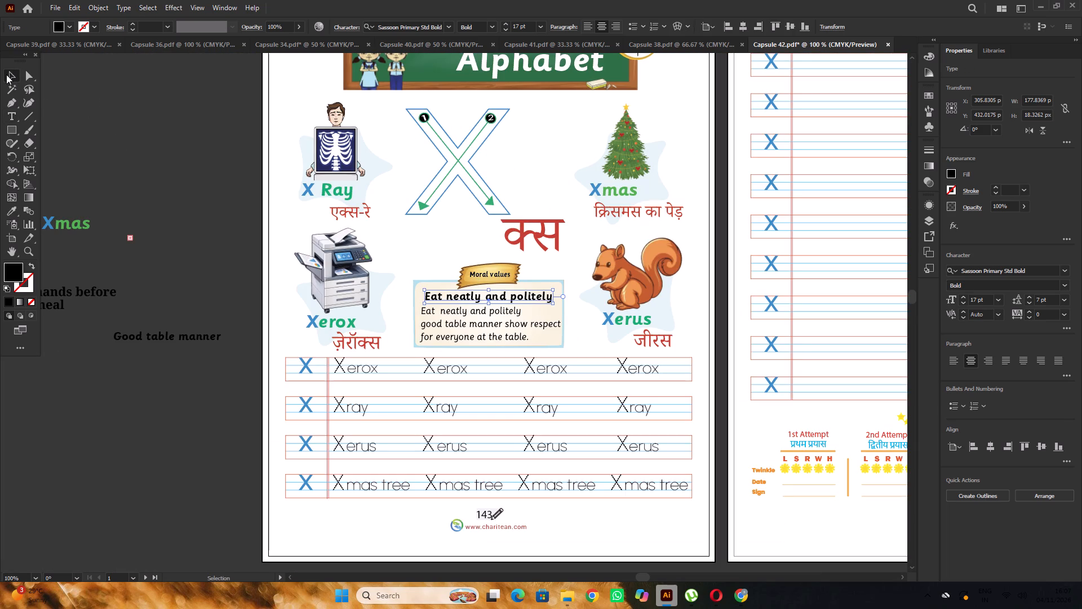
pyautogui.click(122, 138)
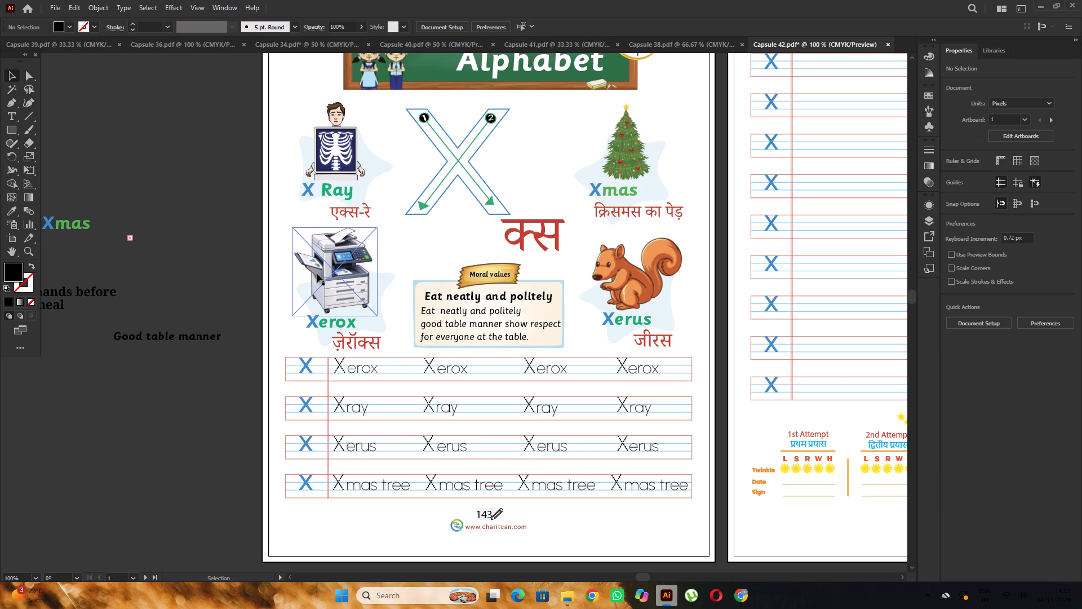
# Replace the whole body text below the moral values heading with the opening words "Good table manners", starting with a capital G.
pyautogui.keyDown('alt'); pyautogui.scroll(1, 474, 330); pyautogui.keyUp('alt')
pyautogui.click(482, 305)
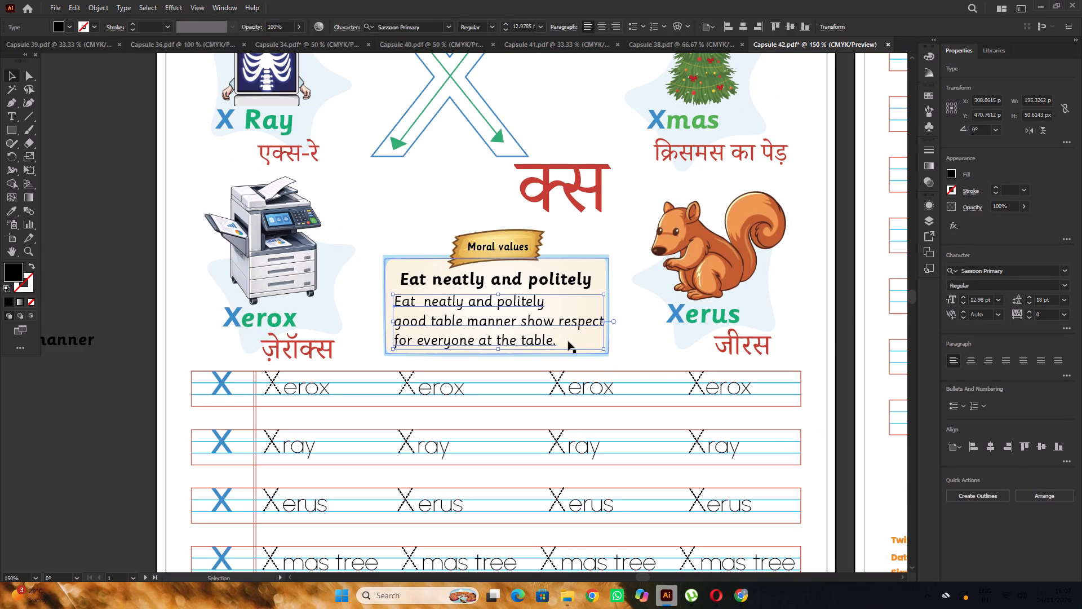
pyautogui.keyDown('alt'); pyautogui.scroll(3, 488, 305); pyautogui.keyUp('alt')
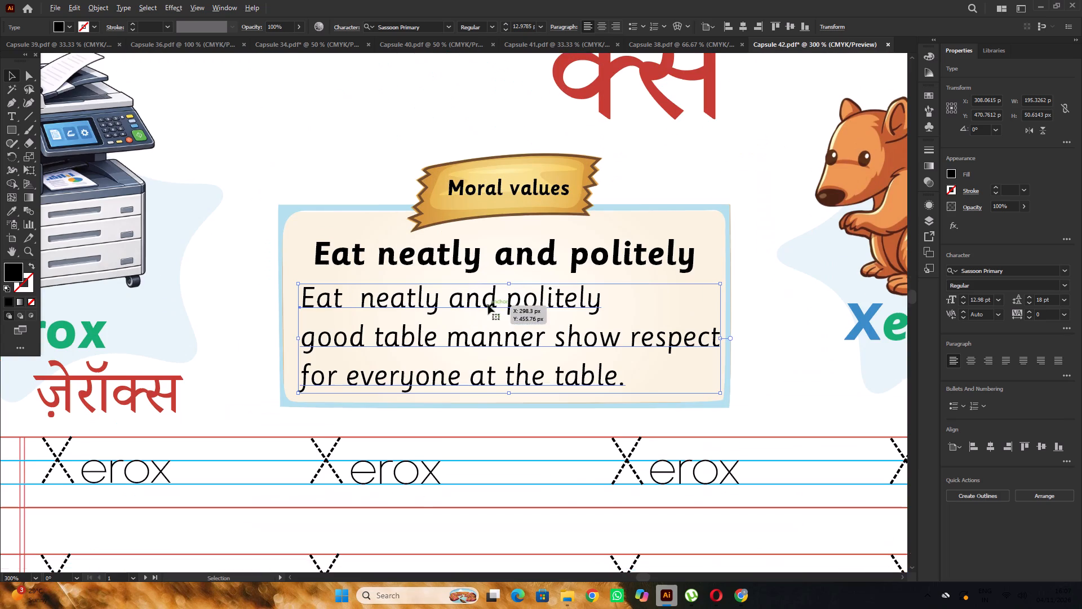
pyautogui.click(485, 307)
pyautogui.doubleClick(480, 314)
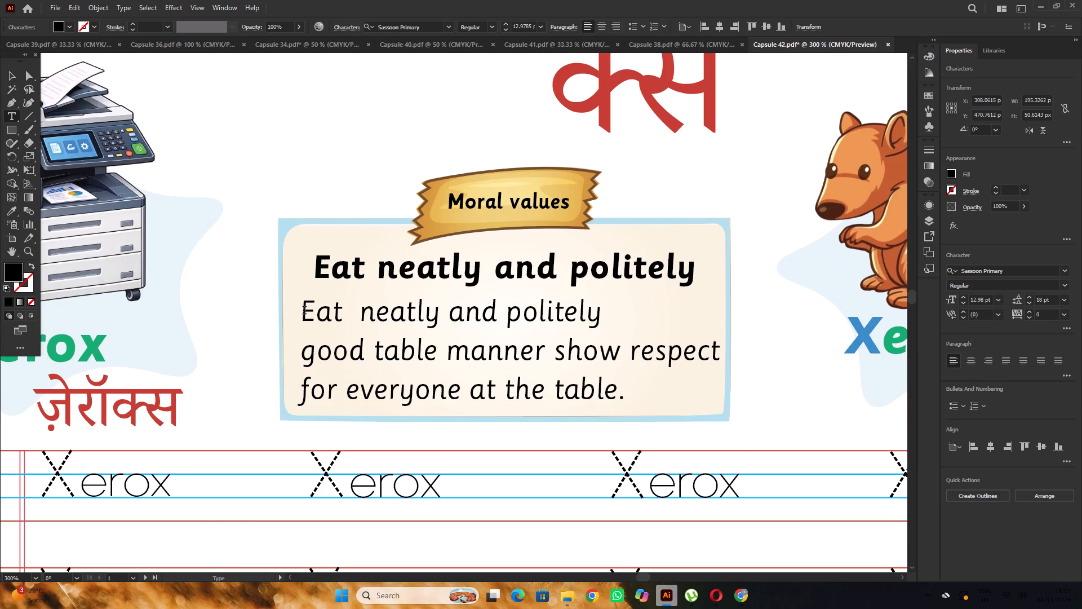
pyautogui.moveTo(304, 311); pyautogui.dragTo(712, 415)
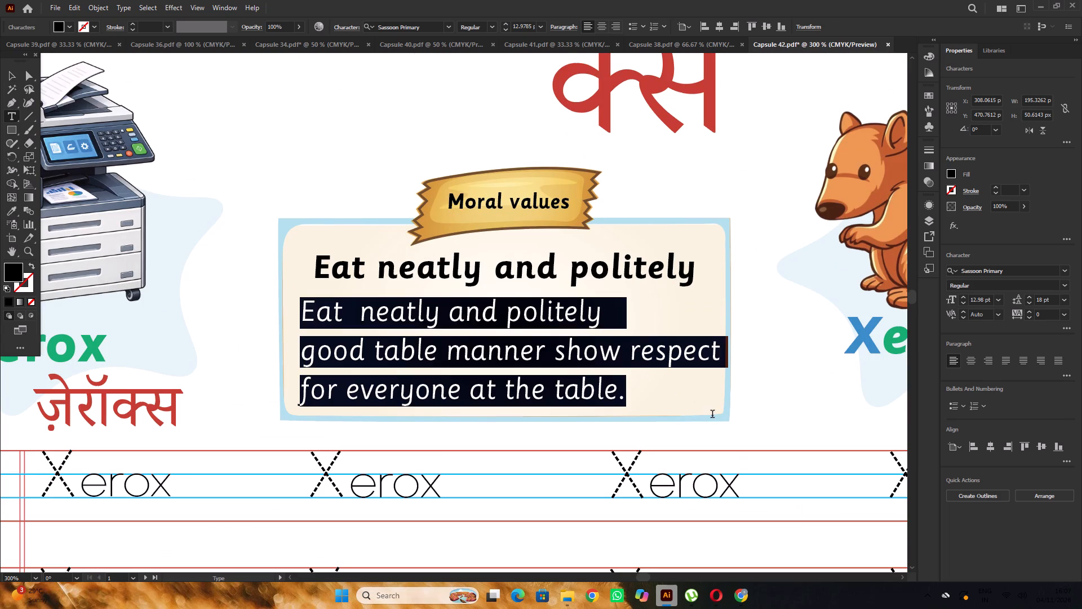
pyautogui.write('good')
pyautogui.press('space')
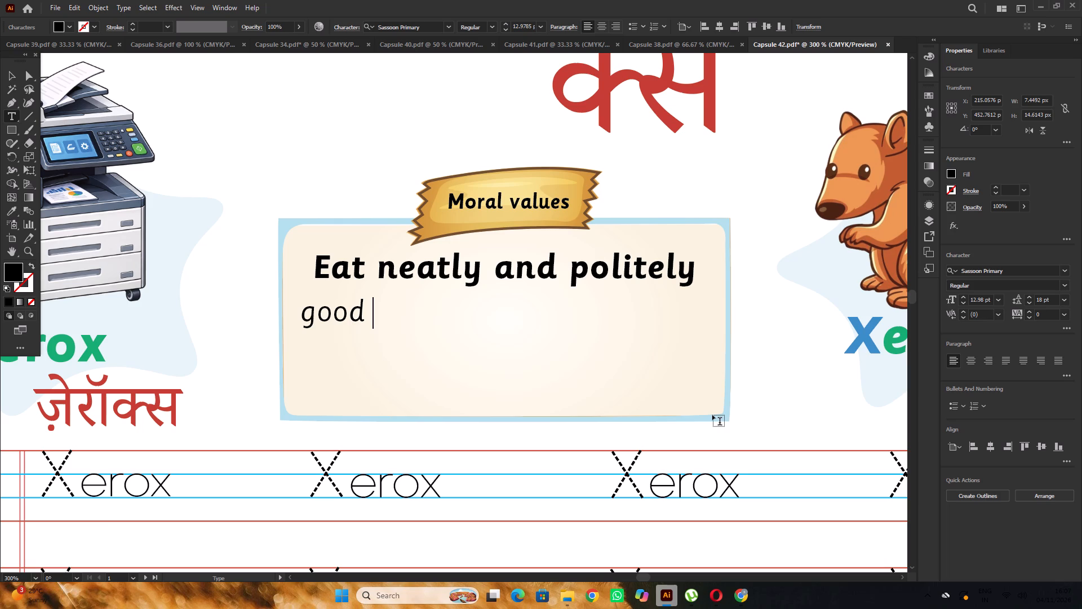
pyautogui.write('tabl')
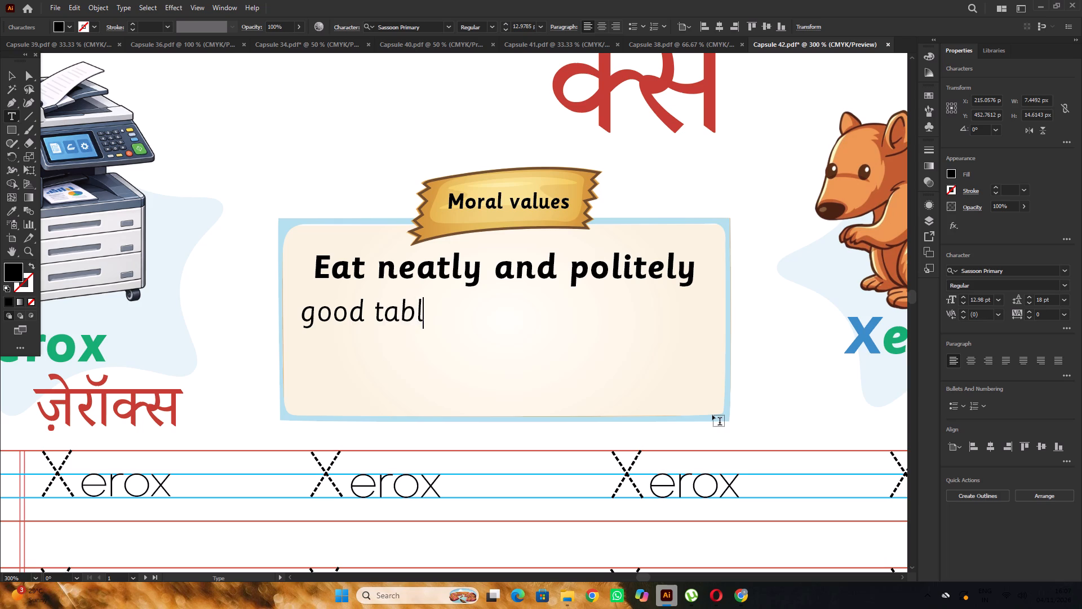
pyautogui.press('BackSpace')
pyautogui.press('BackSpace')
pyautogui.press('BackSpace')
pyautogui.press('BackSpace')
pyautogui.press('BackSpace')
pyautogui.press('BackSpace')
pyautogui.press('BackSpace')
pyautogui.press('BackSpace')
pyautogui.press('BackSpace')
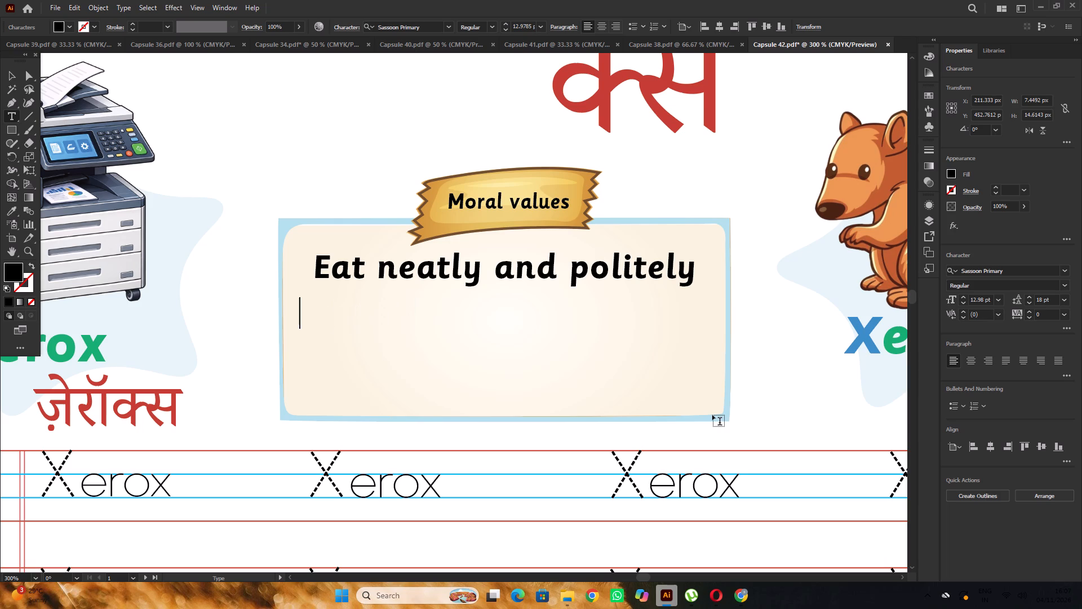
pyautogui.write('ood table')
pyautogui.press('space')
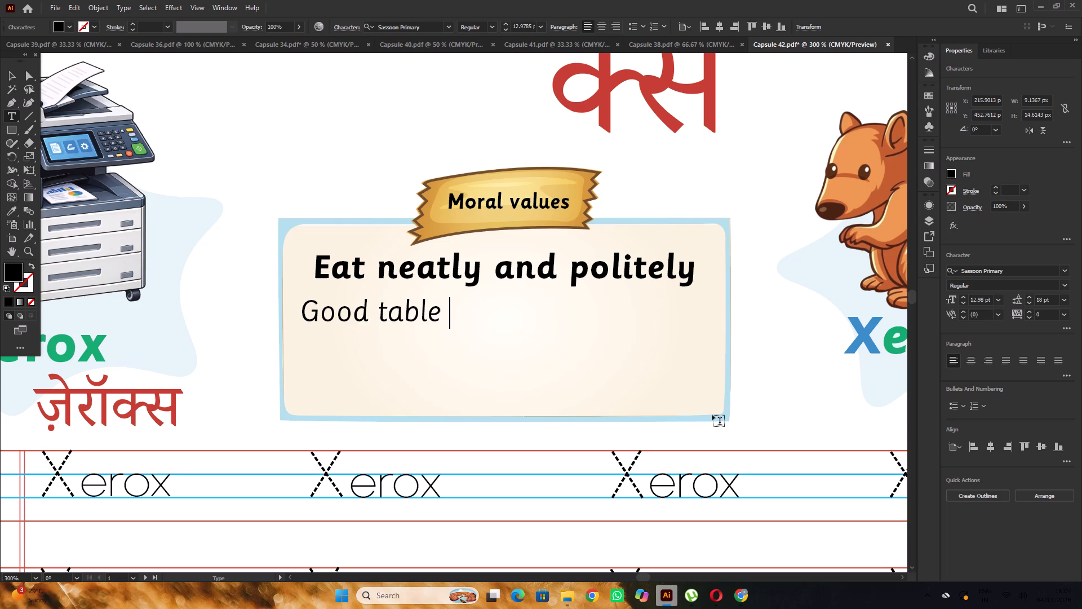
pyautogui.write('manners')
pyautogui.press('space')
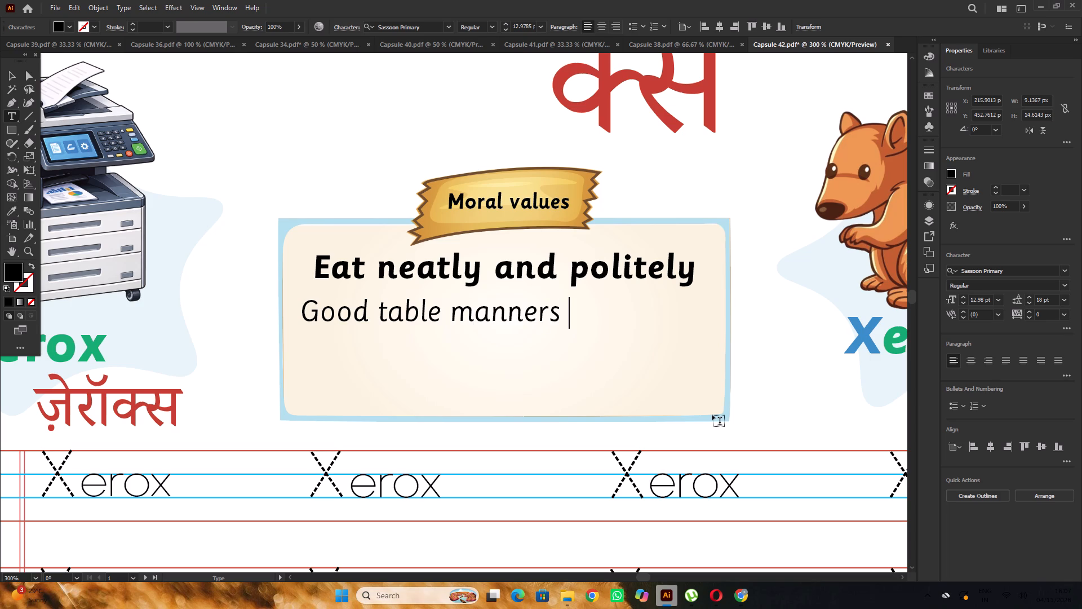
# Continue the body text's first line with "show" and start a new line after that word.
pyautogui.write('sg')
pyautogui.press('BackSpace')
pyautogui.write('how')
pyautogui.press('space')
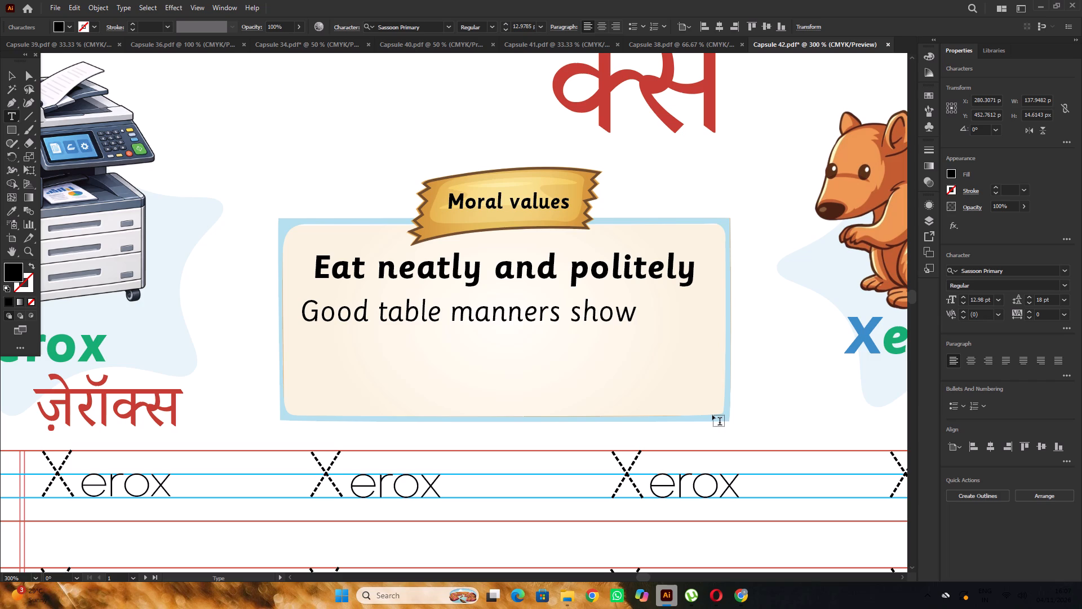
pyautogui.write('re')
pyautogui.press('s')
pyautogui.write('pect')
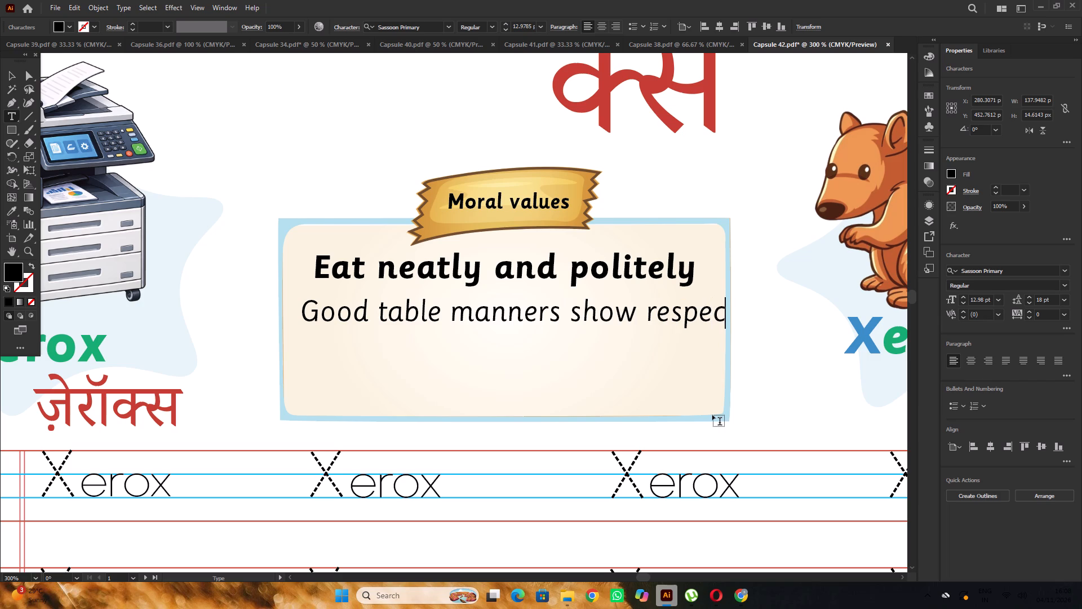
pyautogui.press('Return')
pyautogui.press('BackSpace')
pyautogui.press('BackSpace')
pyautogui.press('BackSpace')
pyautogui.press('BackSpace')
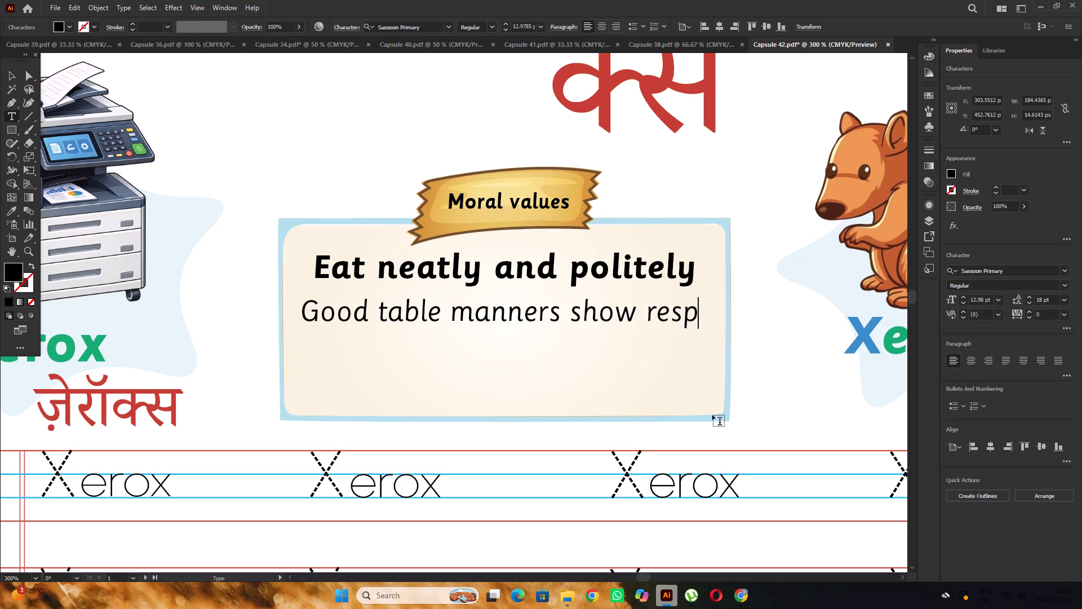
pyautogui.press('BackSpace')
pyautogui.press('BackSpace')
pyautogui.press('BackSpace')
pyautogui.press('BackSpace')
pyautogui.press('BackSpace')
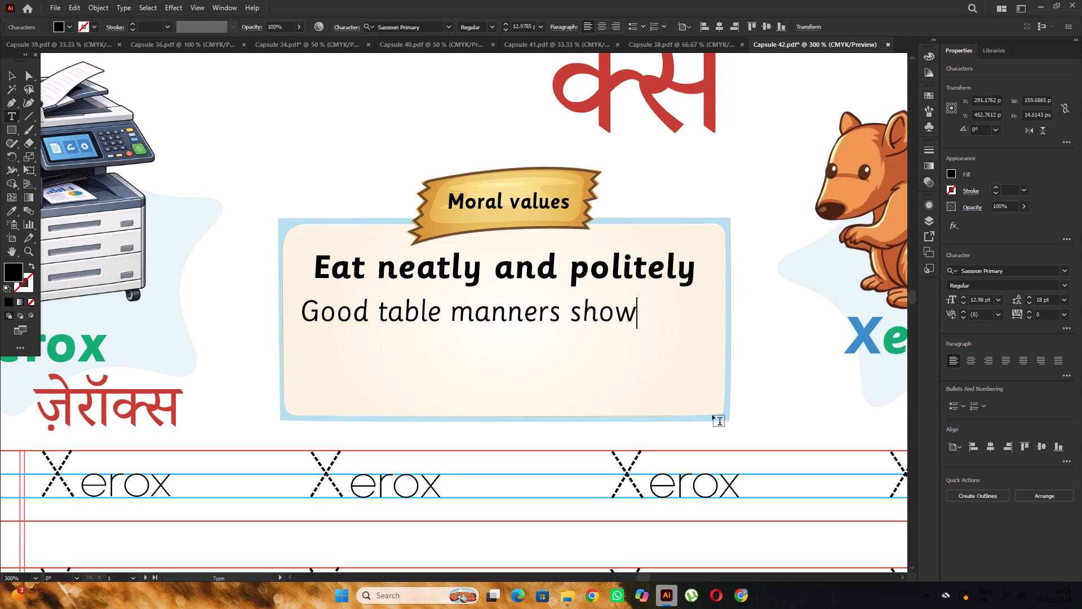
pyautogui.press('space')
pyautogui.press('Return')
# Write "respect for" on the second line of the moral values body text.
pyautogui.write('res')
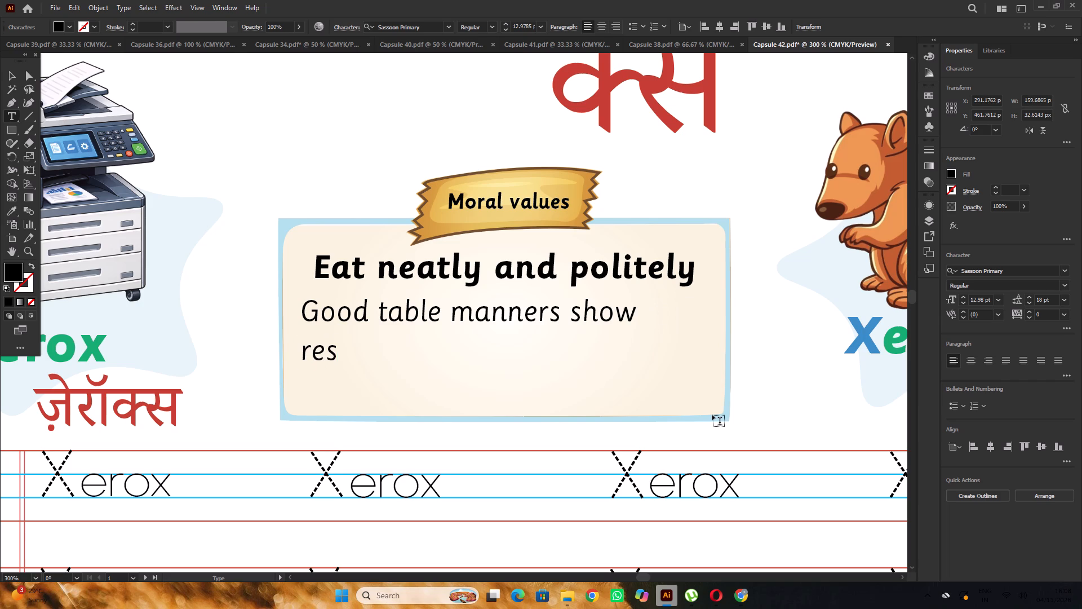
pyautogui.write('pect')
pyautogui.press('space')
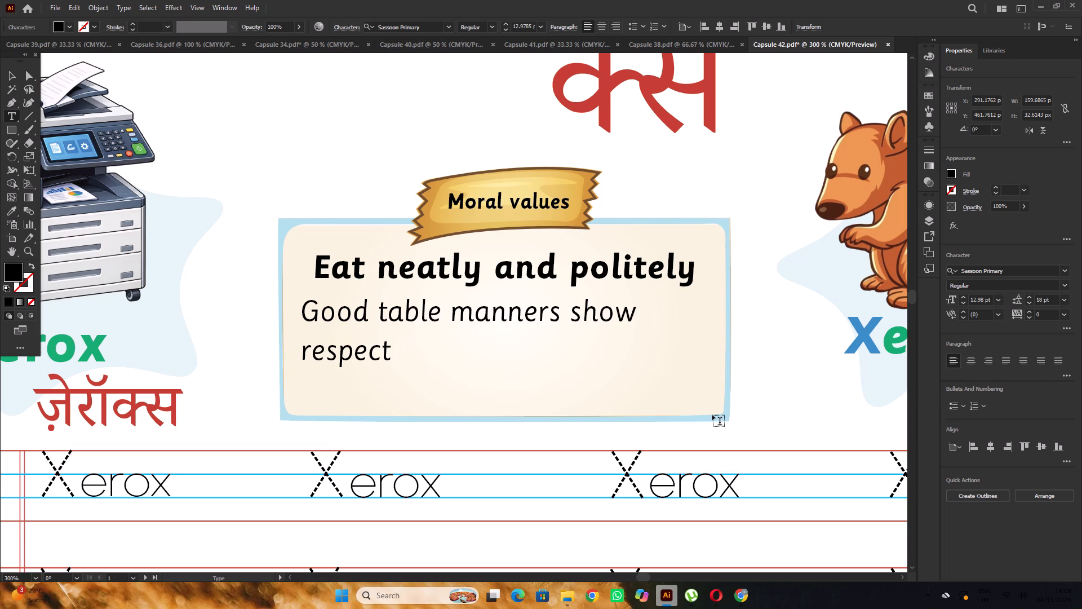
pyautogui.write('for')
pyautogui.press('space')
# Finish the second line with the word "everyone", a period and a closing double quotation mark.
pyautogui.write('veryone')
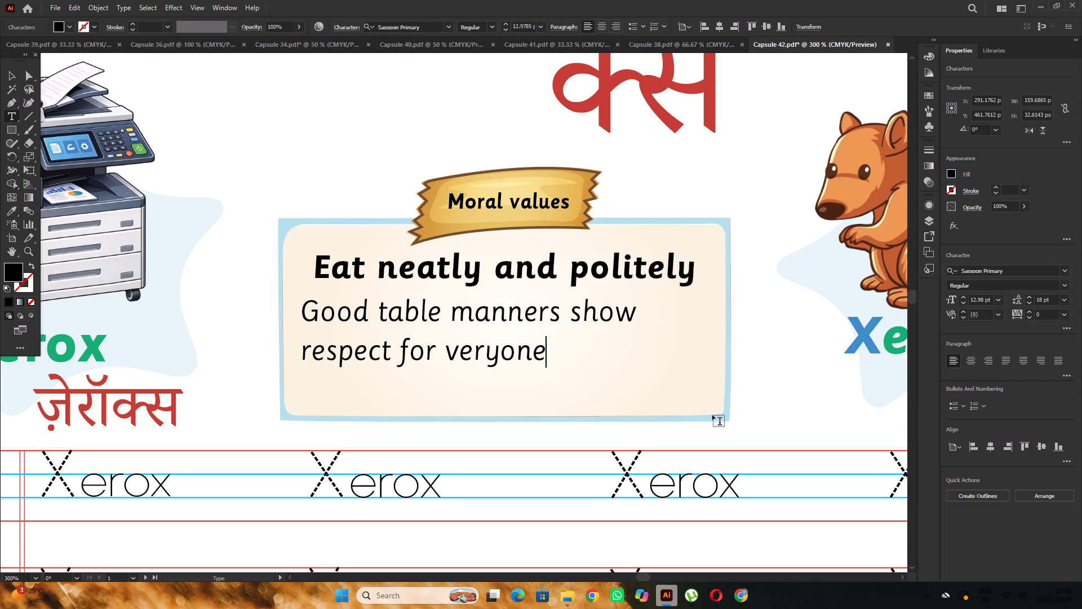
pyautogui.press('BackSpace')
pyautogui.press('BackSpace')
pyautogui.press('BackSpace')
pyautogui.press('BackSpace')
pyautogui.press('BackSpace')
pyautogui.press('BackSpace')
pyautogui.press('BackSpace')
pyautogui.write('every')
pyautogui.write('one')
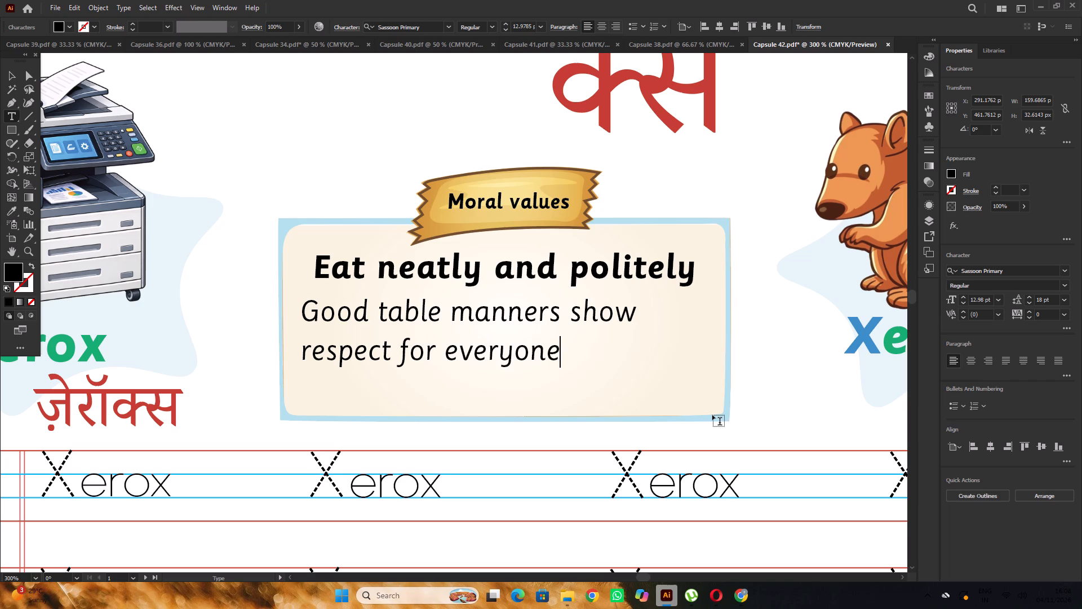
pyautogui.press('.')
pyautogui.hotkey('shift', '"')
# Undo the rewrite of the moral values body text, back to the three-line version beginning "Eat neatly and politely".
pyautogui.keyDown('alt'); pyautogui.scroll(-2, 343, 314); pyautogui.keyUp('alt')
pyautogui.hotkey('ctrl', 'z')
pyautogui.hotkey('ctrl', 'z')
pyautogui.hotkey('ctrl', 'z')
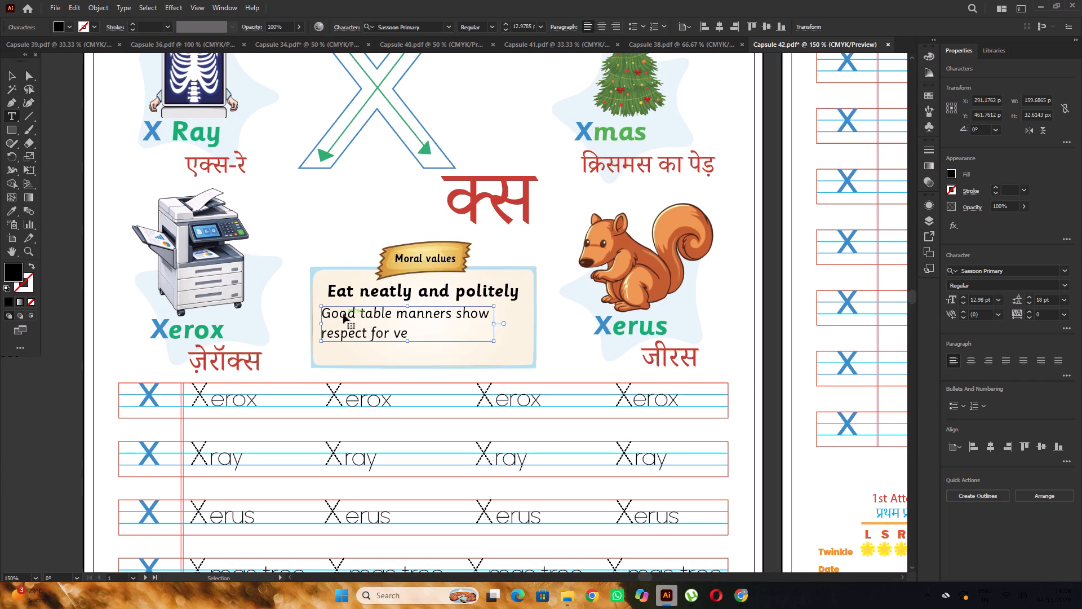
pyautogui.hotkey('ctrl', 'z')
pyautogui.hotkey('ctrl', 'z')
pyautogui.hotkey('ctrl', 'z')
pyautogui.hotkey('ctrl', 'z')
pyautogui.hotkey('ctrl', 'z')
pyautogui.hotkey('ctrl', 'z')
pyautogui.hotkey('ctrl', 'z')
pyautogui.hotkey('ctrl', 'z')
pyautogui.hotkey('ctrl', 'z')
pyautogui.hotkey('ctrl', 'z')
pyautogui.hotkey('ctrl', 'z')
pyautogui.hotkey('ctrl', 'z')
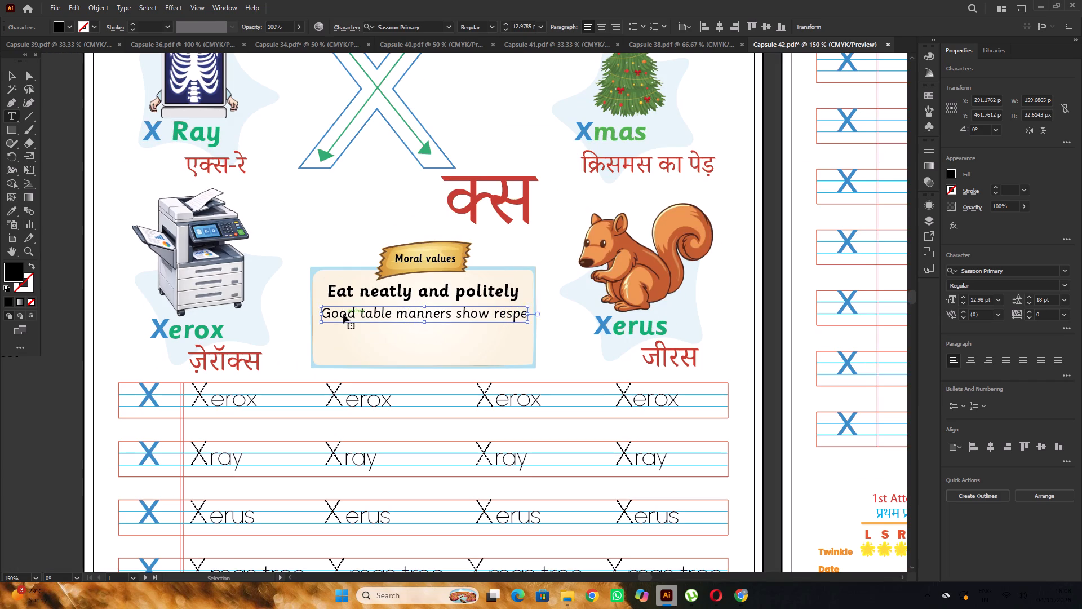
pyautogui.hotkey('ctrl', 'z')
pyautogui.hotkey('ctrl', 'z')
pyautogui.hotkey('ctrl', 'z')
pyautogui.hotkey('ctrl', 'z')
pyautogui.hotkey('ctrl', 'z')
pyautogui.hotkey('ctrl', 'z')
pyautogui.hotkey('ctrl', 'z')
pyautogui.hotkey('ctrl', 'z')
pyautogui.hotkey('ctrl', 'z')
pyautogui.hotkey('ctrl', 'z')
pyautogui.hotkey('ctrl', 'z')
pyautogui.hotkey('ctrl', 'z')
pyautogui.hotkey('ctrl', 'z')
pyautogui.hotkey('ctrl', 'z')
pyautogui.hotkey('ctrl', 'z')
pyautogui.hotkey('ctrl', 'z')
pyautogui.hotkey('ctrl', 'z')
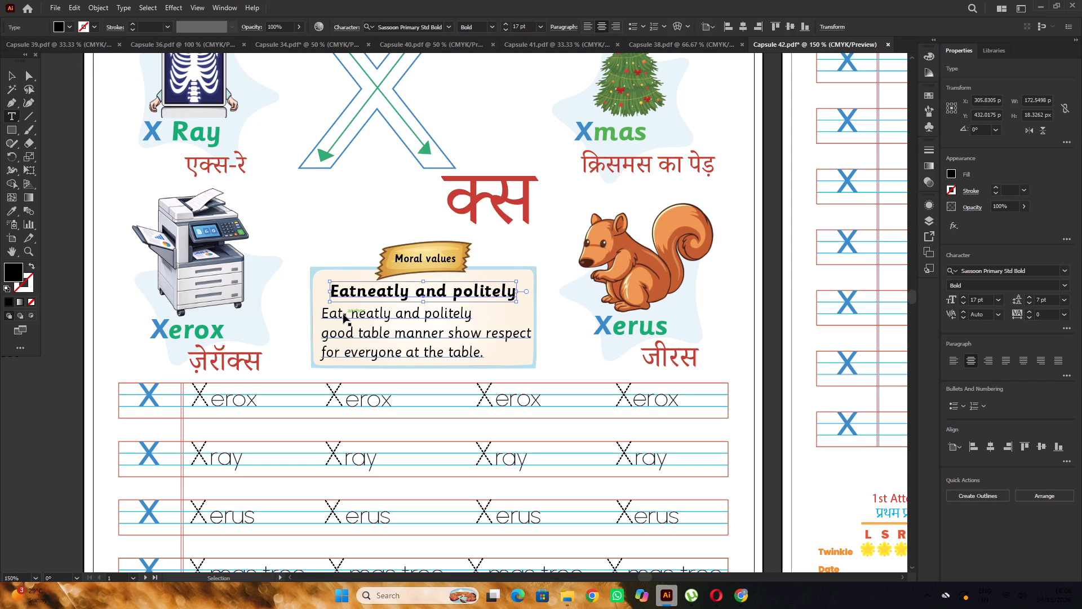
# Keep undoing the moral values heading edits until the heading reads "Good table manner".
pyautogui.hotkey('ctrl', 'z')
pyautogui.hotkey('ctrl', 'z')
pyautogui.hotkey('ctrl', 'z')
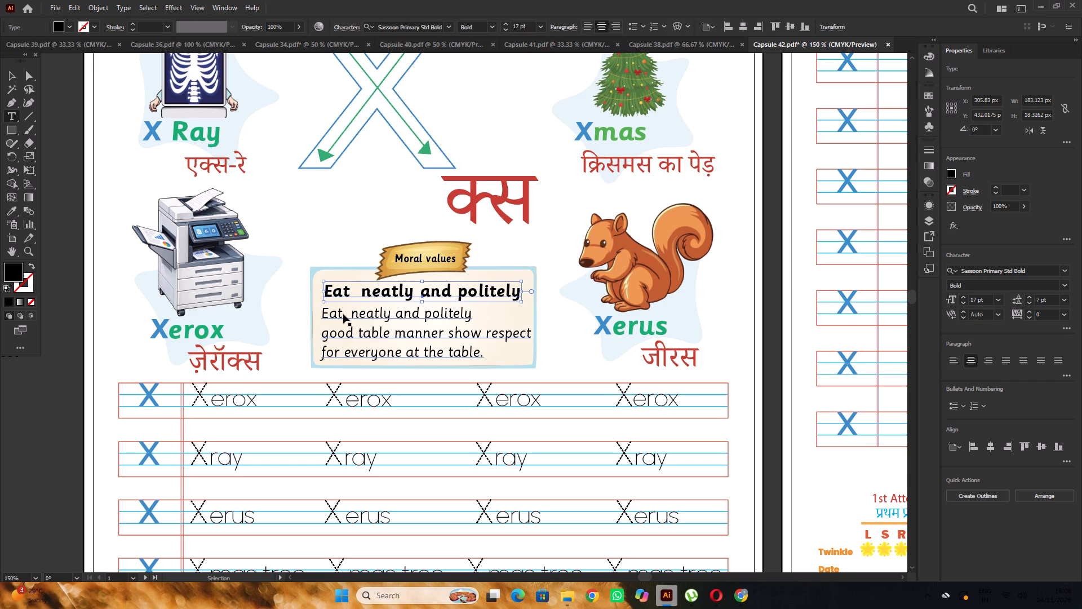
pyautogui.hotkey('ctrl', 'z')
pyautogui.hotkey('ctrl', 'z')
pyautogui.hotkey('ctrl', 'z')
pyautogui.hotkey('ctrl', 'z')
pyautogui.hotkey('ctrl', 'z')
pyautogui.hotkey('ctrl', 'z')
pyautogui.hotkey('ctrl', 'z')
pyautogui.hotkey('ctrl', 'z')
pyautogui.hotkey('ctrl', 'z')
pyautogui.hotkey('ctrl', 'z')
pyautogui.hotkey('ctrl', 'z')
pyautogui.hotkey('ctrl', 'z')
pyautogui.hotkey('ctrl', 'z')
pyautogui.hotkey('ctrl', 'z')
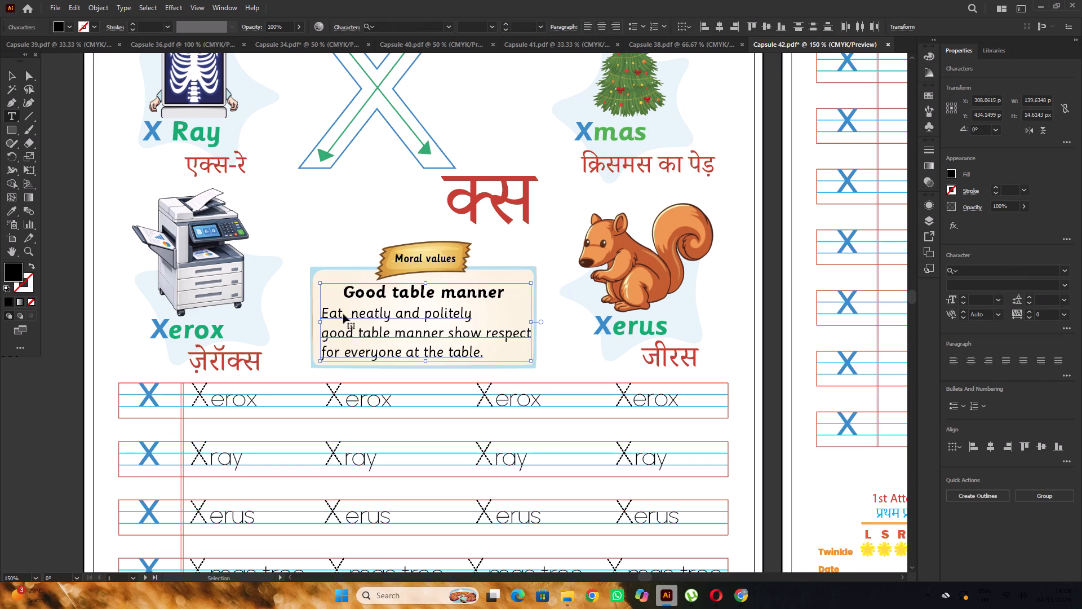
# Delete the words "at the table" from the last line of the moral values body text, keeping the period.
pyautogui.keyDown('alt'); pyautogui.scroll(-2, 364, 314); pyautogui.keyUp('alt')
pyautogui.keyDown('alt'); pyautogui.scroll(2, 364, 314); pyautogui.keyUp('alt')
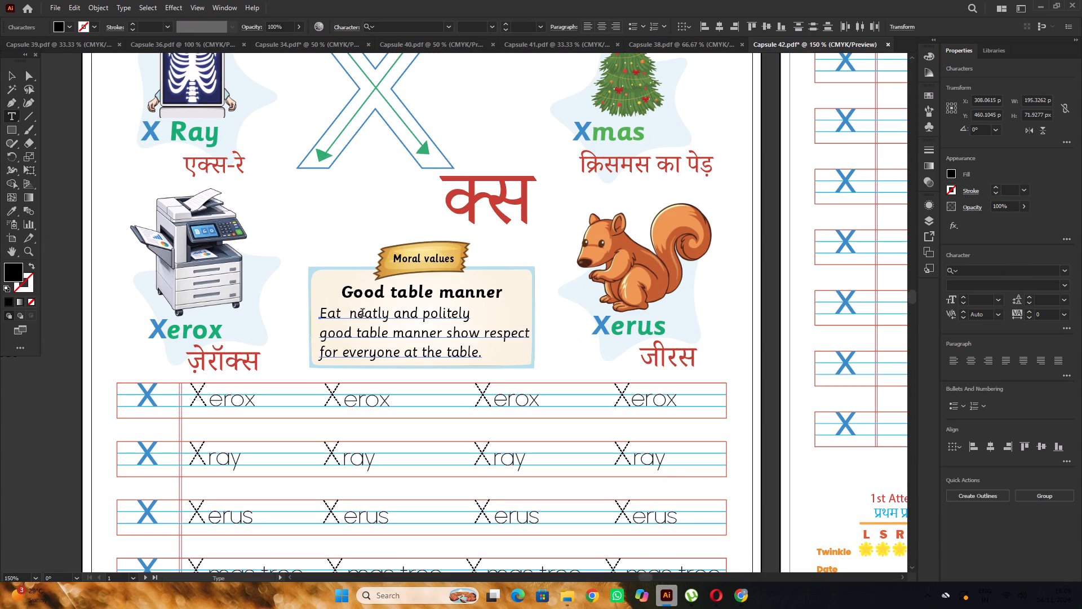
pyautogui.moveTo(403, 354); pyautogui.dragTo(405, 354)
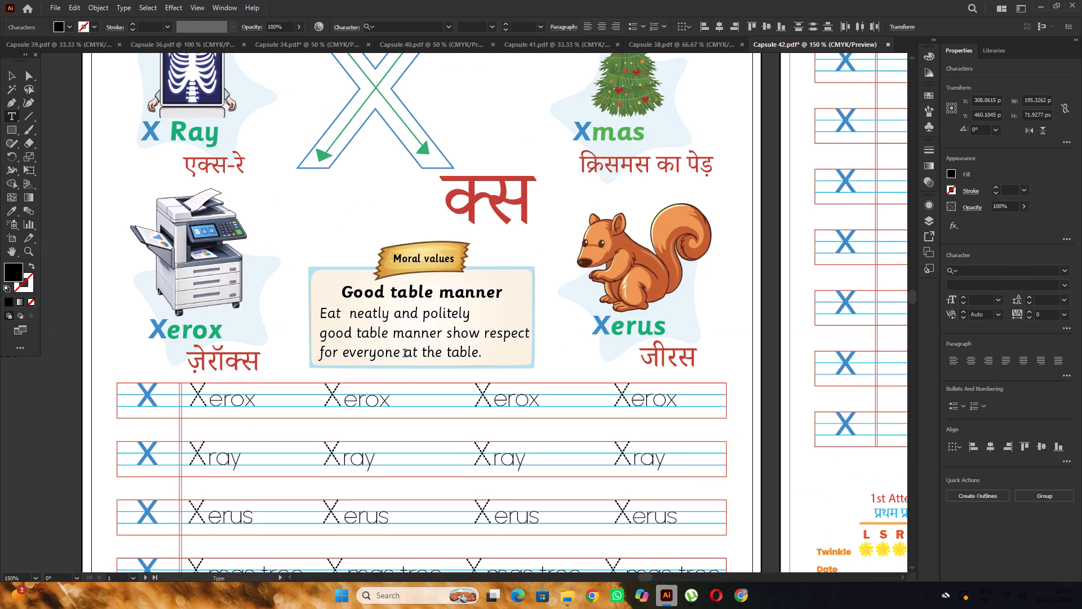
pyautogui.moveTo(405, 354); pyautogui.dragTo(478, 358)
pyautogui.press('BackSpace')
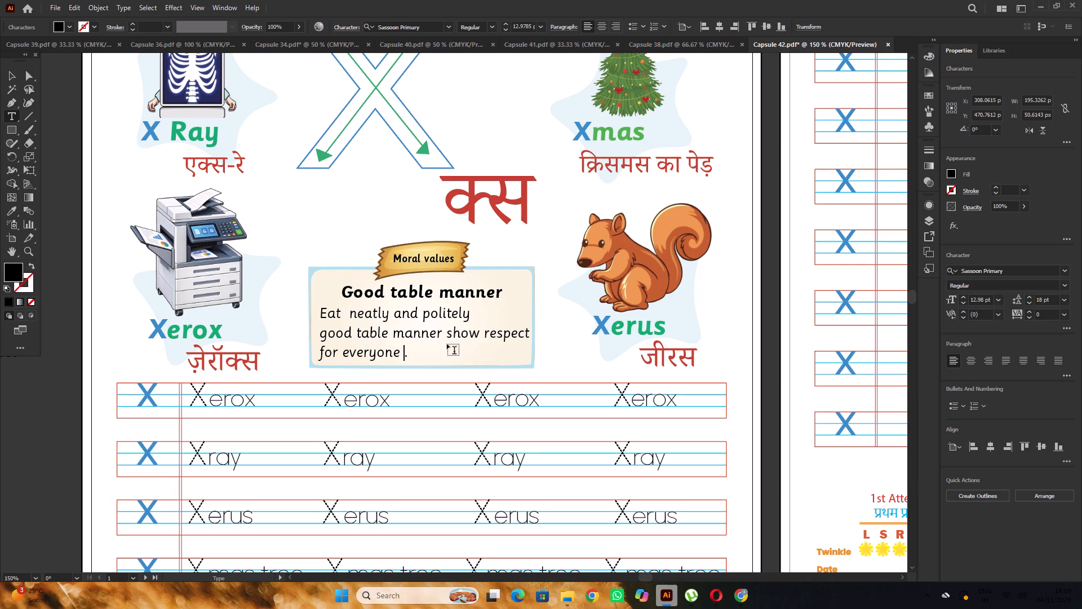
# Rebreak the body text so "good" ends the first line and "table manner show respect" starts the second without a leading space.
pyautogui.keyDown('alt'); pyautogui.scroll(2, 336, 344); pyautogui.keyUp('alt')
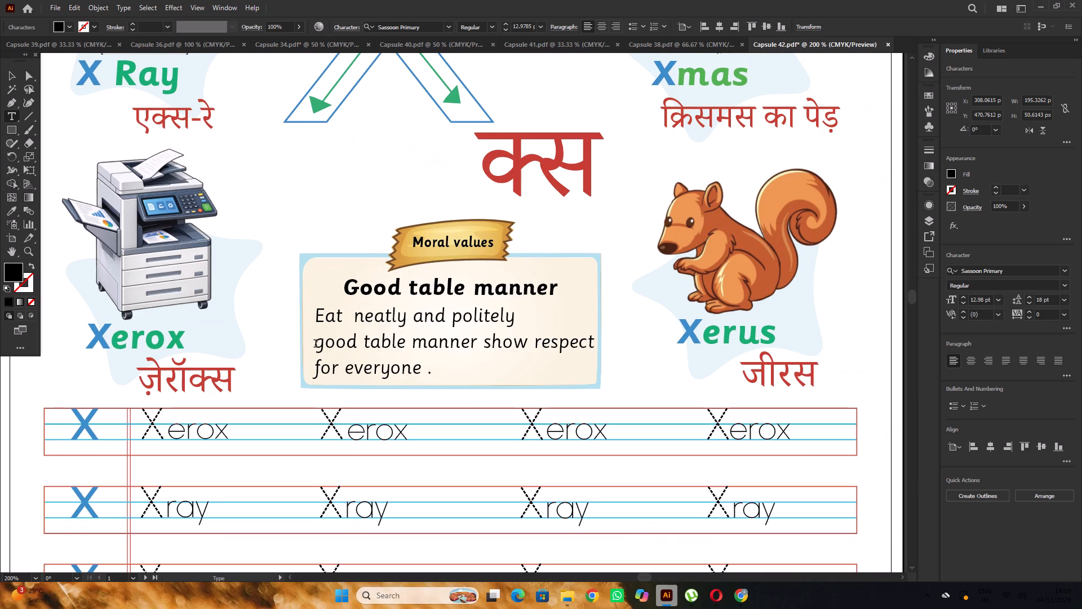
pyautogui.click(316, 345)
pyautogui.press('BackSpace')
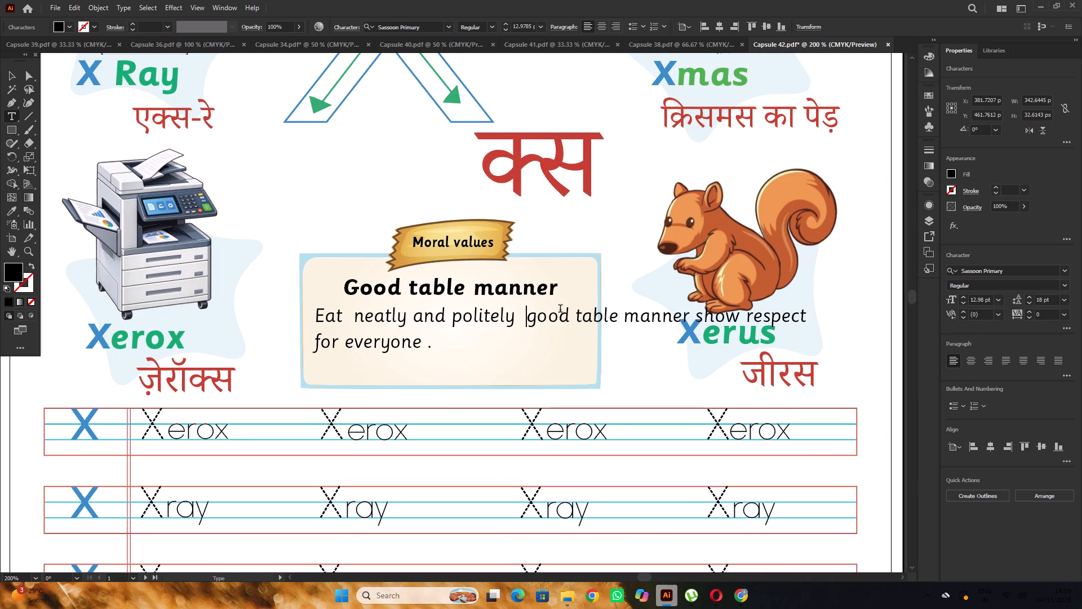
pyautogui.click(572, 317)
pyautogui.press('Return')
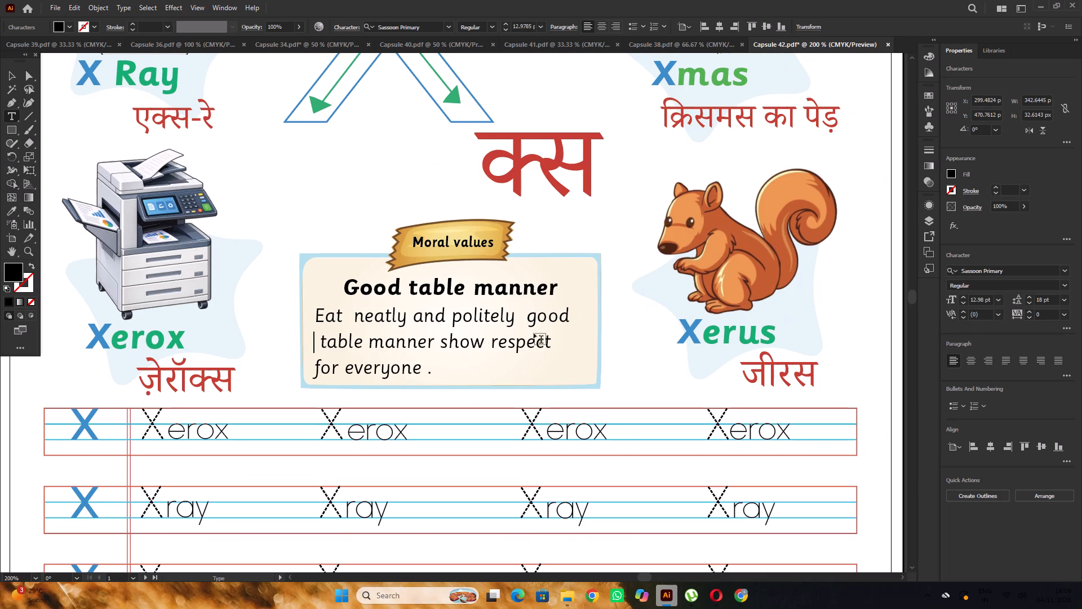
pyautogui.click(323, 339)
pyautogui.press('BackSpace')
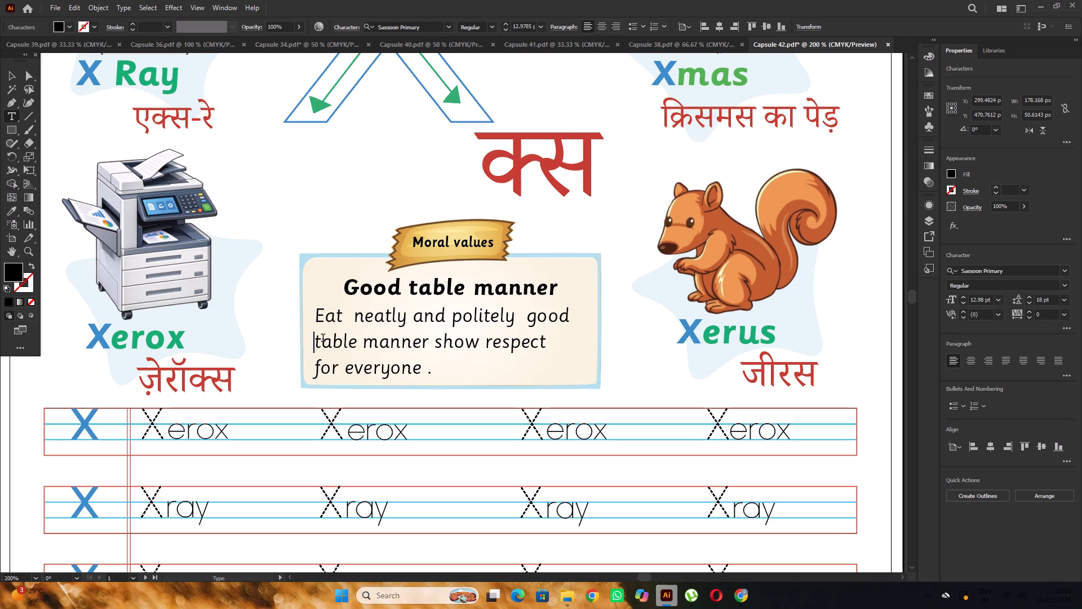
# Centre-align the three-line body text, reposition it beneath the heading inside the moral values box, and deselect it.
pyautogui.click(7, 81)
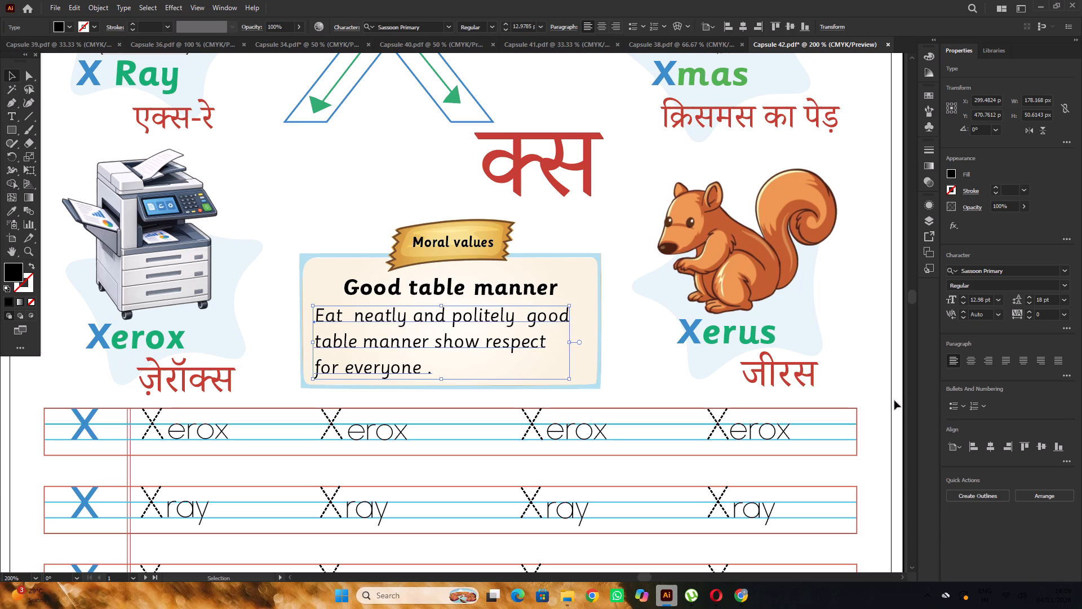
pyautogui.click(970, 361)
pyautogui.moveTo(432, 322); pyautogui.dragTo(573, 326)
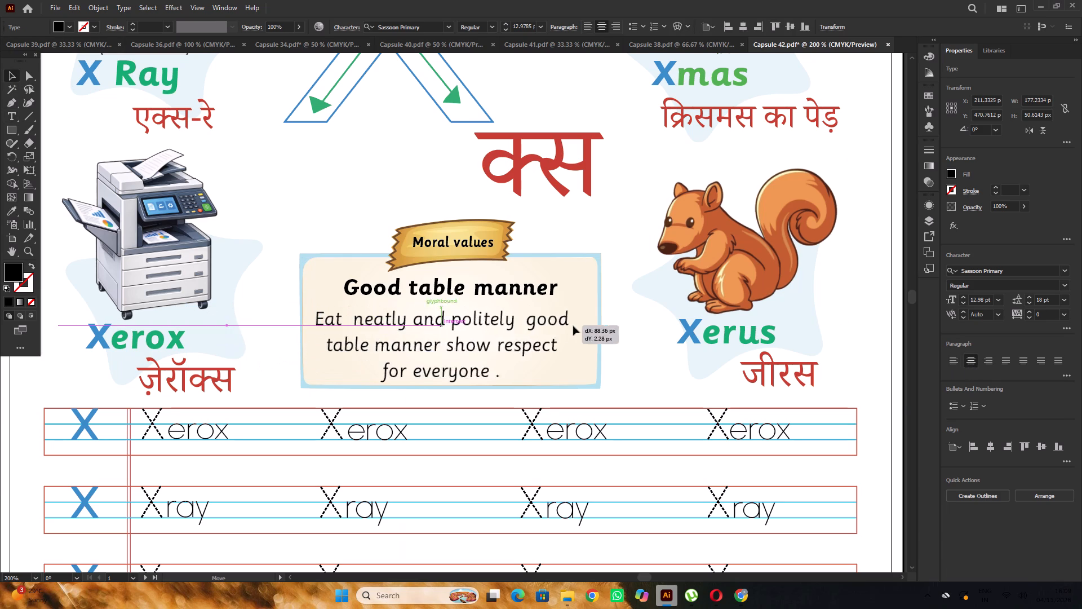
pyautogui.moveTo(573, 326); pyautogui.dragTo(569, 323)
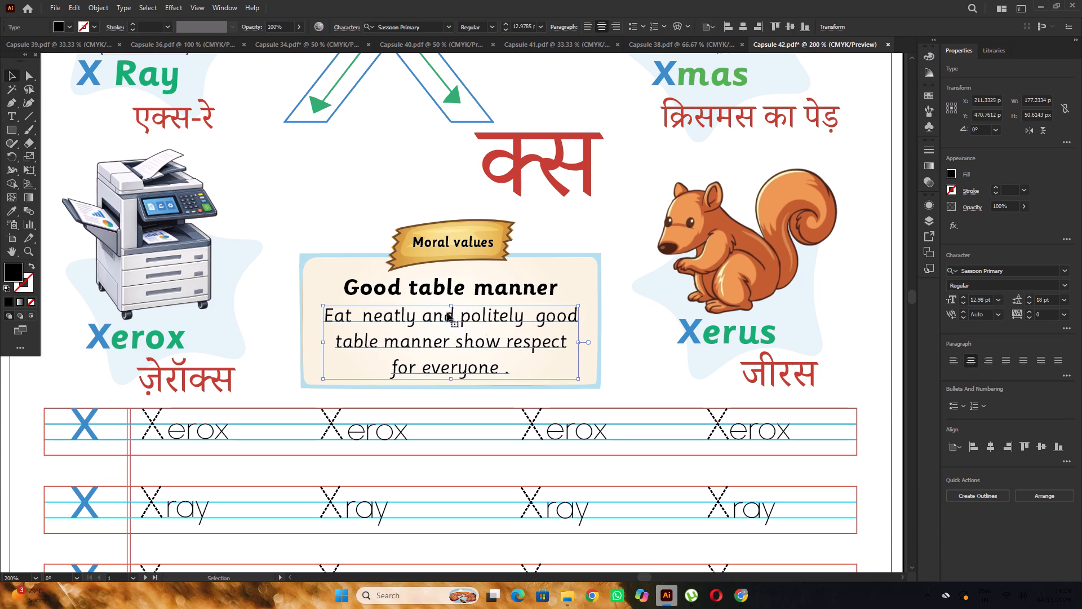
pyautogui.keyDown('alt'); pyautogui.scroll(-4, 416, 304); pyautogui.keyUp('alt')
pyautogui.click(187, 209)
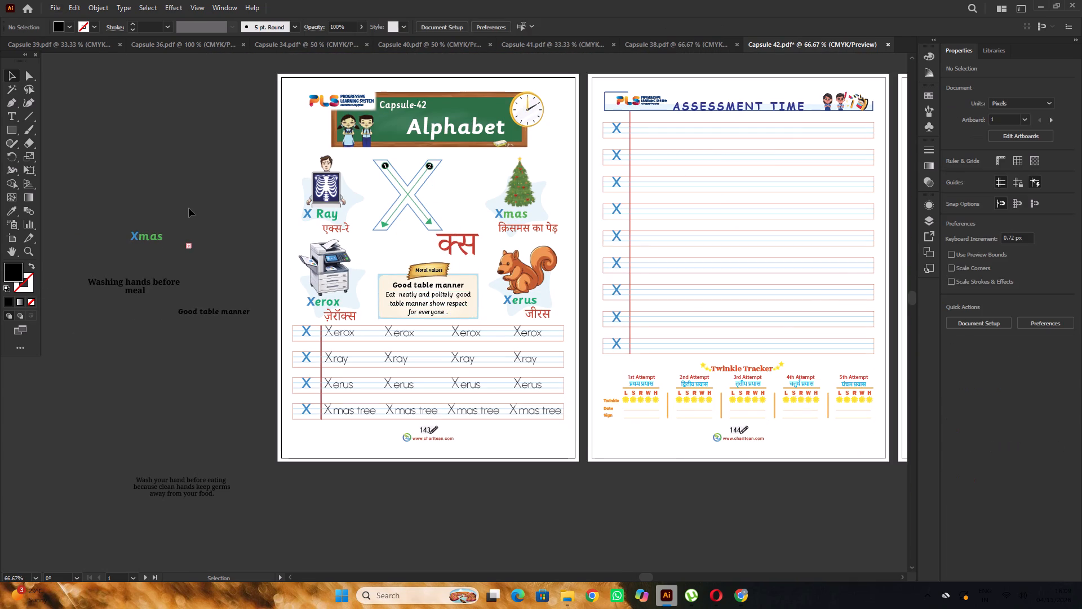
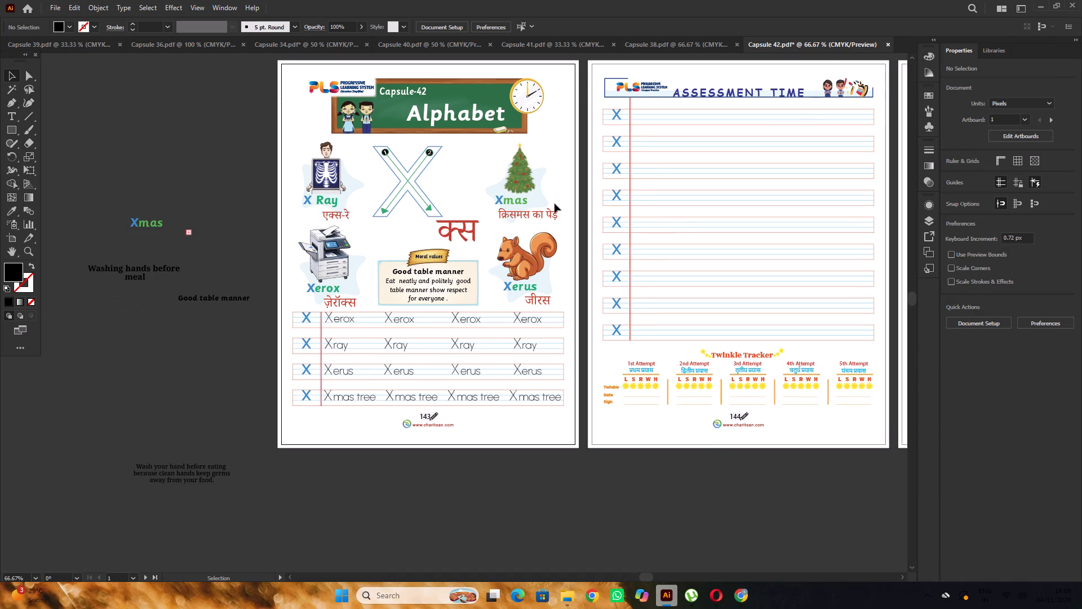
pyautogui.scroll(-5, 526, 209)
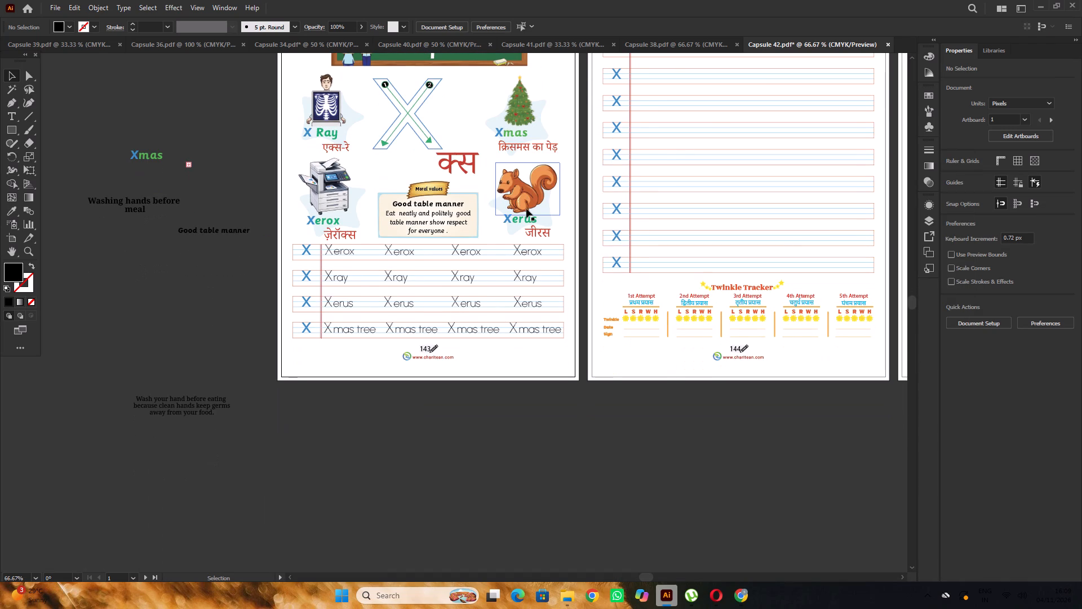
# Switch to Chrome, check the live HBHW vs MLRW match score on Cricbuzz, close that page and return to Illustrator.
pyautogui.click(741, 602)
pyautogui.click(704, 0)
pyautogui.click(813, 2)
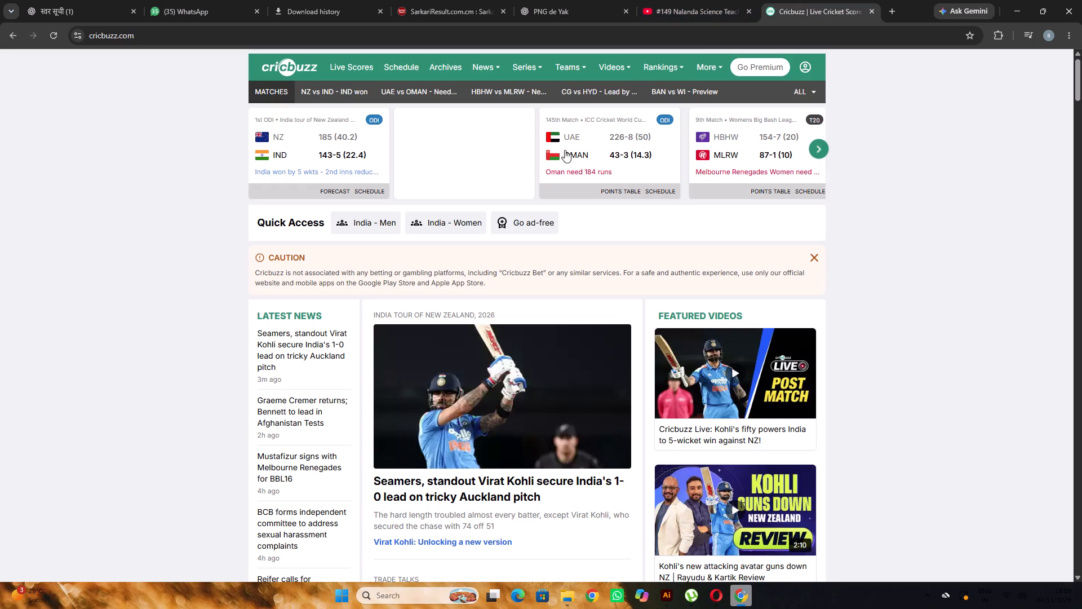
pyautogui.click(784, 150)
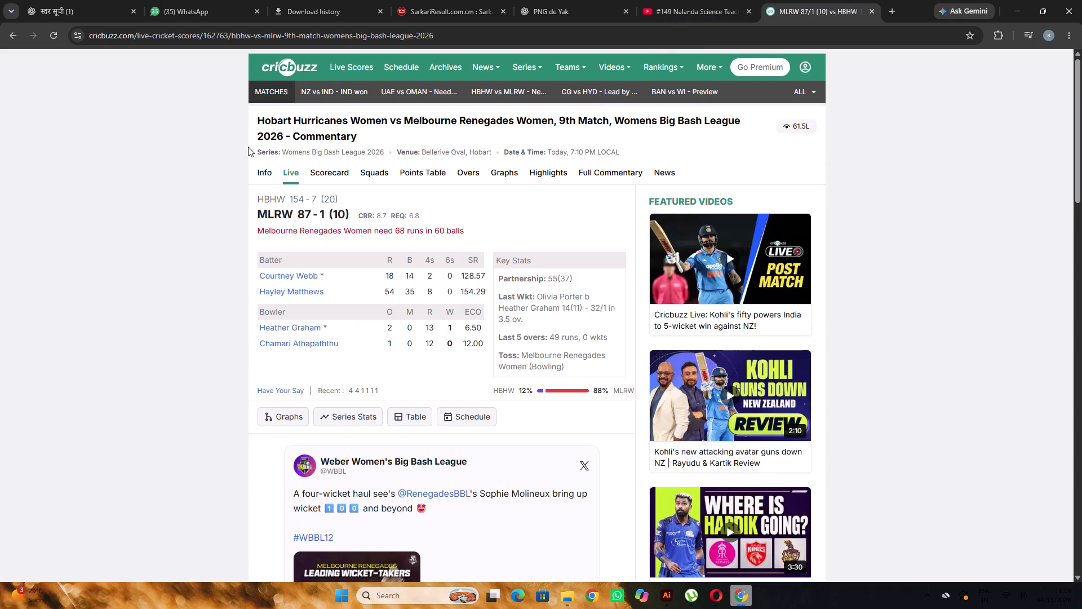
pyautogui.scroll(-4, 249, 147)
pyautogui.scroll(5, 250, 147)
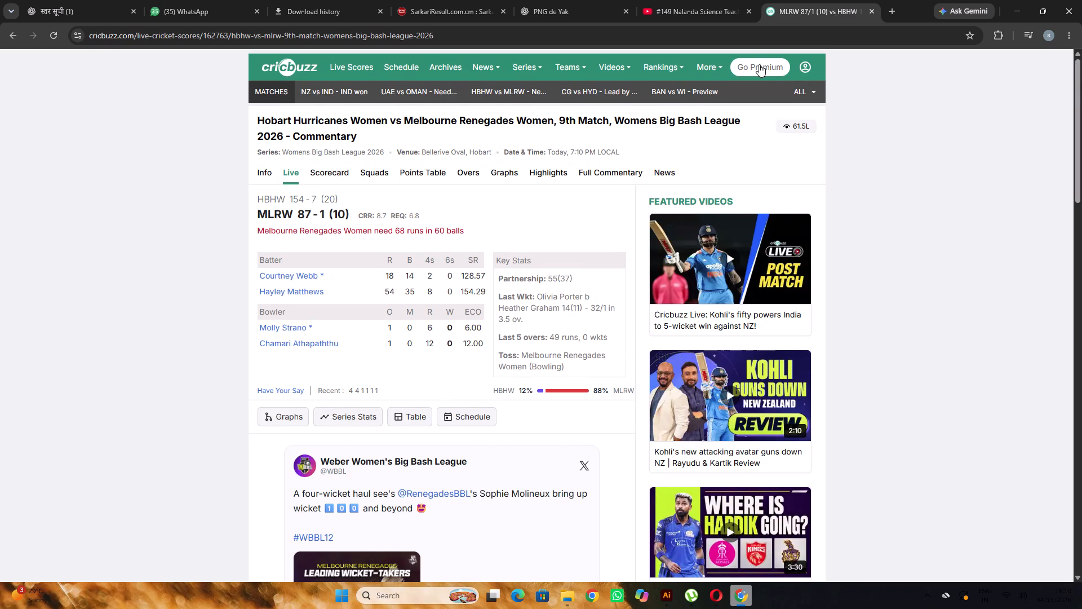
pyautogui.click(895, 4)
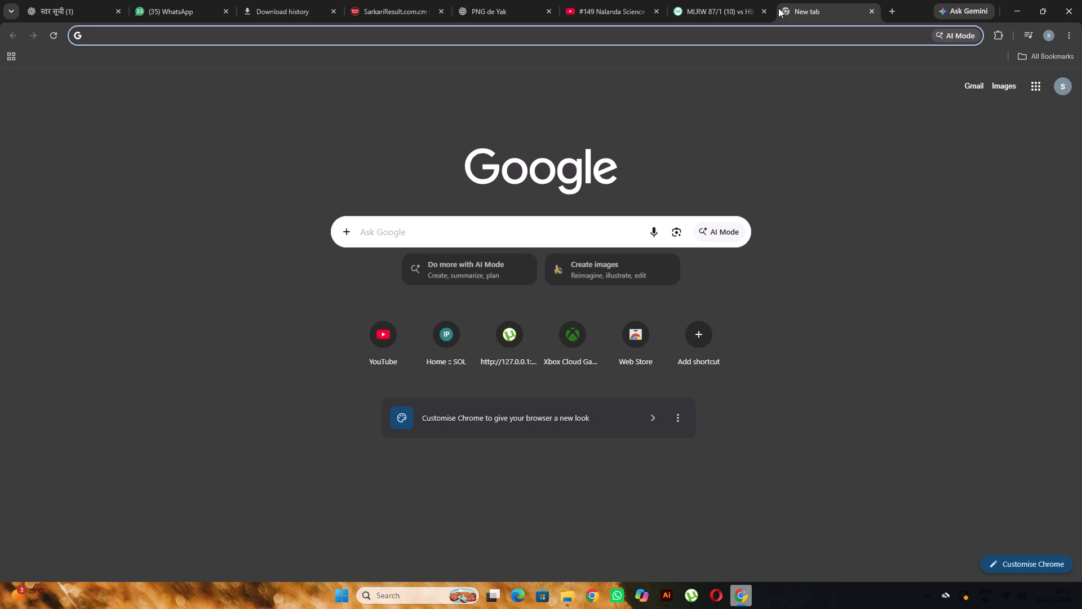
pyautogui.click(764, 8)
pyautogui.click(1017, 10)
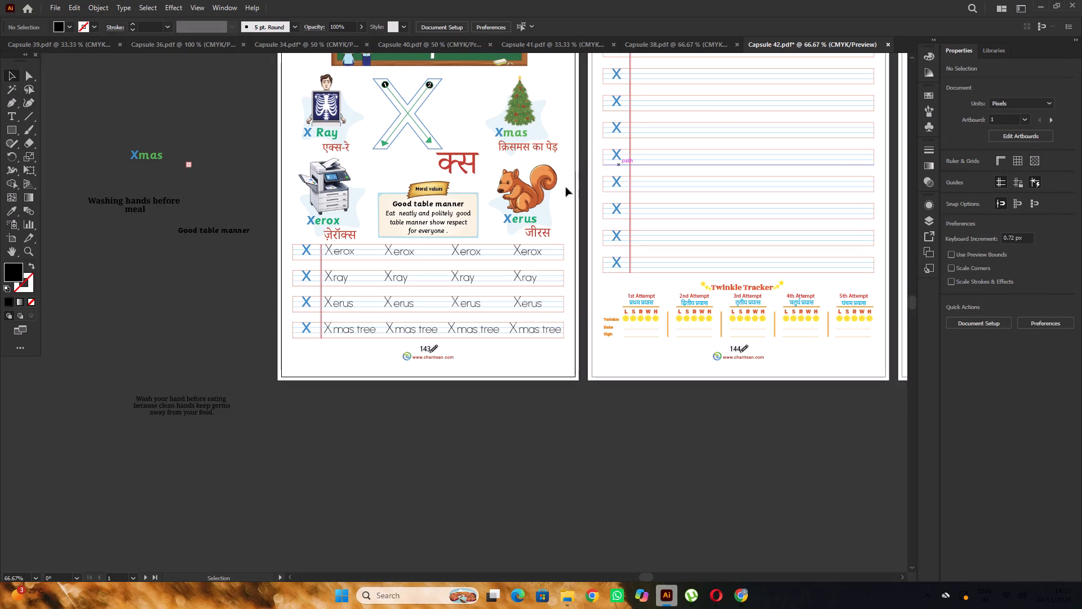
# Change the font of the four solid blue X letters beginning the tracing rows to Sassoon Primary.
pyautogui.scroll(3, 520, 223)
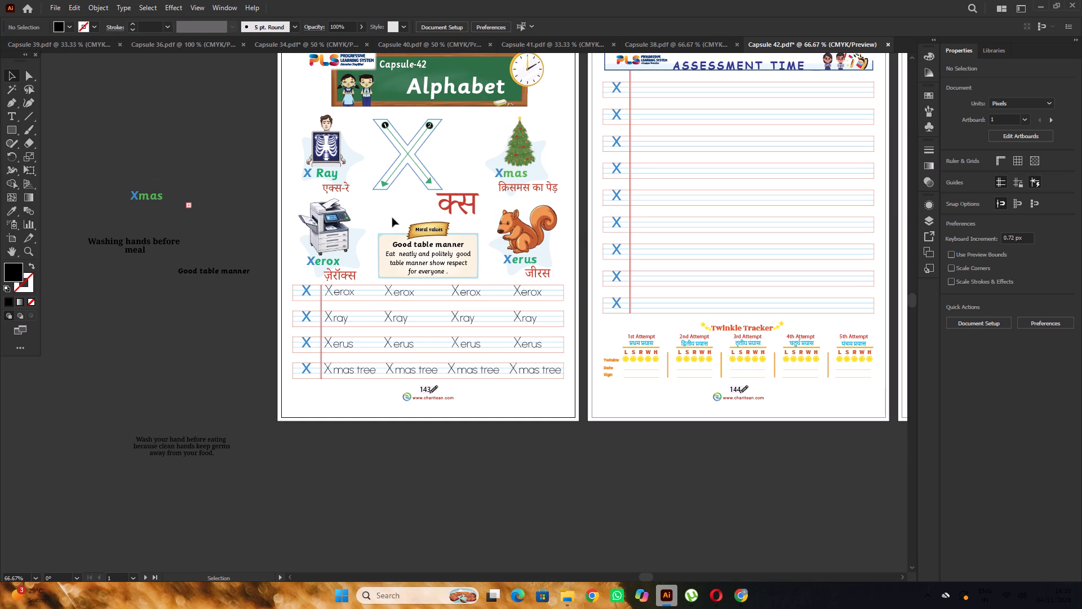
pyautogui.scroll(-9, 392, 218)
pyautogui.keyDown('alt'); pyautogui.scroll(3, 303, 176); pyautogui.keyUp('alt')
pyautogui.click(308, 161)
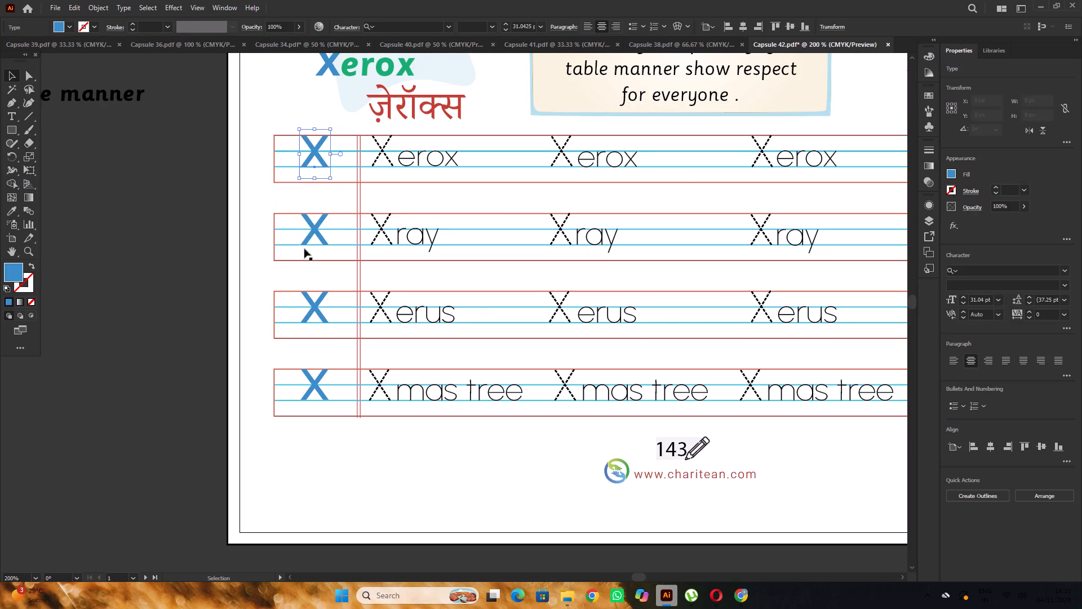
pyautogui.keyDown('shift'); pyautogui.click(314, 237); pyautogui.keyUp('shift')
pyautogui.keyDown('shift'); pyautogui.click(320, 302); pyautogui.keyUp('shift')
pyautogui.keyDown('shift'); pyautogui.click(318, 381); pyautogui.keyUp('shift')
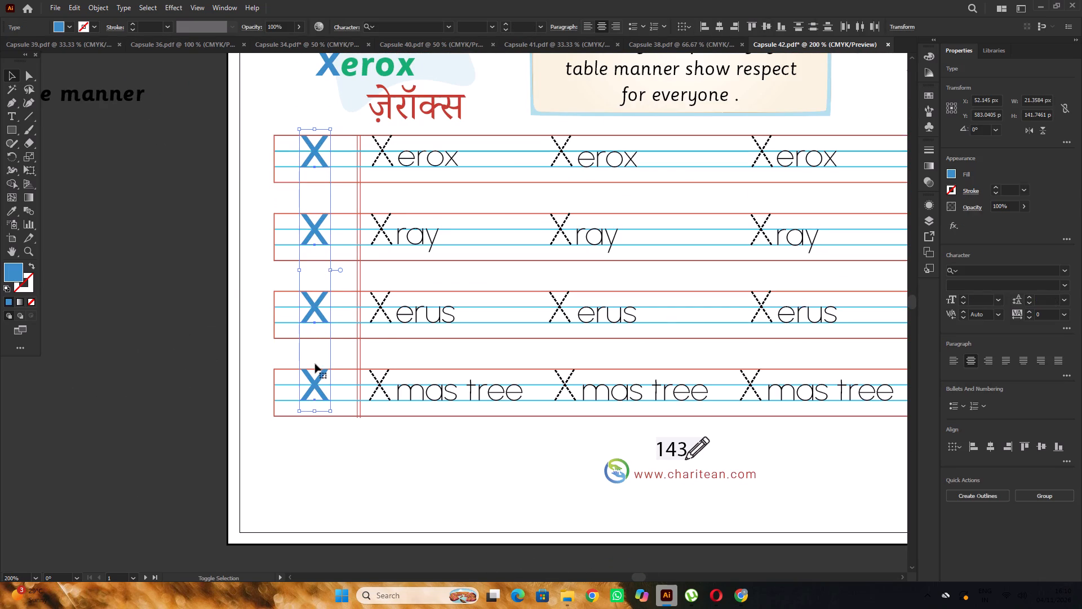
pyautogui.click(971, 270)
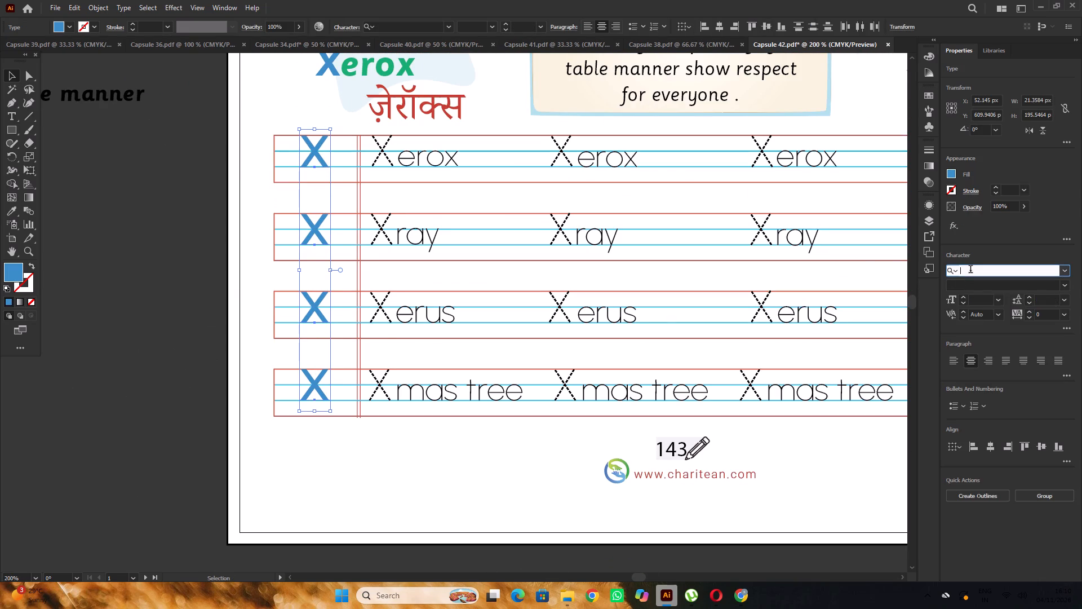
pyautogui.write('sas')
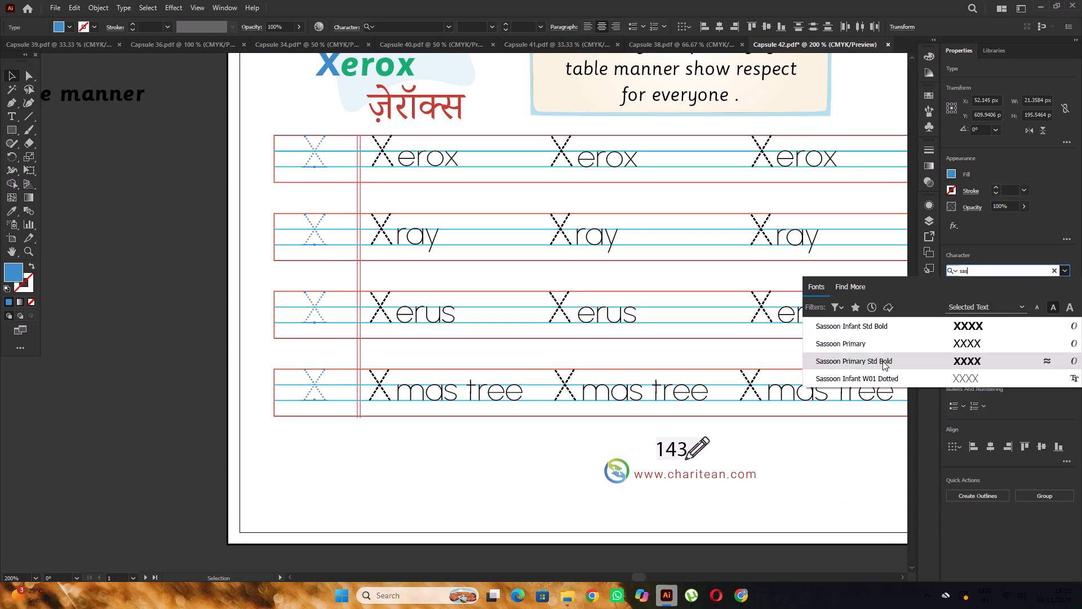
pyautogui.click(878, 342)
pyautogui.keyDown('alt'); pyautogui.scroll(-1, 273, 304); pyautogui.keyUp('alt')
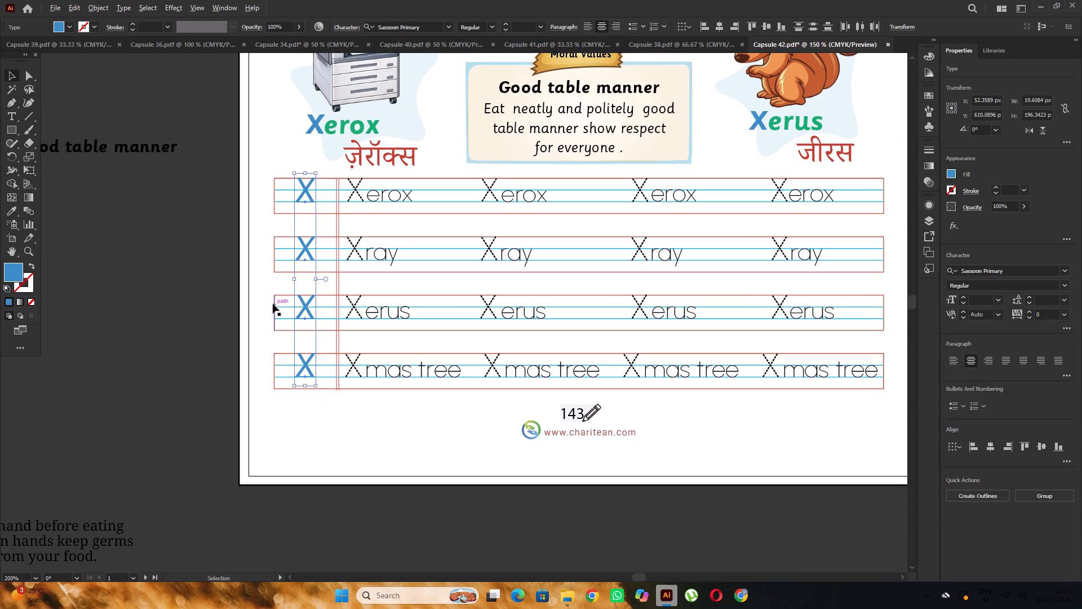
pyautogui.click(192, 285)
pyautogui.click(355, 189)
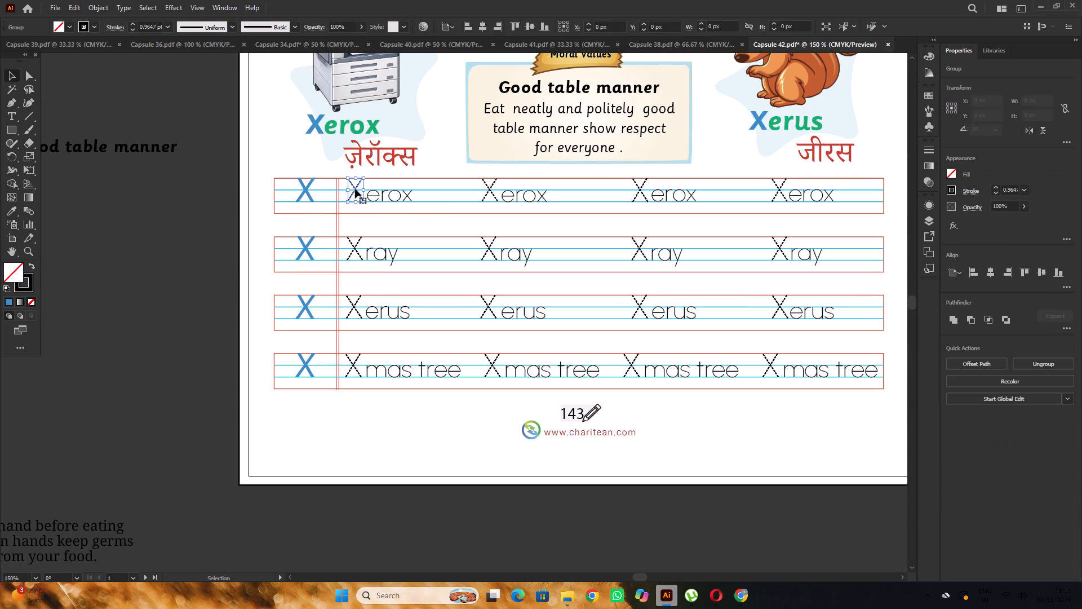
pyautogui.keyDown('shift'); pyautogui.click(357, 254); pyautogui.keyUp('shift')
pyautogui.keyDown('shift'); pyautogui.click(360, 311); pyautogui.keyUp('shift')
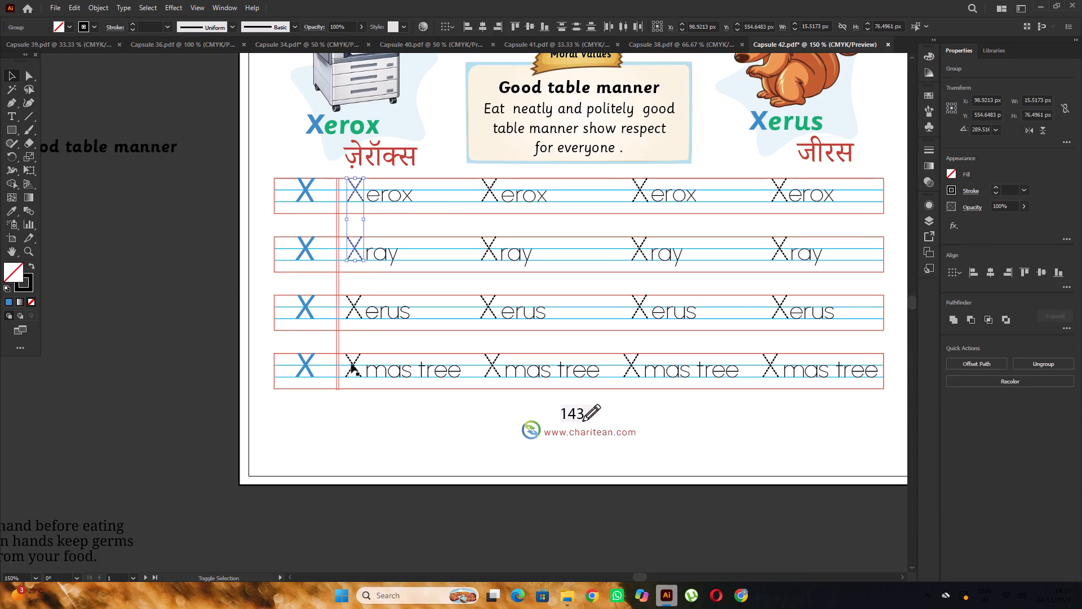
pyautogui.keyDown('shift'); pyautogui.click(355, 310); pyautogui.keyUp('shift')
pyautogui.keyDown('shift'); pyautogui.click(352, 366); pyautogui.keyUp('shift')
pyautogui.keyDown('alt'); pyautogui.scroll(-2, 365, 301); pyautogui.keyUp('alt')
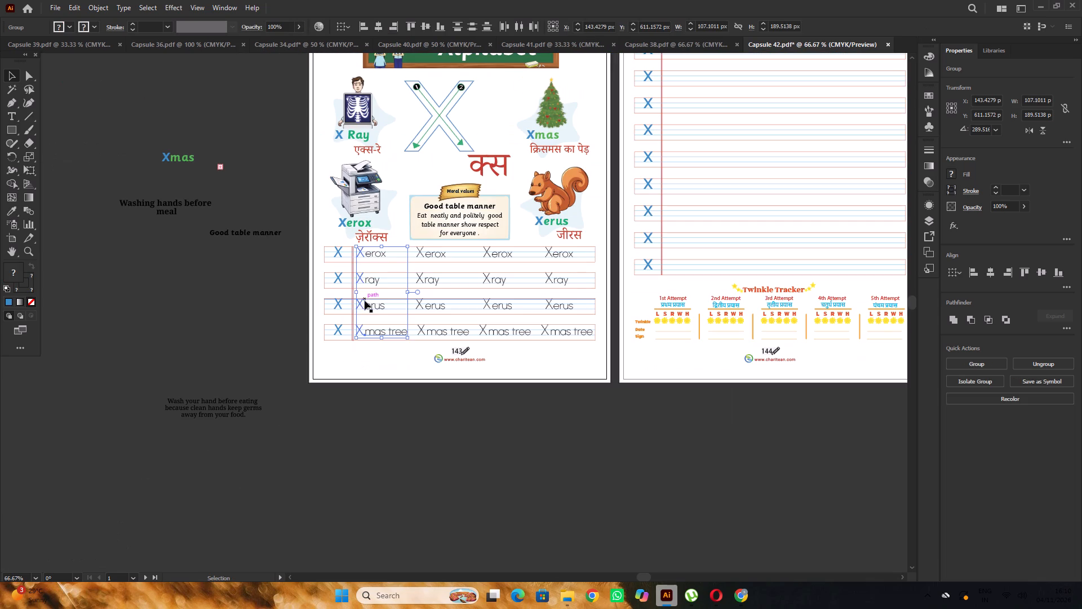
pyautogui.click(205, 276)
# Ungroup the first "Xmas tree" tracing word in the bottom row and deselect it.
pyautogui.click(374, 336)
pyautogui.rightClick(374, 334)
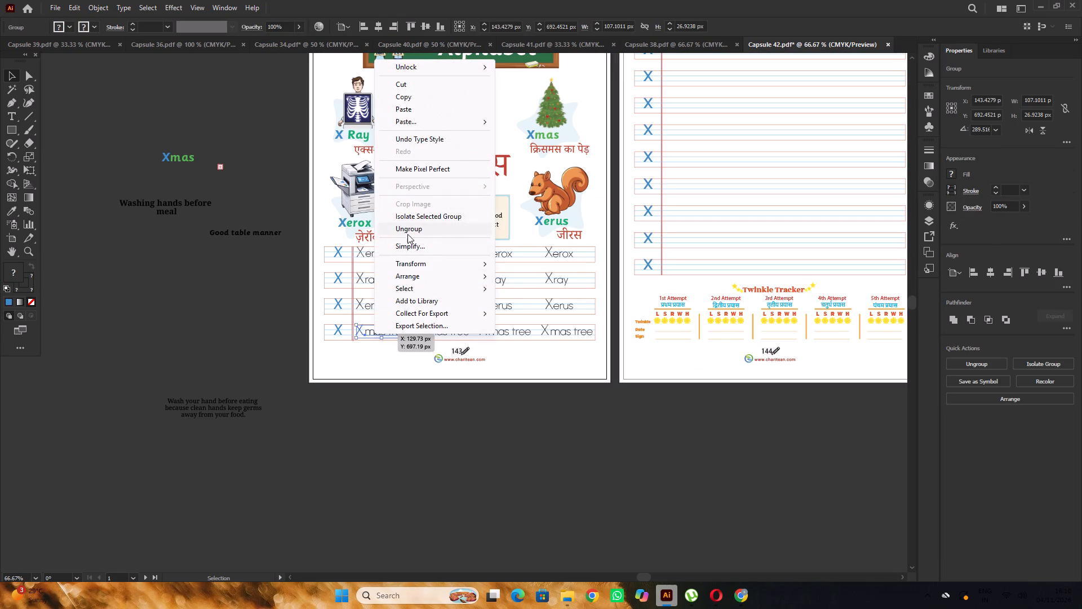
pyautogui.click(410, 224)
pyautogui.moveTo(426, 480); pyautogui.dragTo(428, 475)
# Move the four dotted X letters of the first word column together off the page onto the pasteboard beside it.
pyautogui.scroll(-5, 396, 262)
pyautogui.keyDown('alt'); pyautogui.scroll(3, 393, 263); pyautogui.keyUp('alt')
pyautogui.scroll(5, 382, 241)
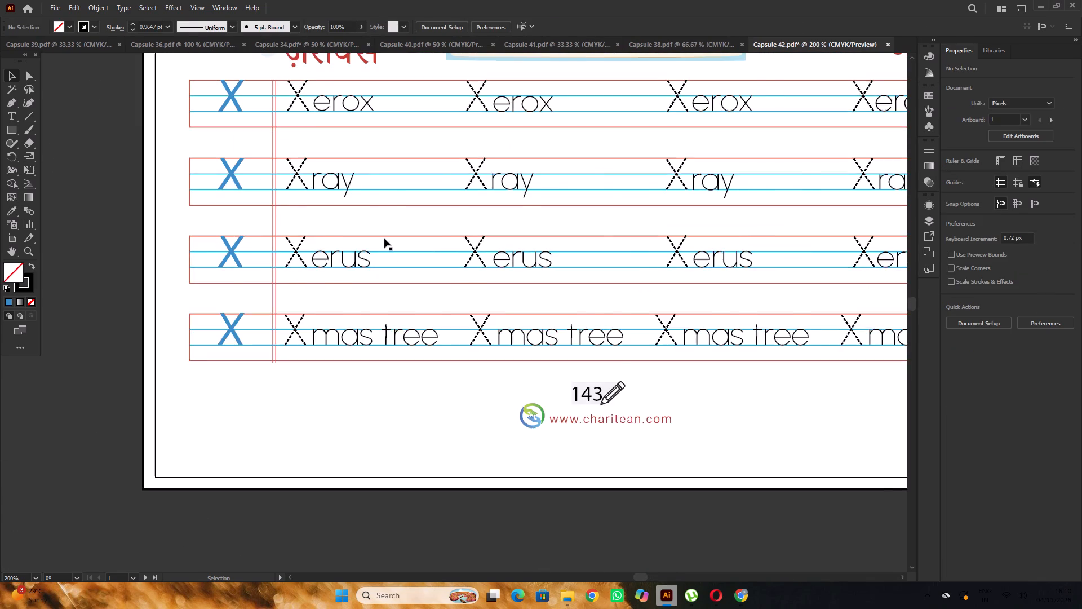
pyautogui.keyDown('alt'); pyautogui.scroll(-1, 385, 239); pyautogui.keyUp('alt')
pyautogui.click(323, 135)
pyautogui.keyDown('shift'); pyautogui.click(317, 195); pyautogui.keyUp('shift')
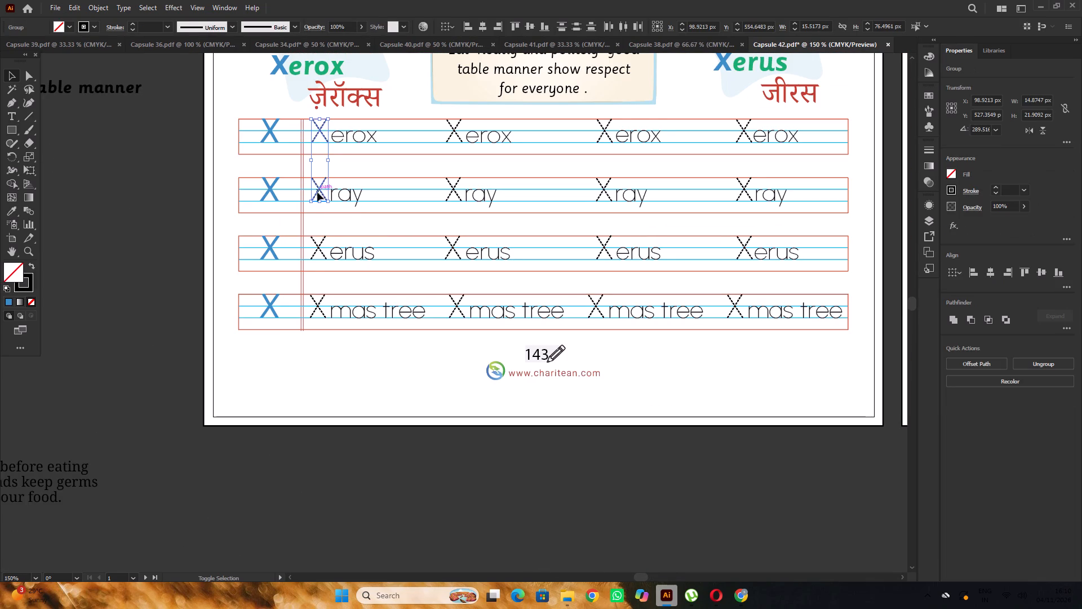
pyautogui.keyDown('shift'); pyautogui.click(316, 251); pyautogui.keyUp('shift')
pyautogui.keyDown('shift'); pyautogui.click(314, 310); pyautogui.keyUp('shift')
pyautogui.keyDown('alt'); pyautogui.scroll(-1, 360, 278); pyautogui.keyUp('alt')
pyautogui.moveTo(336, 253); pyautogui.dragTo(325, 266)
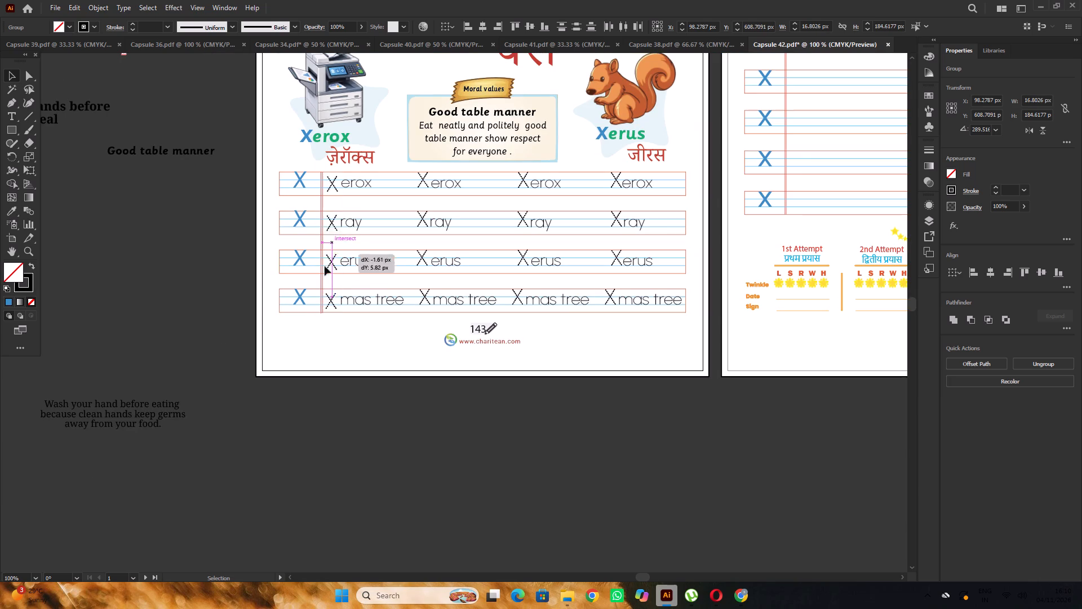
pyautogui.moveTo(325, 266); pyautogui.dragTo(213, 301)
pyautogui.click(334, 428)
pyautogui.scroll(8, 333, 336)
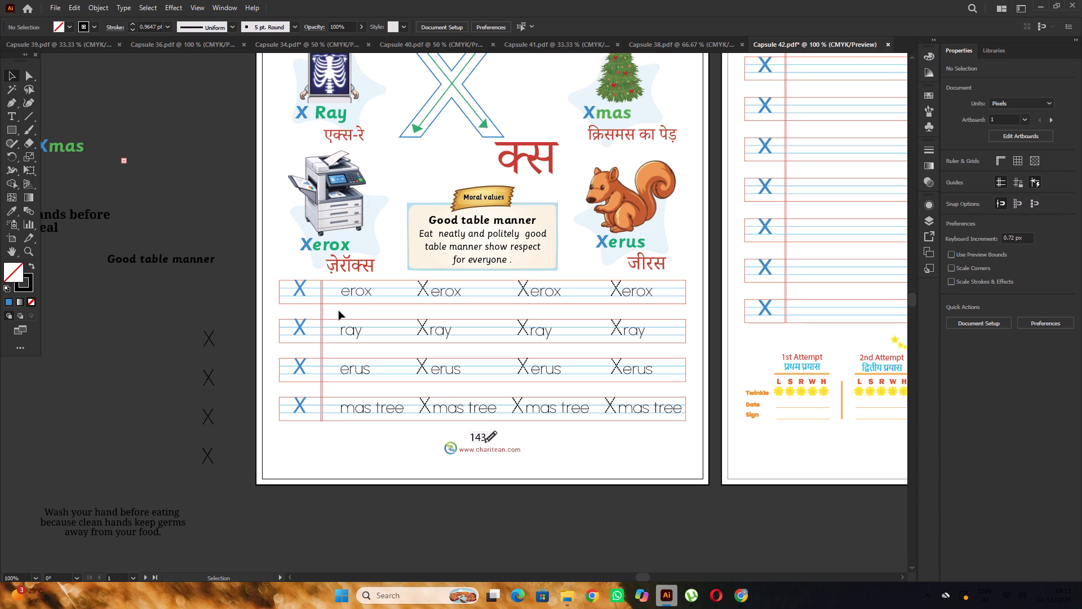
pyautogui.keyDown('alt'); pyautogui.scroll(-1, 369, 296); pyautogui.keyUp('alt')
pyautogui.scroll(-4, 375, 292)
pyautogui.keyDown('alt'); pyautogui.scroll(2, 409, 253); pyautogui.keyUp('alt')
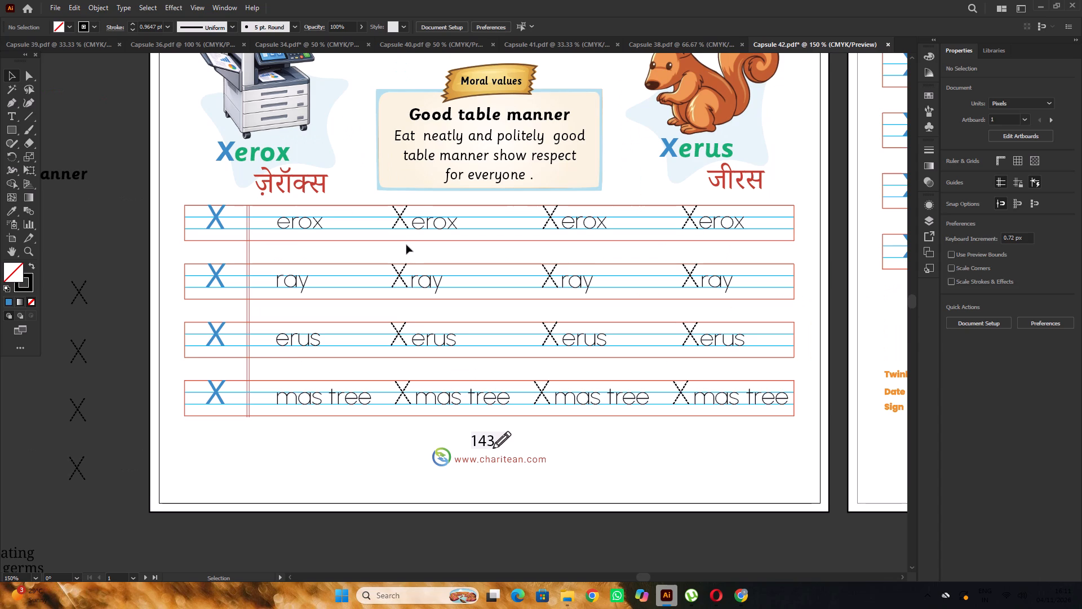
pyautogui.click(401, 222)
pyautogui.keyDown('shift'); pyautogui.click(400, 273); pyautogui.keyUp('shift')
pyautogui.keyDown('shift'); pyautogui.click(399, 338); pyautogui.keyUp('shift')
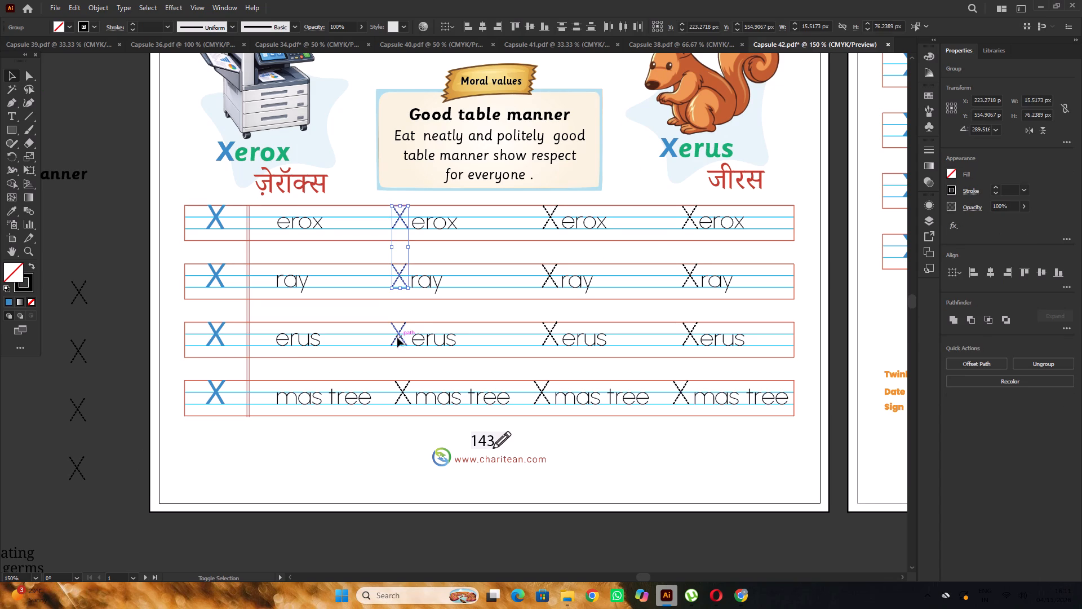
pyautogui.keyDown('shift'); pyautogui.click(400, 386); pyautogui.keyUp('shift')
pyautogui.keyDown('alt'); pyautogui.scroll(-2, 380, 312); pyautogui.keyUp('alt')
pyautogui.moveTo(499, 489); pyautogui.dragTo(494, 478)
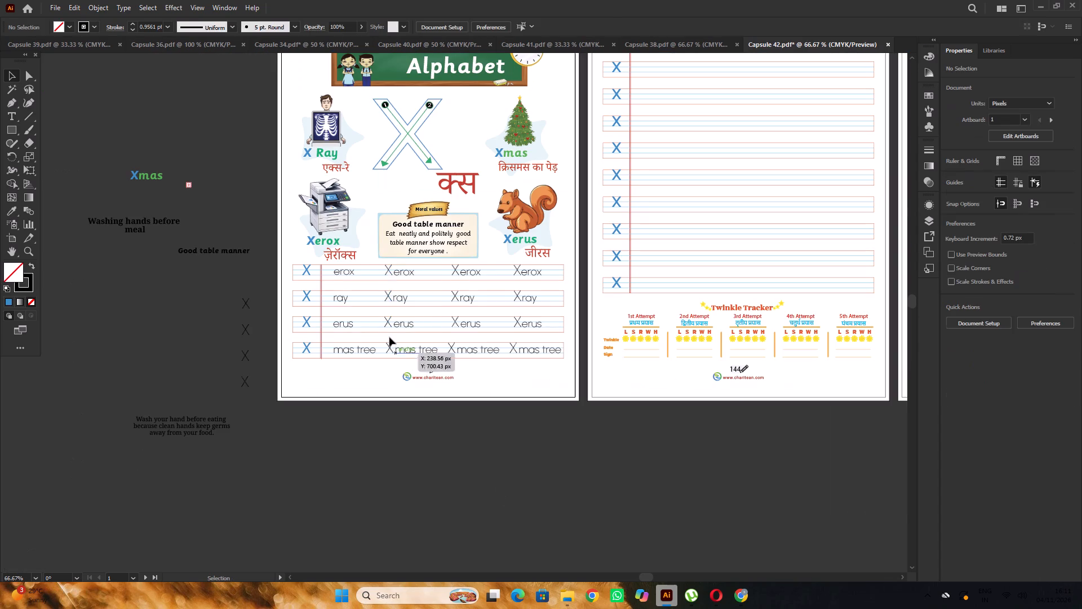
# Ungroup the second, third and fourth "Xmas tree" tracing words in the bottom row one after another.
pyautogui.keyDown('alt'); pyautogui.scroll(1, 389, 337); pyautogui.keyUp('alt')
pyautogui.click(406, 354)
pyautogui.rightClick(406, 355)
pyautogui.click(450, 252)
pyautogui.moveTo(517, 452); pyautogui.dragTo(515, 433)
pyautogui.click(503, 356)
pyautogui.rightClick(503, 356)
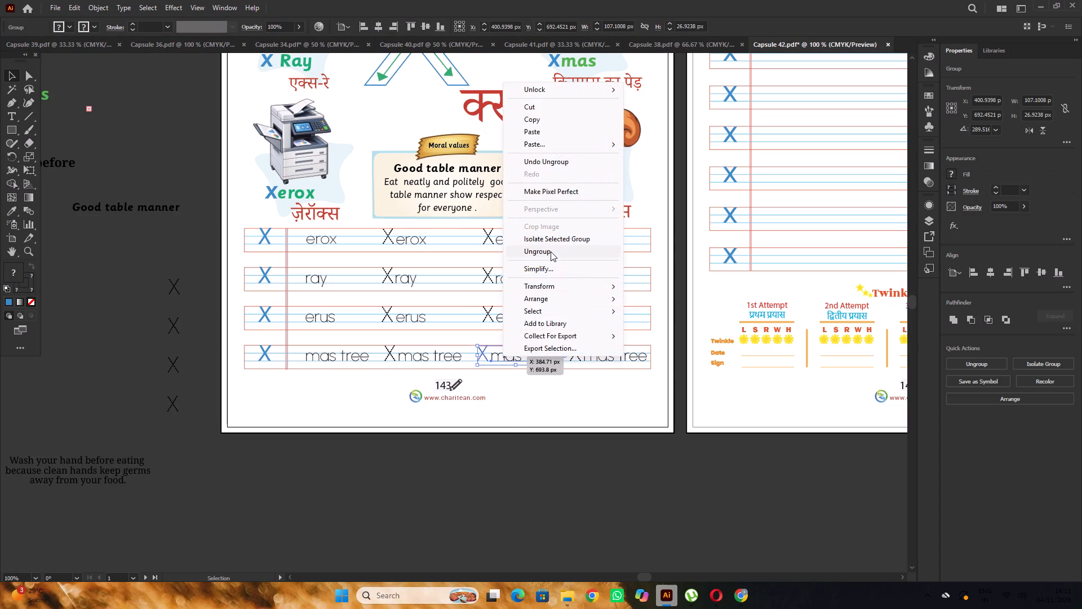
pyautogui.click(551, 251)
pyautogui.moveTo(642, 489); pyautogui.dragTo(641, 482)
pyautogui.click(614, 358)
pyautogui.rightClick(614, 358)
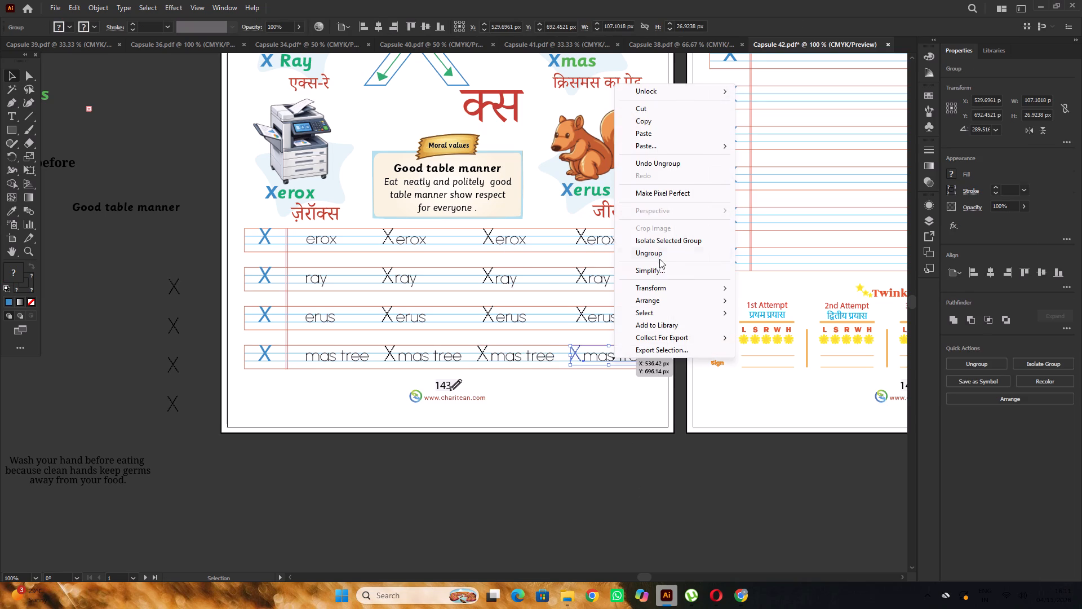
pyautogui.click(660, 257)
pyautogui.click(614, 492)
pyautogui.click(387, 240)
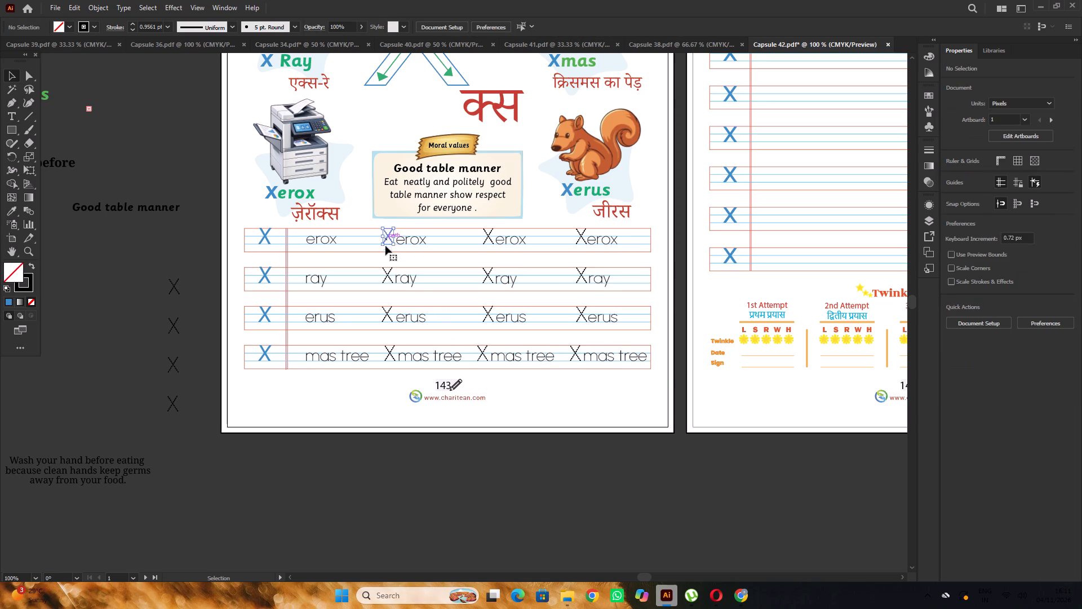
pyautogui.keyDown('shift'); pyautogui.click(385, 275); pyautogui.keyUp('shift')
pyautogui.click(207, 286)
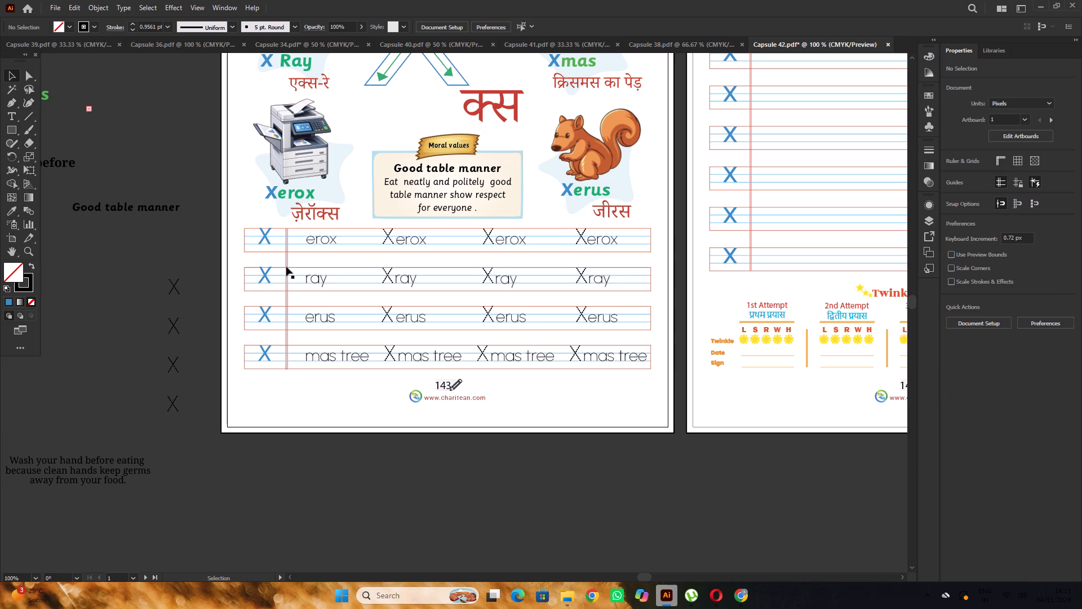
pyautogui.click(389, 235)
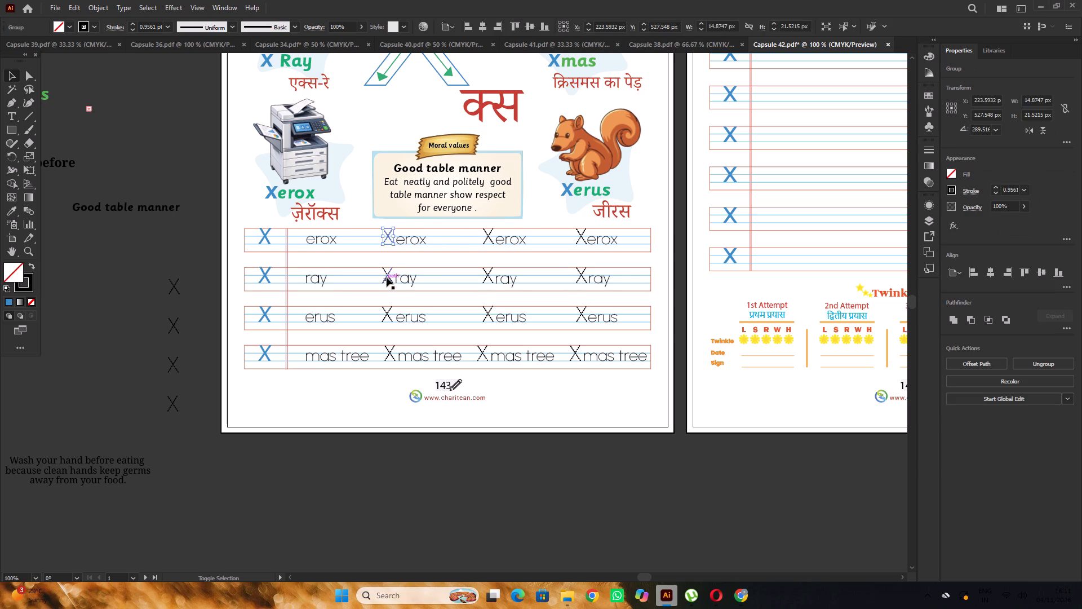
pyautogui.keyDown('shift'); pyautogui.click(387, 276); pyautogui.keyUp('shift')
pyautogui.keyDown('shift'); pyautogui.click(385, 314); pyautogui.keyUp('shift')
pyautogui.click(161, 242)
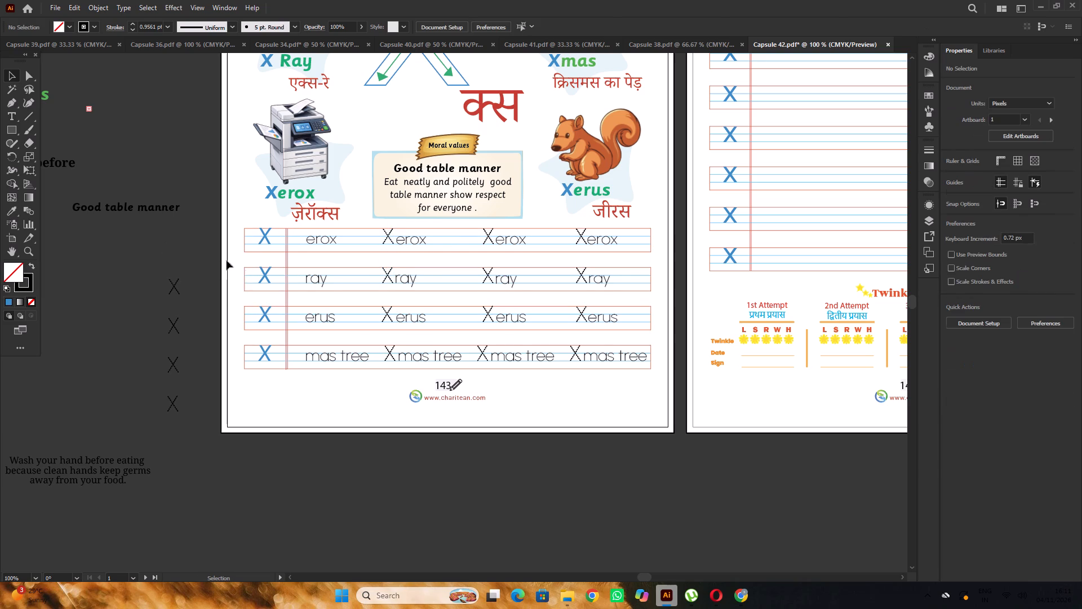
# Delete the four dotted X letters of the second word column, before erus, ray, erox and mas tree.
pyautogui.scroll(-2, 247, 274)
pyautogui.click(389, 292)
pyautogui.keyDown('alt'); pyautogui.scroll(1, 389, 292); pyautogui.keyUp('alt')
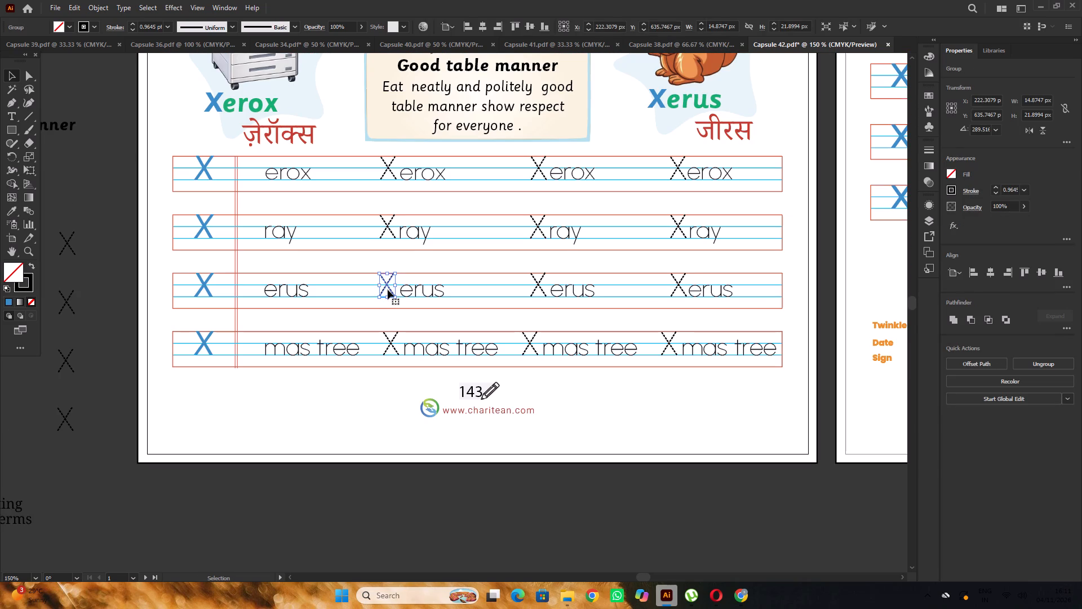
pyautogui.press('Delete')
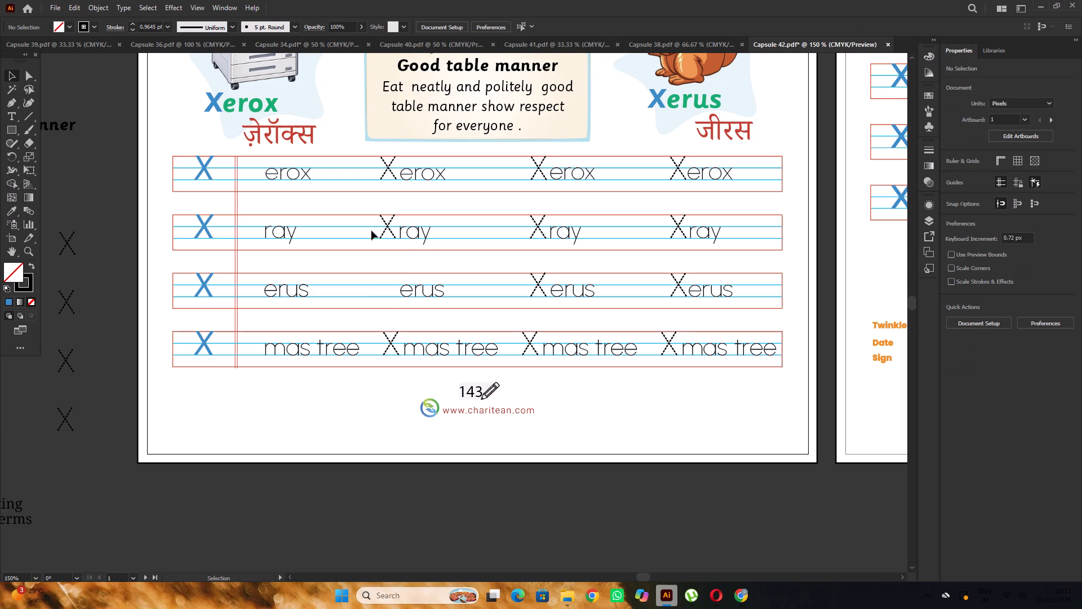
pyautogui.click(394, 233)
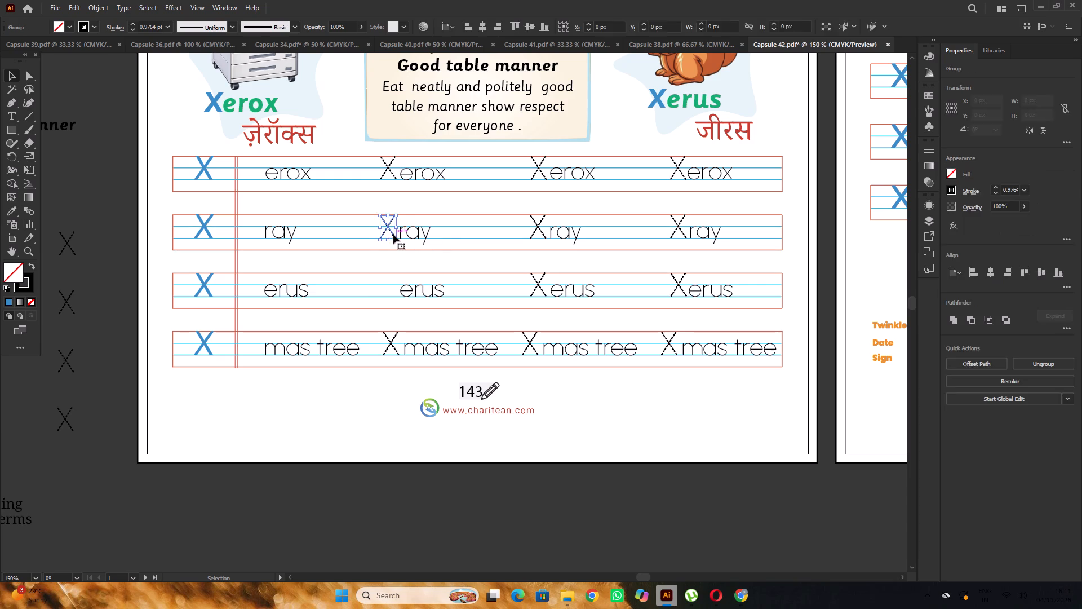
pyautogui.press('Delete')
pyautogui.click(392, 175)
pyautogui.press('Delete')
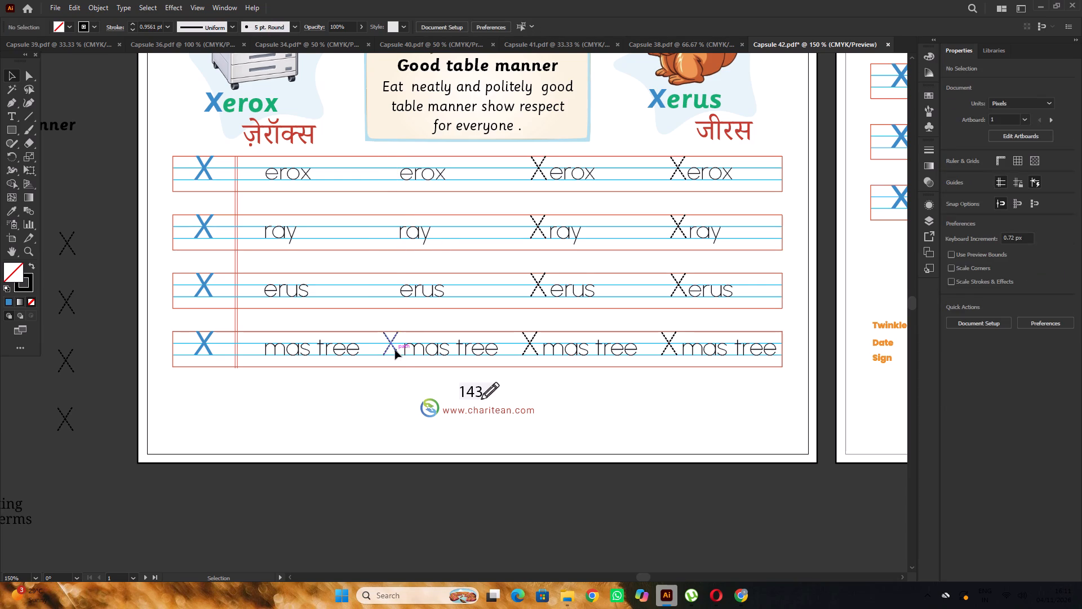
pyautogui.click(395, 350)
pyautogui.press('Delete')
# Delete the four dotted X letters of the third word column, working from the mas tree row up to the erox row.
pyautogui.click(526, 351)
pyautogui.press('Delete')
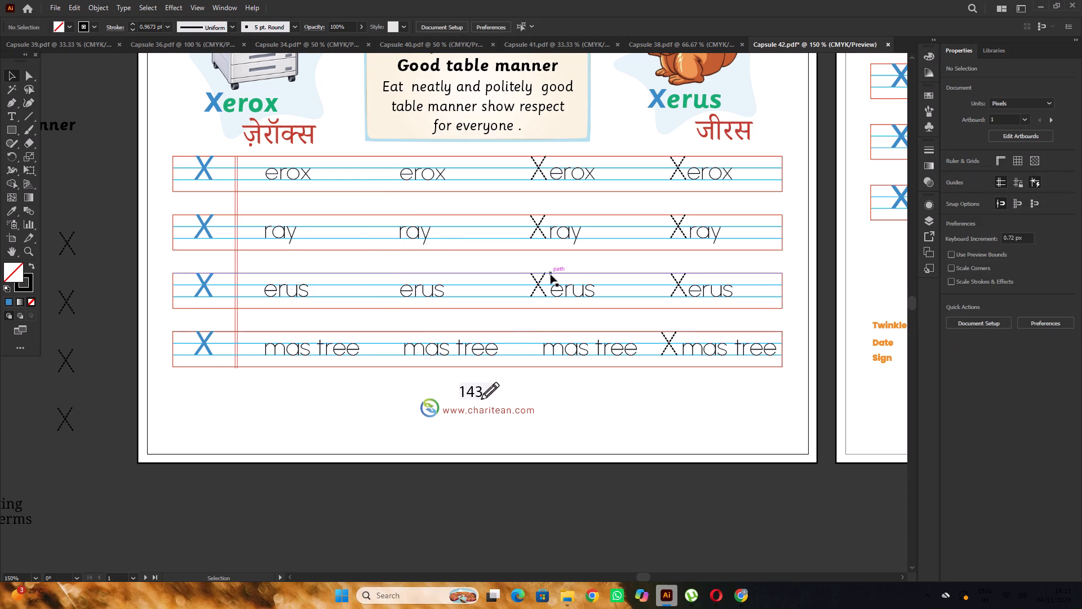
pyautogui.click(542, 290)
pyautogui.press('Delete')
pyautogui.click(543, 232)
pyautogui.press('Delete')
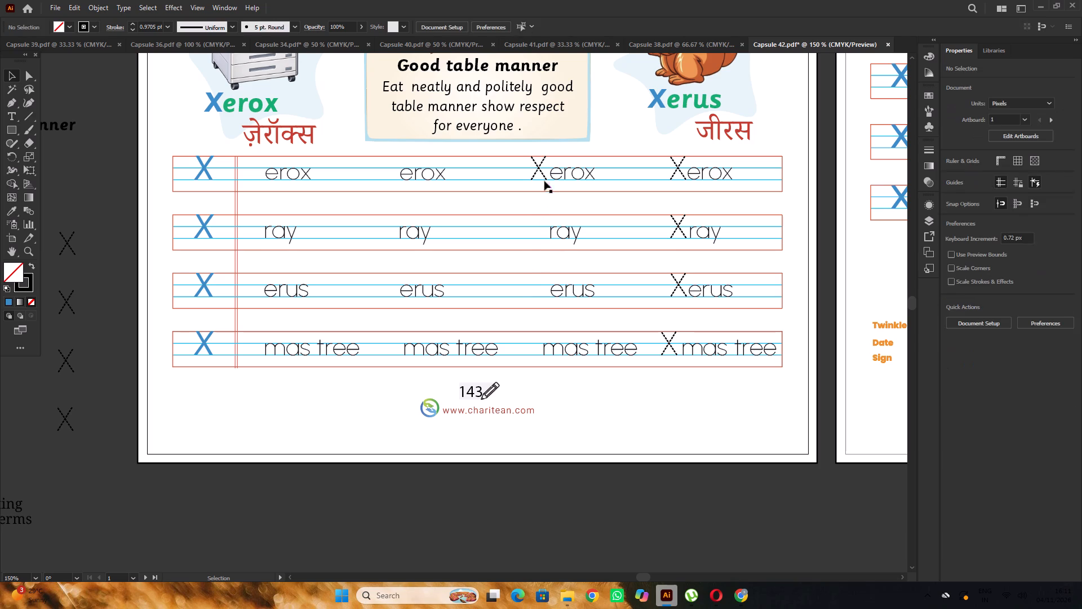
pyautogui.click(543, 173)
pyautogui.press('Delete')
# Delete the four dotted X letters of the fourth word column, from the erox row down to the mas tree row.
pyautogui.click(681, 174)
pyautogui.press('Delete')
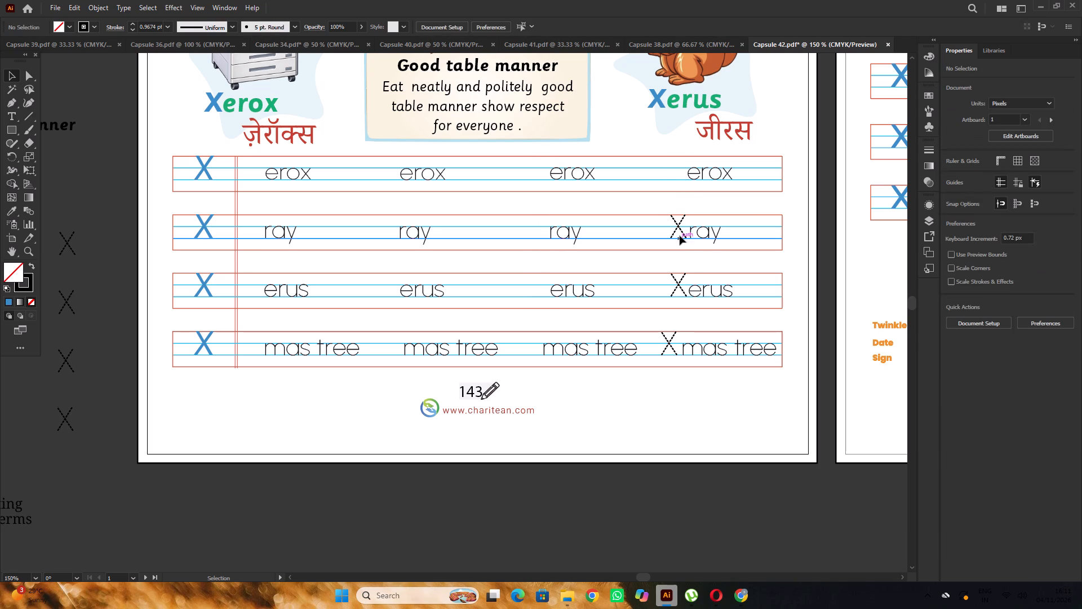
pyautogui.click(681, 233)
pyautogui.press('Delete')
pyautogui.click(676, 289)
pyautogui.press('Delete')
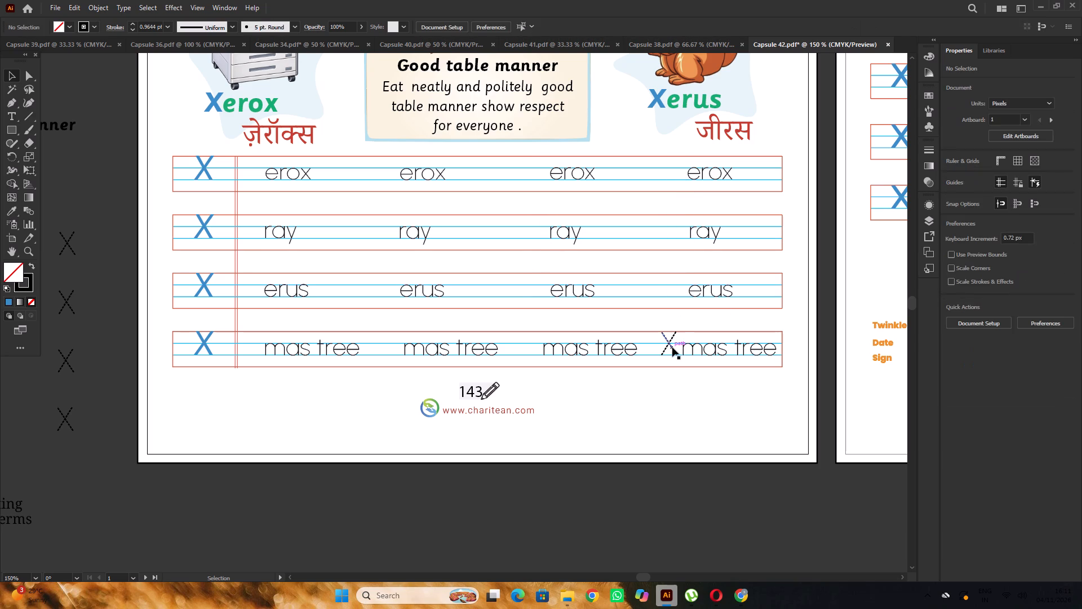
pyautogui.click(672, 347)
pyautogui.press('Delete')
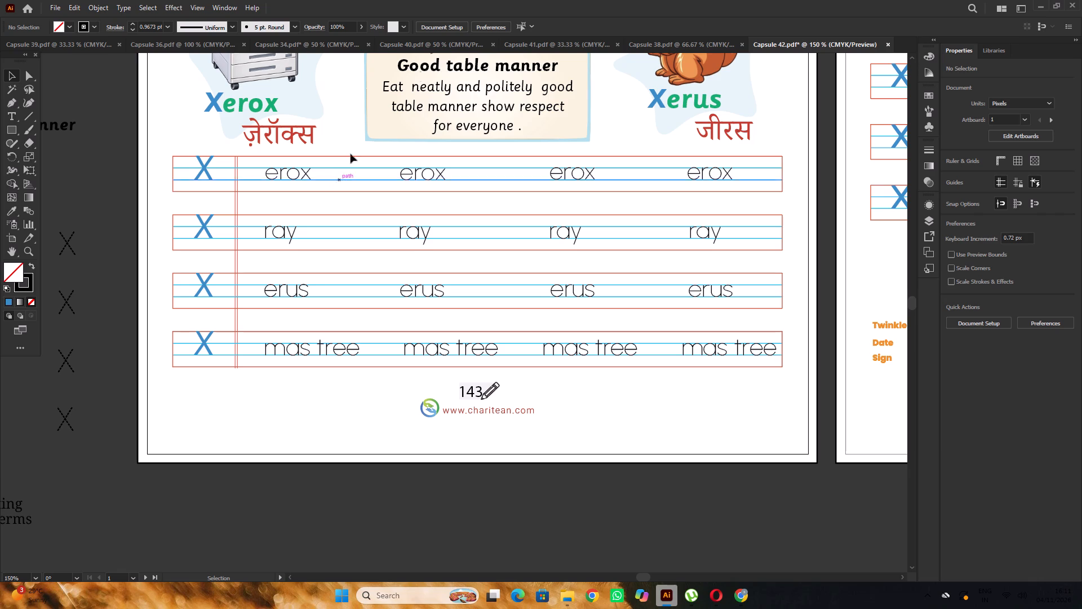
# Copy a dotted 12 from the Capsule 38 number grid into Capsule 42 and place it just below the first erox word.
pyautogui.click(631, 41)
pyautogui.scroll(-1, 442, 120)
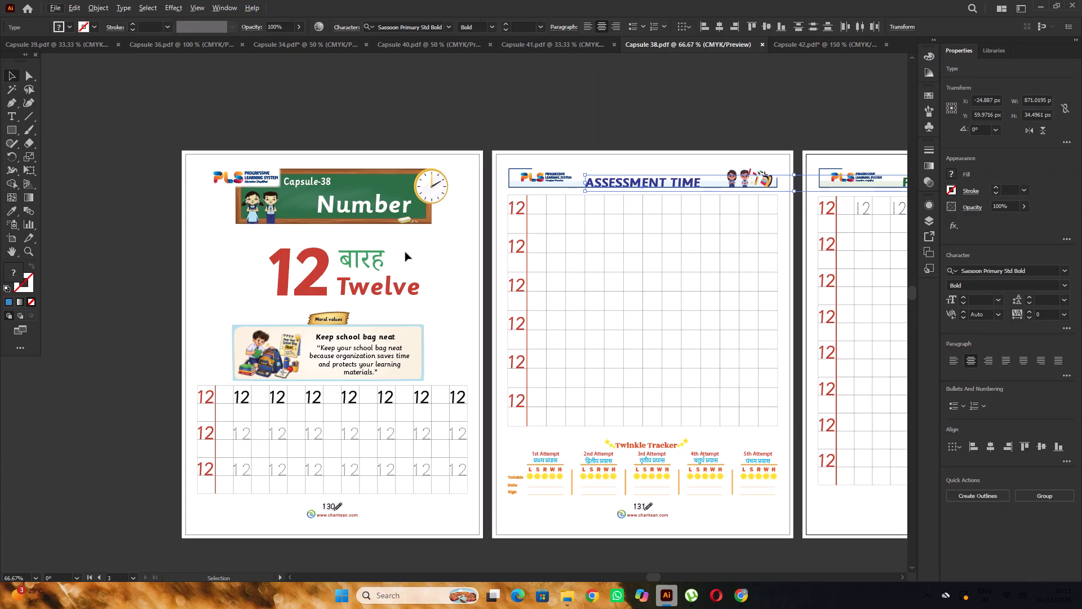
pyautogui.click(423, 430)
pyautogui.hotkey('ctrl', 'c')
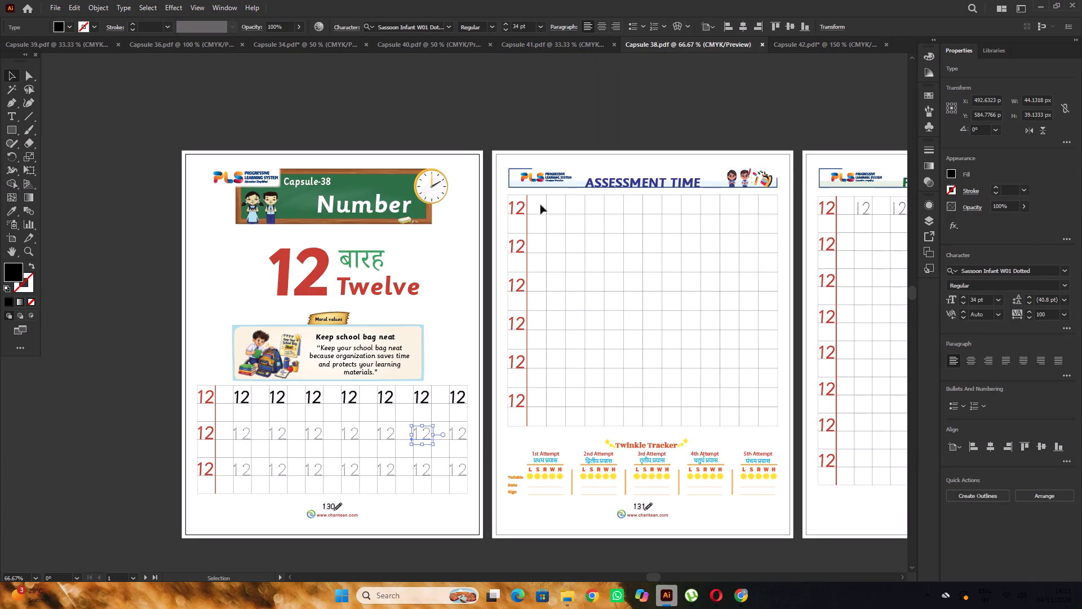
pyautogui.click(793, 42)
pyautogui.scroll(1, 344, 215)
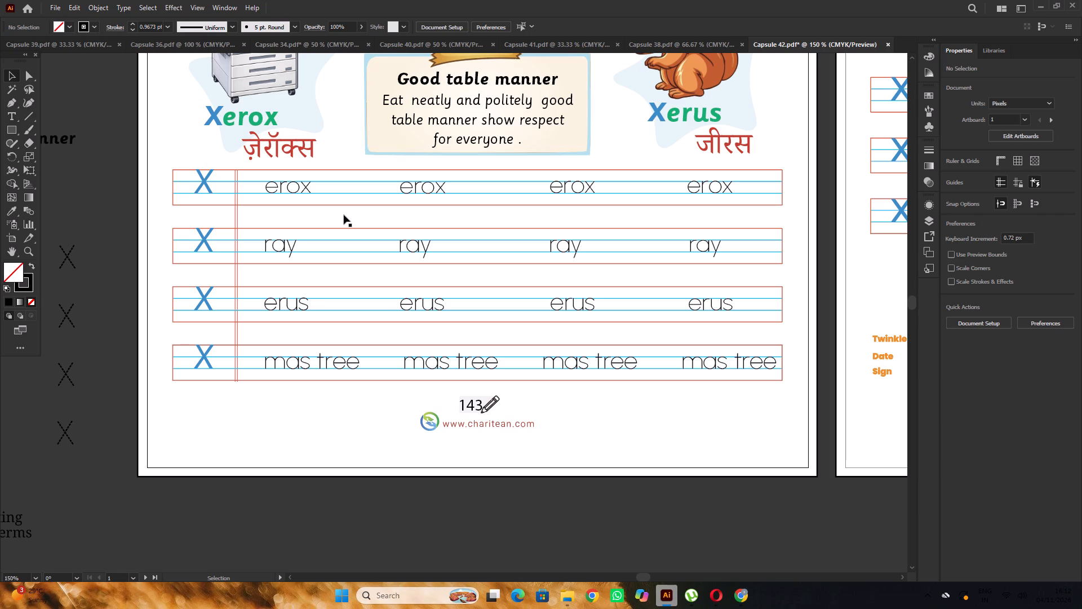
pyautogui.hotkey('ctrl', 'f')
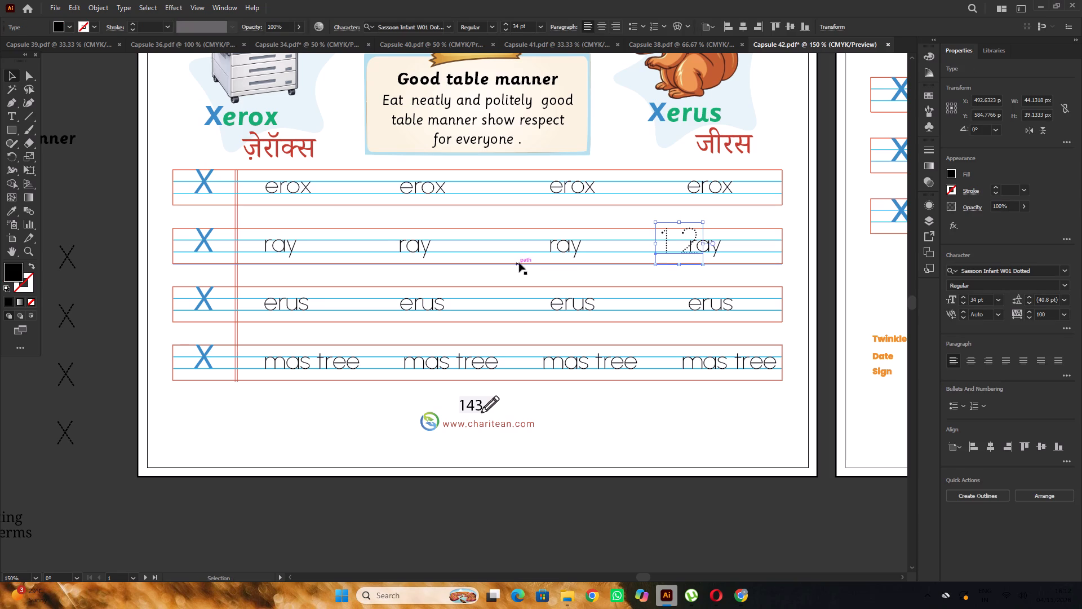
pyautogui.moveTo(667, 240); pyautogui.dragTo(315, 209)
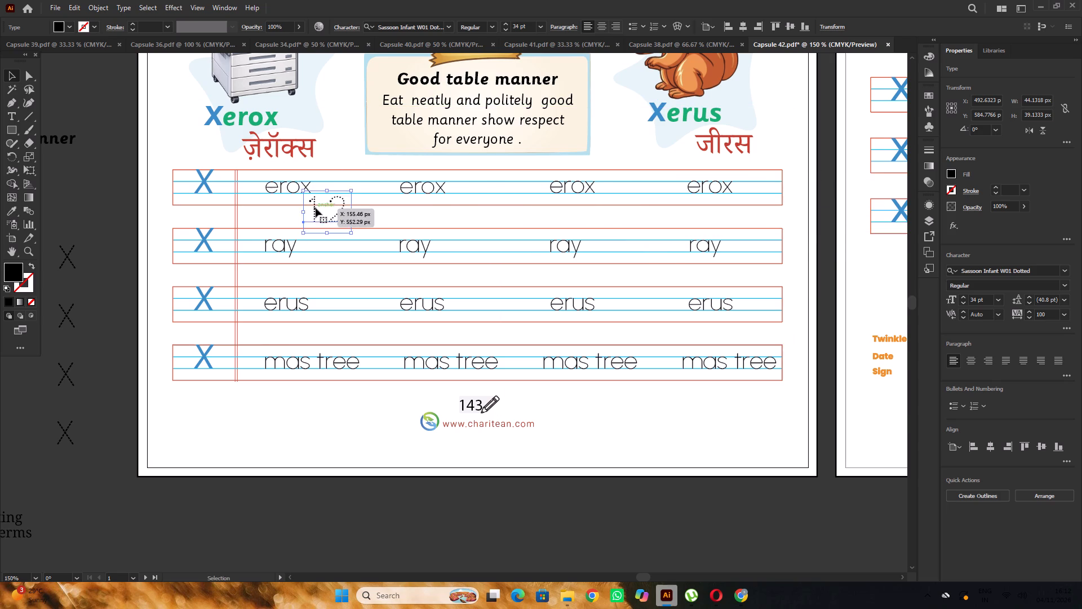
# Replace the pasted dotted 12 text with the letter X.
pyautogui.keyDown('alt'); pyautogui.scroll(2, 316, 208); pyautogui.keyUp('alt')
pyautogui.press('t')
pyautogui.moveTo(308, 233); pyautogui.dragTo(390, 235)
pyautogui.press('x')
pyautogui.keyDown('alt'); pyautogui.scroll(-2, 372, 229); pyautogui.keyUp('alt')
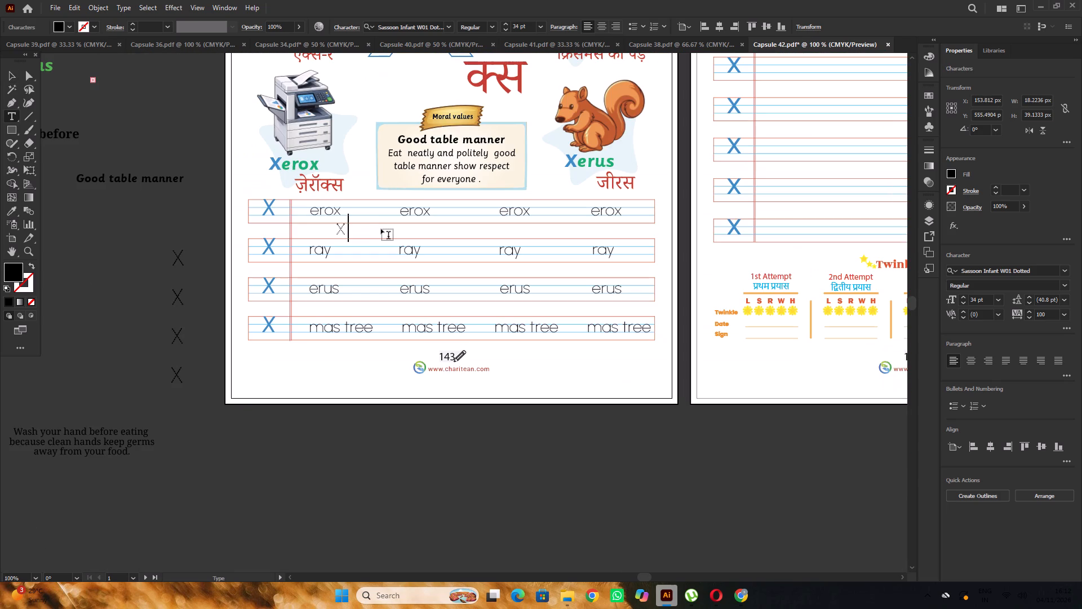
pyautogui.click(9, 75)
# Place the dotted X before the first erox word and enlarge it to about 44 pt to fit the writing lines.
pyautogui.keyDown('alt'); pyautogui.scroll(1, 199, 204); pyautogui.keyUp('alt')
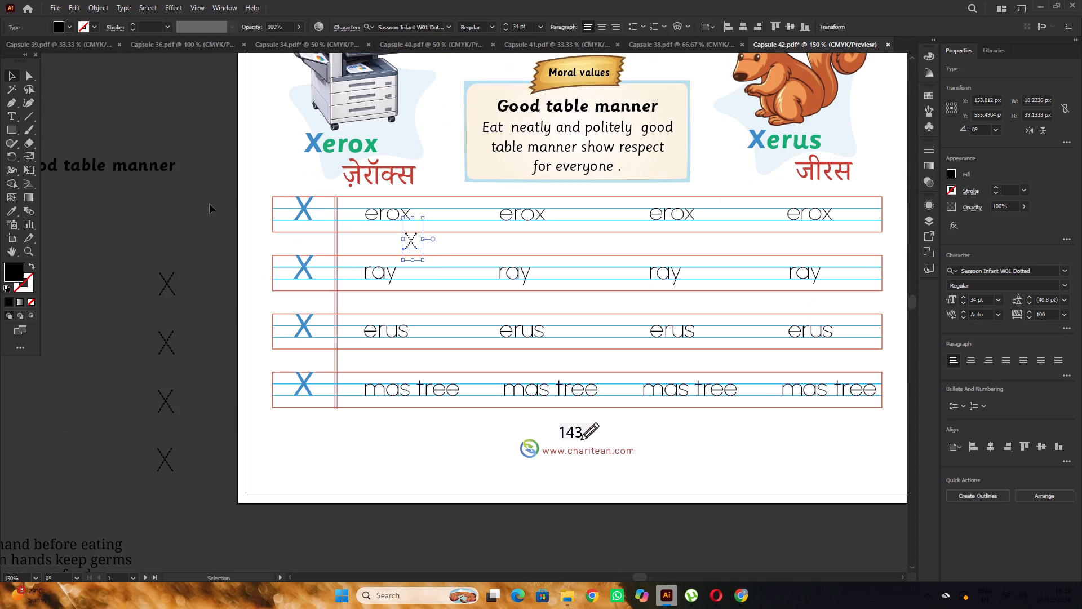
pyautogui.keyDown('alt'); pyautogui.scroll(3, 421, 246); pyautogui.keyUp('alt')
pyautogui.keyDown('alt'); pyautogui.scroll(2, 364, 238); pyautogui.keyUp('alt')
pyautogui.moveTo(451, 284); pyautogui.dragTo(295, 193)
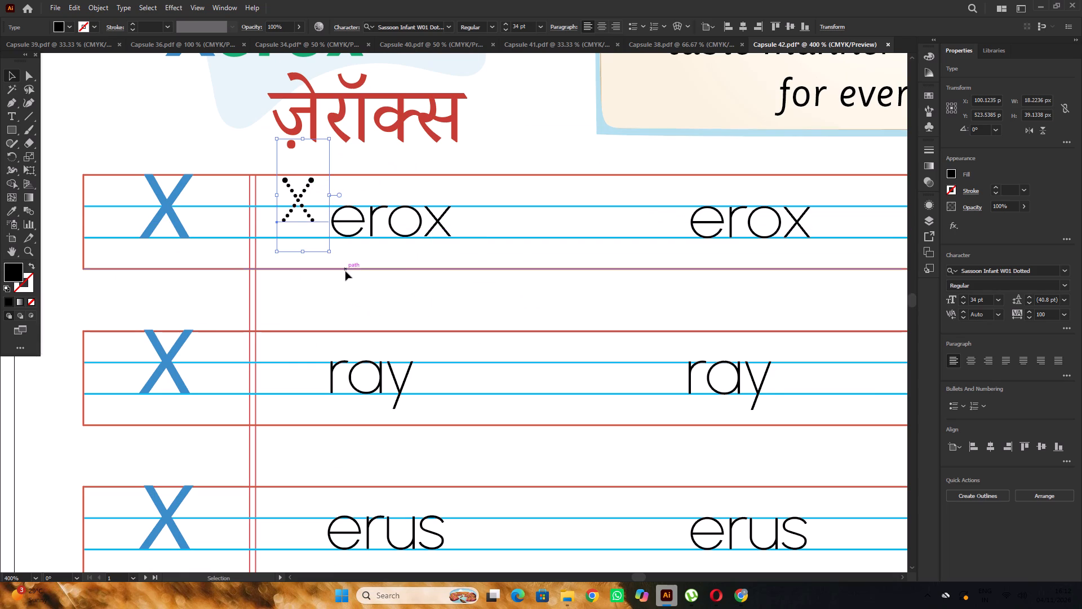
pyautogui.keyDown('shift'); pyautogui.moveTo(331, 251); pyautogui.dragTo(344, 275); pyautogui.keyUp('shift')
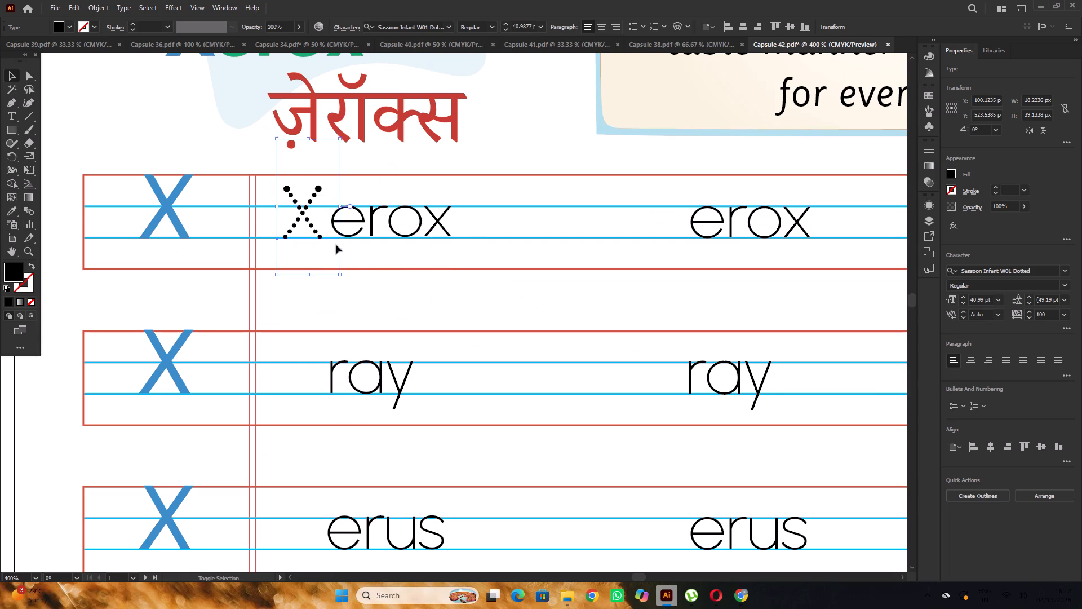
pyautogui.moveTo(311, 216); pyautogui.dragTo(310, 207)
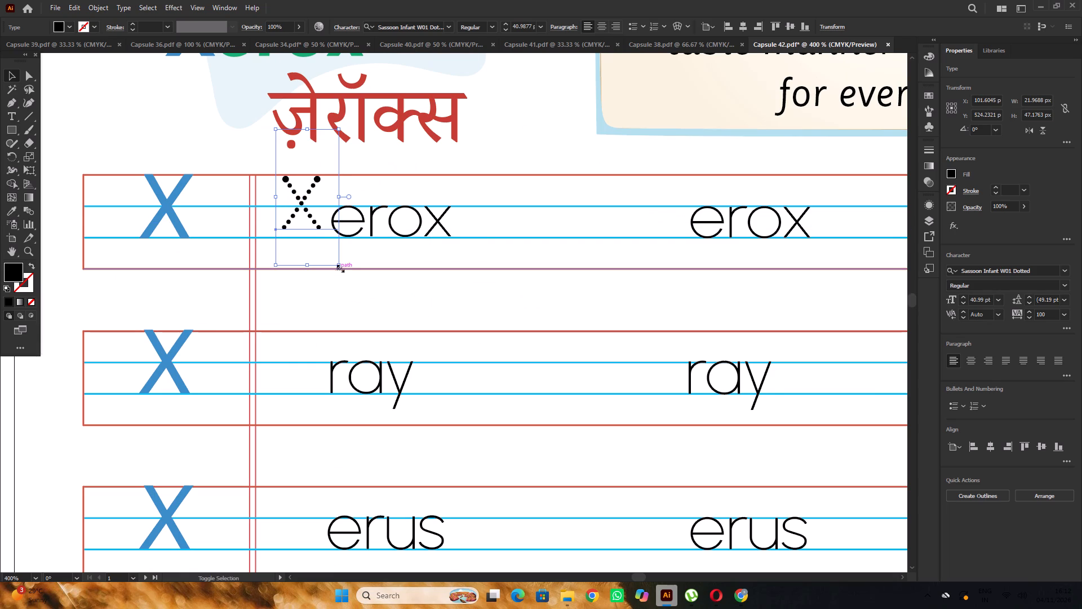
pyautogui.keyDown('shift'); pyautogui.moveTo(340, 264); pyautogui.dragTo(344, 275); pyautogui.keyUp('shift')
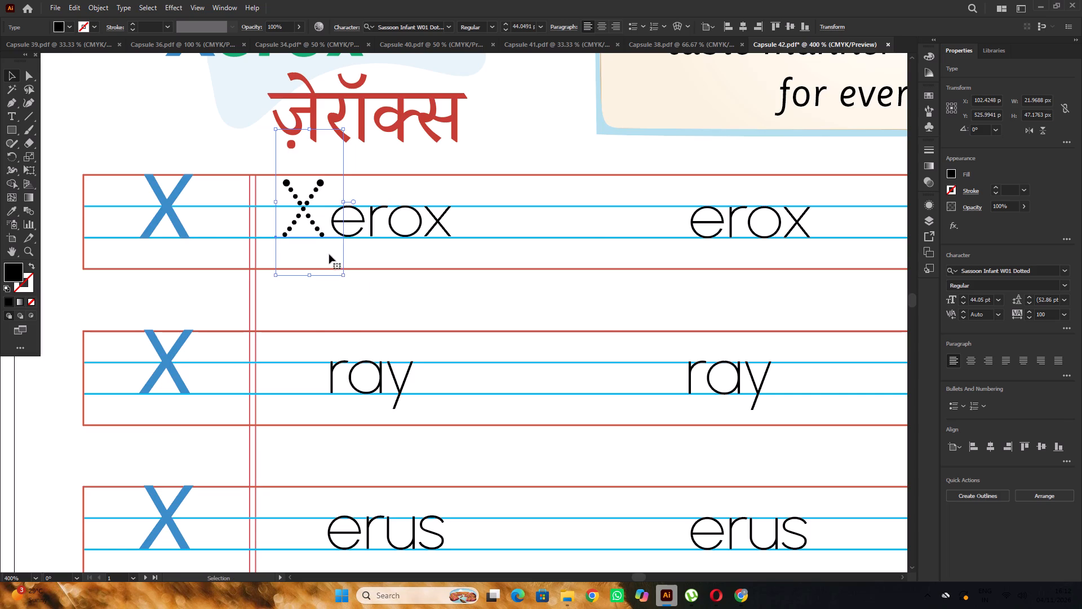
# Duplicate the dotted X straight down before the first ray, erus and mas tree words.
pyautogui.keyDown('alt'); pyautogui.scroll(-2, 317, 231); pyautogui.keyUp('alt')
pyautogui.keyDown('alt'); pyautogui.moveTo(315, 215); pyautogui.dragTo(308, 330); pyautogui.keyUp('alt')
pyautogui.keyDown('alt'); pyautogui.scroll(-4, 311, 269); pyautogui.keyUp('alt')
pyautogui.click(217, 234)
pyautogui.scroll(-4, 217, 234)
pyautogui.keyDown('alt'); pyautogui.scroll(3, 323, 228); pyautogui.keyUp('alt')
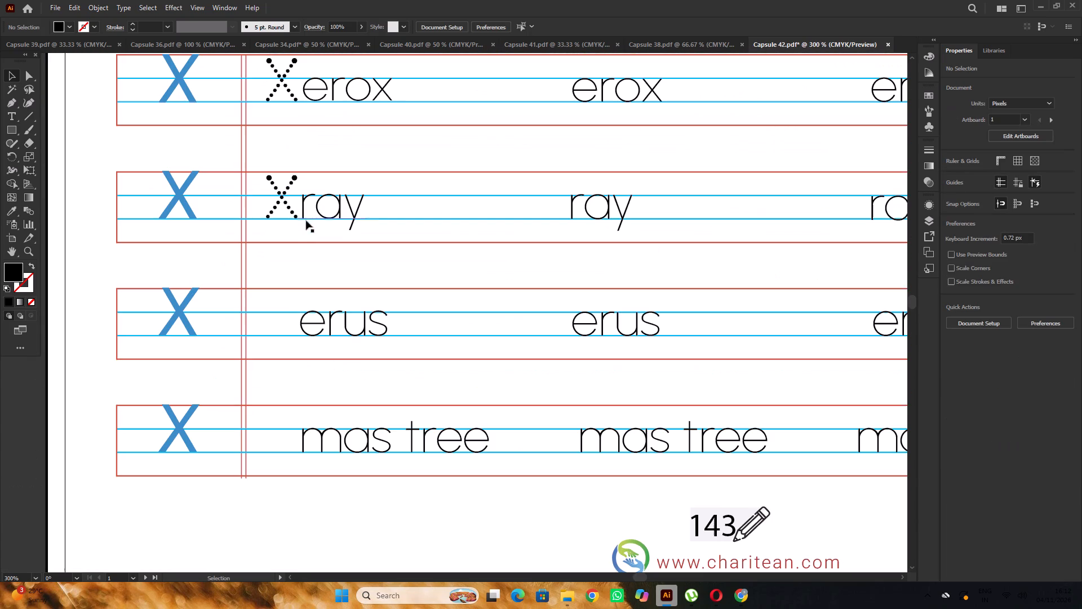
pyautogui.moveTo(288, 208); pyautogui.dragTo(277, 324)
pyautogui.keyDown('alt'); pyautogui.scroll(-3, 300, 264); pyautogui.keyUp('alt')
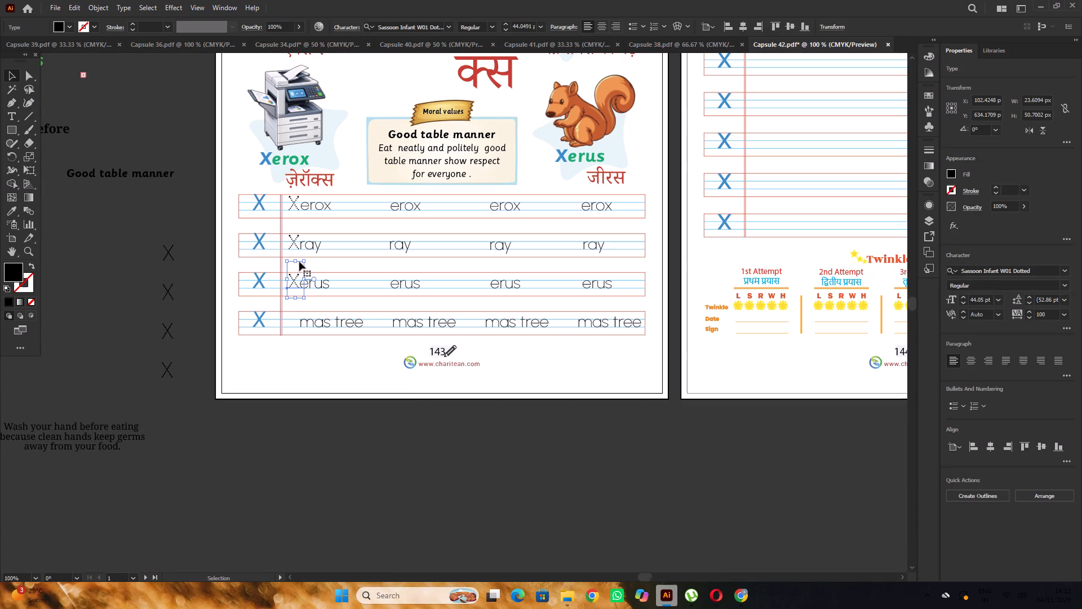
pyautogui.click(207, 266)
pyautogui.scroll(-4, 209, 260)
pyautogui.keyDown('alt'); pyautogui.scroll(2, 283, 250); pyautogui.keyUp('alt')
pyautogui.keyDown('alt'); pyautogui.moveTo(309, 209); pyautogui.dragTo(289, 295); pyautogui.keyUp('alt')
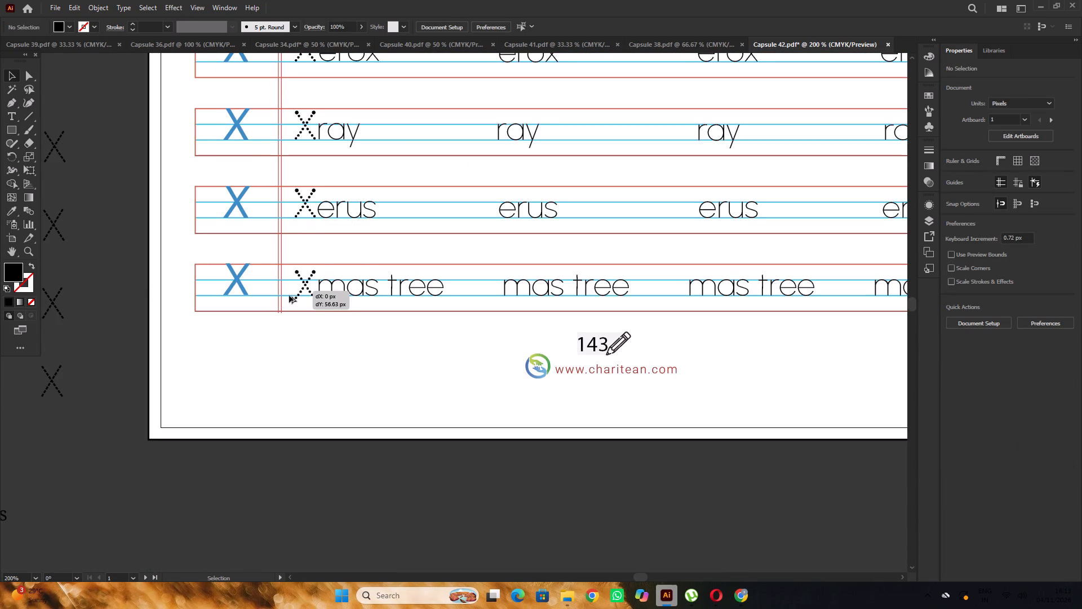
pyautogui.keyDown('alt'); pyautogui.moveTo(289, 295); pyautogui.dragTo(288, 286); pyautogui.keyUp('alt')
pyautogui.keyDown('alt'); pyautogui.scroll(-3, 288, 282); pyautogui.keyUp('alt')
pyautogui.click(436, 429)
# Duplicate the dotted X from the first Xerox word to the space before the second erox word.
pyautogui.scroll(8, 436, 426)
pyautogui.keyDown('alt'); pyautogui.scroll(-1, 388, 299); pyautogui.keyUp('alt')
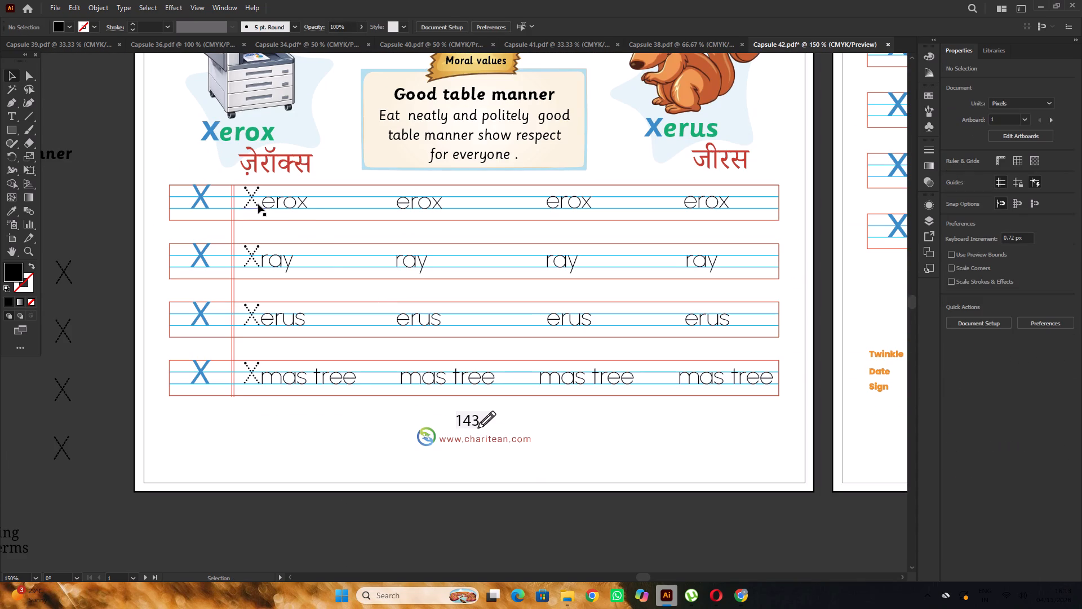
pyautogui.click(256, 203)
pyautogui.keyDown('alt'); pyautogui.moveTo(256, 203); pyautogui.dragTo(388, 218); pyautogui.keyUp('alt')
pyautogui.click(399, 237)
pyautogui.scroll(-5, 400, 220)
pyautogui.scroll(6, 391, 199)
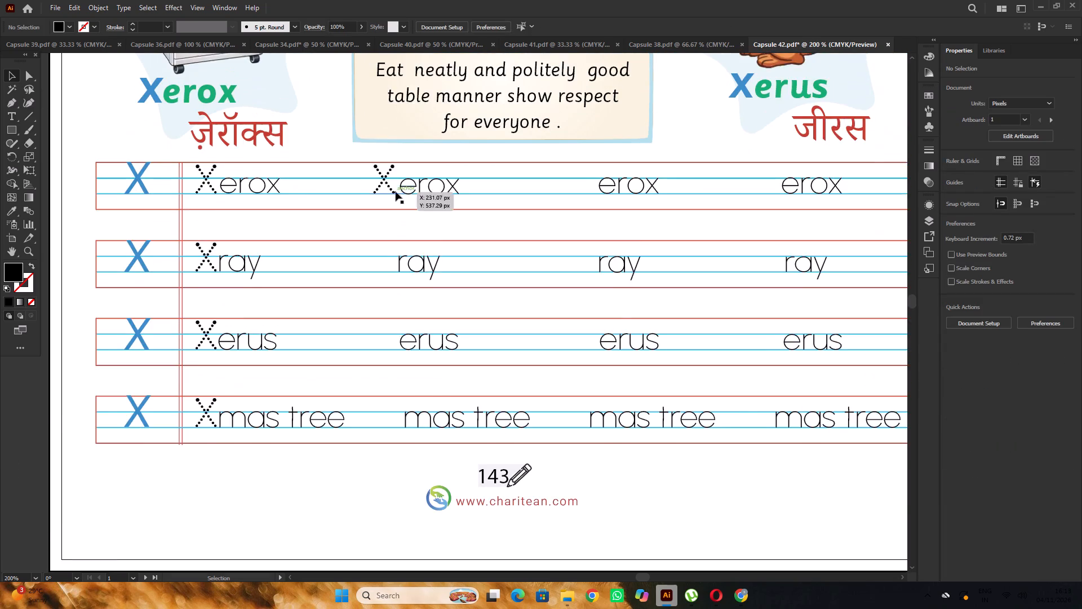
# Duplicate the second column's dotted X straight down before the second ray, erus and mas tree words.
pyautogui.scroll(2, 396, 192)
pyautogui.keyDown('alt'); pyautogui.moveTo(387, 192); pyautogui.dragTo(370, 343); pyautogui.keyUp('alt')
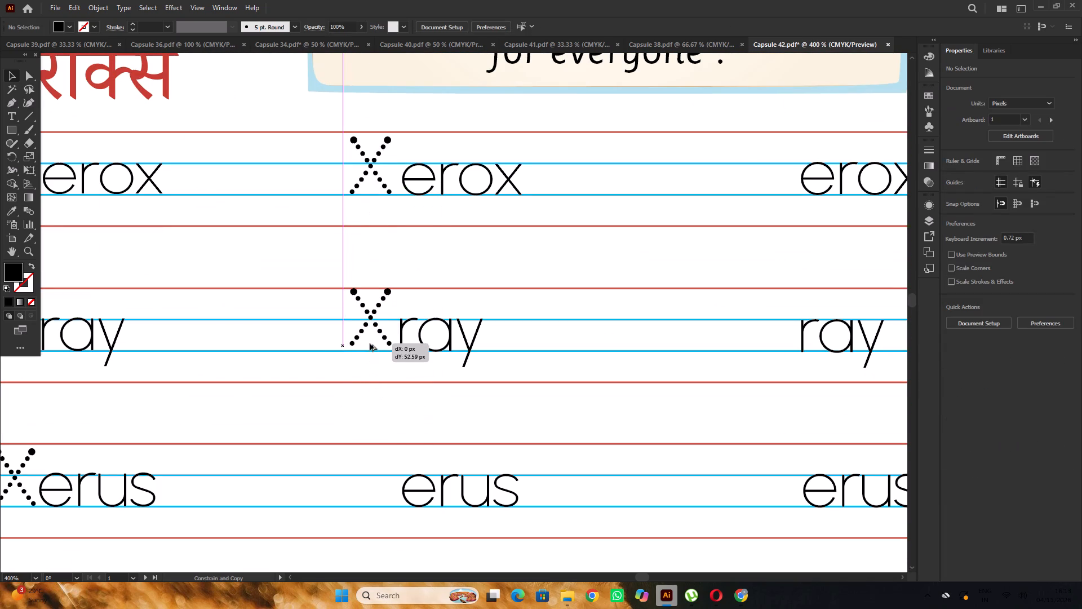
pyautogui.keyDown('alt'); pyautogui.moveTo(370, 343); pyautogui.dragTo(368, 347); pyautogui.keyUp('alt')
pyautogui.click(385, 261)
pyautogui.scroll(-4, 385, 260)
pyautogui.moveTo(379, 283); pyautogui.dragTo(380, 359)
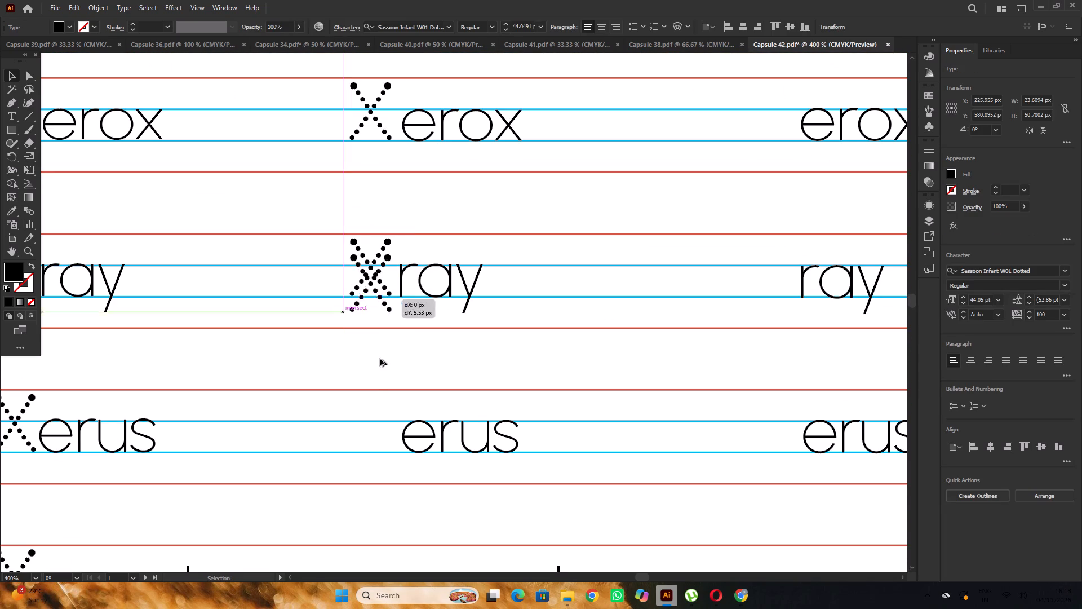
pyautogui.moveTo(380, 359); pyautogui.dragTo(363, 435)
pyautogui.keyDown('alt'); pyautogui.scroll(-3, 340, 375); pyautogui.keyUp('alt')
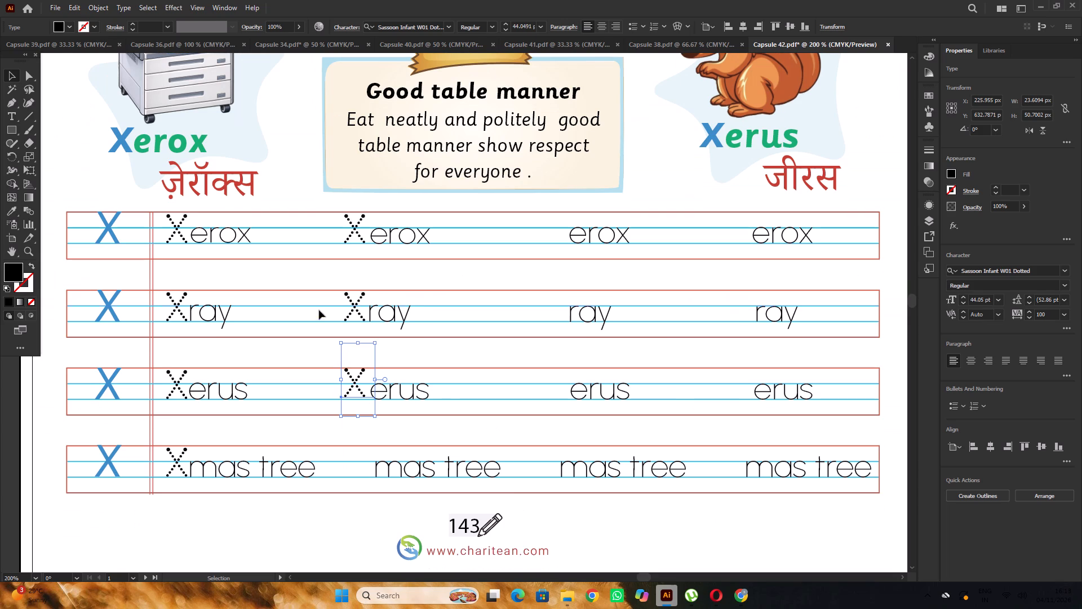
pyautogui.click(318, 342)
pyautogui.scroll(-6, 318, 339)
pyautogui.keyDown('alt'); pyautogui.scroll(2, 345, 330); pyautogui.keyUp('alt')
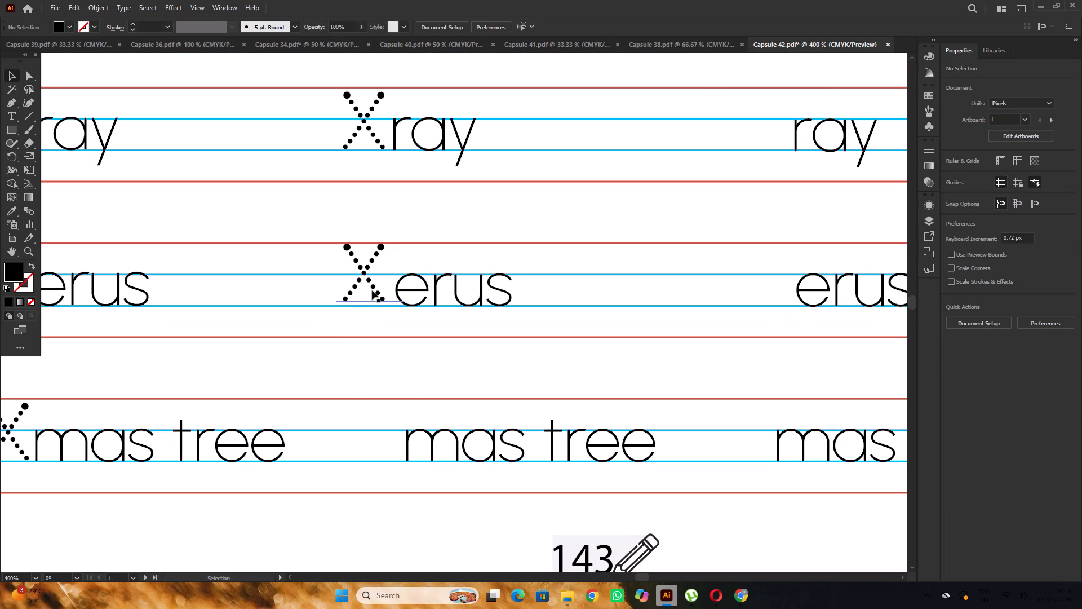
pyautogui.moveTo(373, 290); pyautogui.dragTo(350, 443)
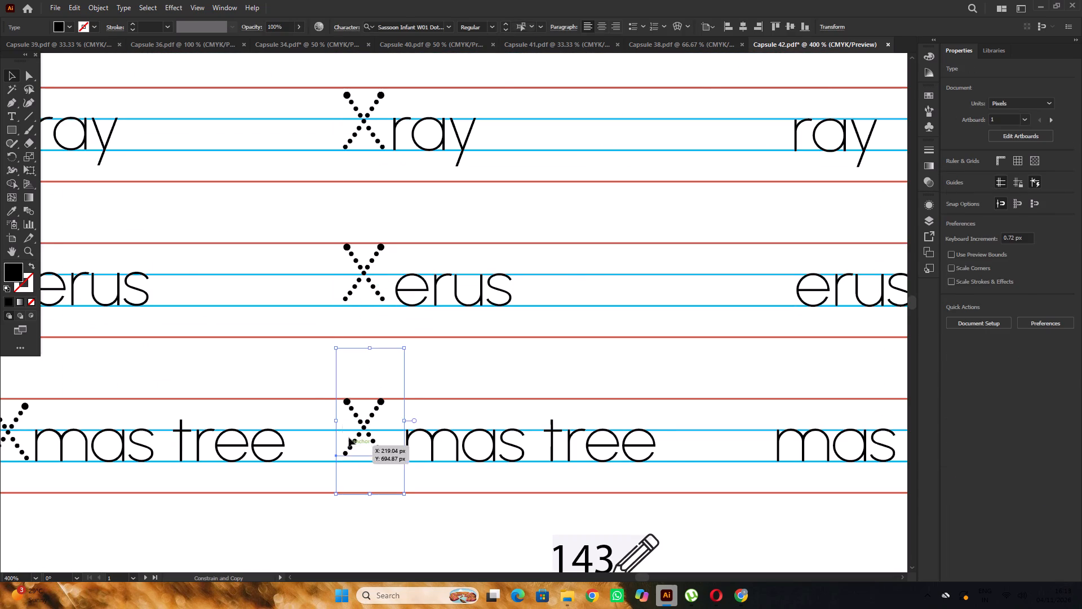
pyautogui.keyDown('alt'); pyautogui.scroll(-4, 321, 400); pyautogui.keyUp('alt')
pyautogui.click(490, 542)
# Duplicate the second column's four dotted X letters together, level with the originals, before the third column's words.
pyautogui.keyDown('alt'); pyautogui.scroll(2, 453, 398); pyautogui.keyUp('alt')
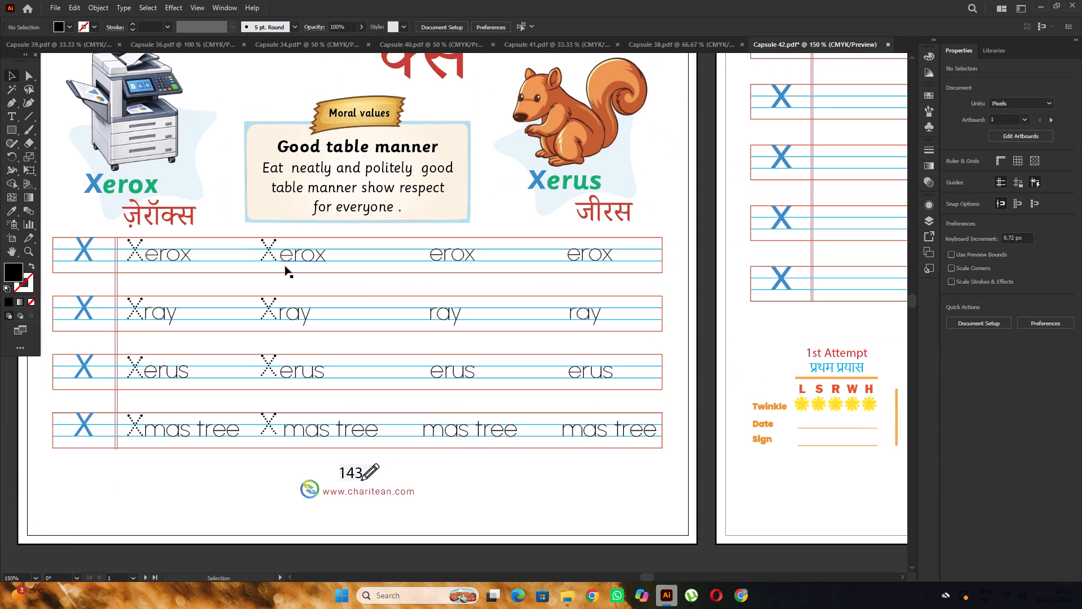
pyautogui.click(271, 255)
pyautogui.keyDown('shift'); pyautogui.click(272, 314); pyautogui.keyUp('shift')
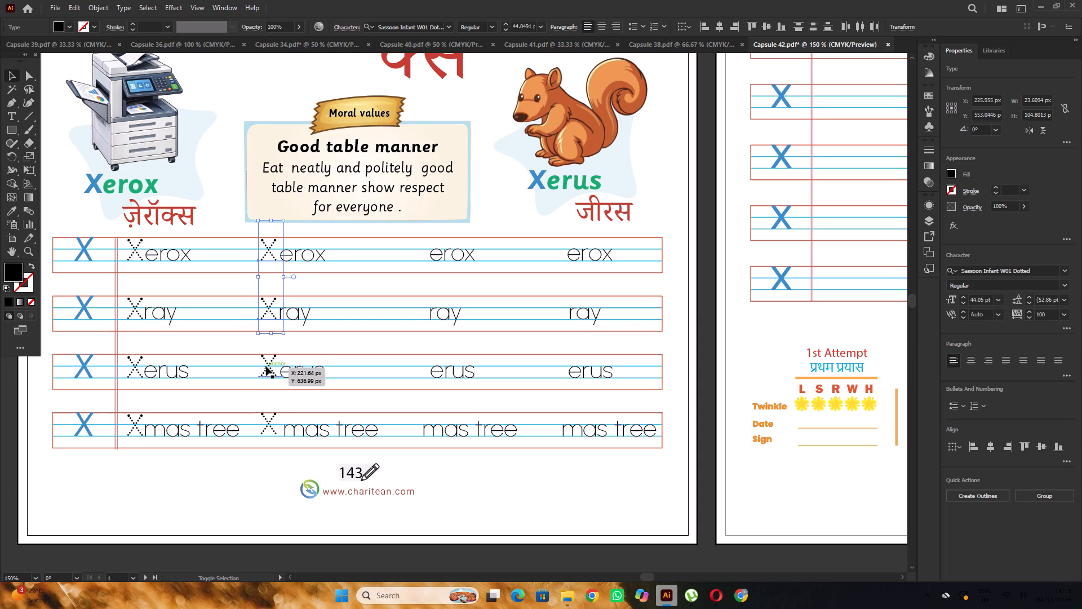
pyautogui.keyDown('shift'); pyautogui.click(266, 367); pyautogui.keyUp('shift')
pyautogui.keyDown('shift'); pyautogui.click(269, 421); pyautogui.keyUp('shift')
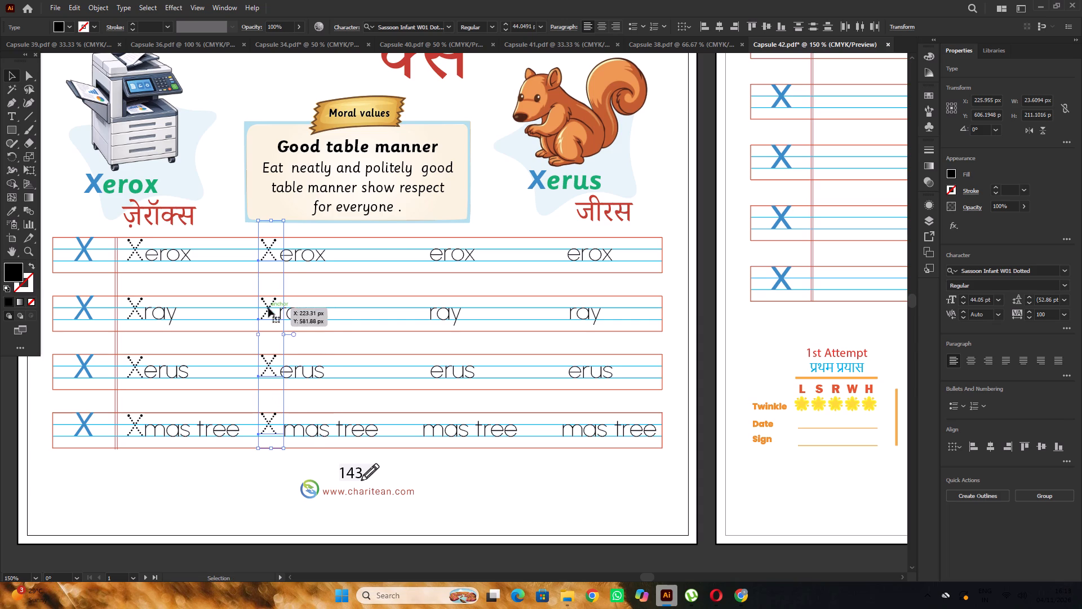
pyautogui.keyDown('alt'); pyautogui.moveTo(268, 308); pyautogui.dragTo(416, 315); pyautogui.keyUp('alt')
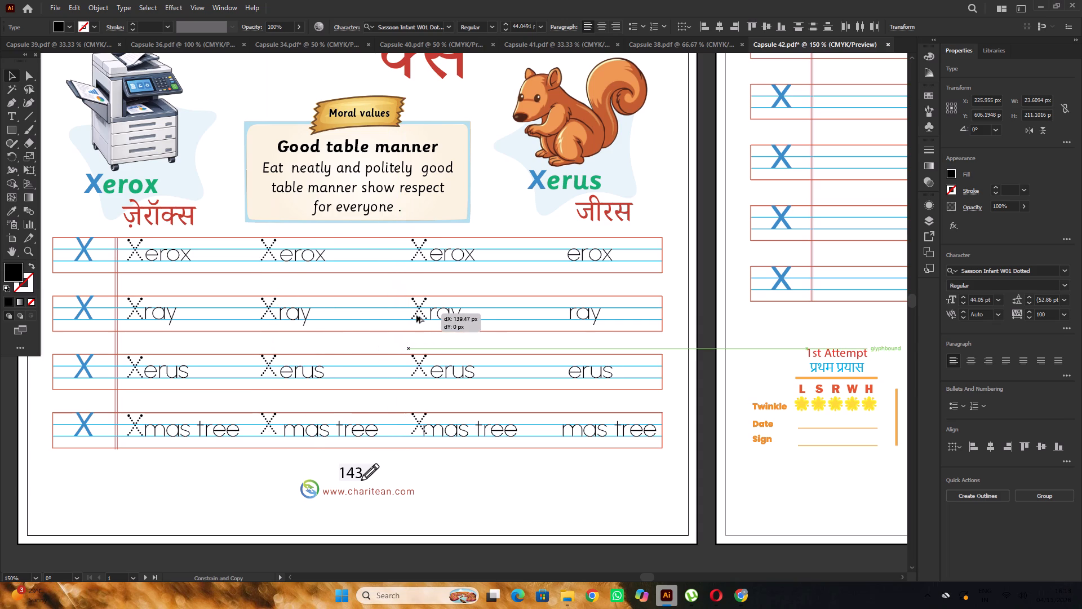
pyautogui.keyDown('alt'); pyautogui.moveTo(416, 315); pyautogui.dragTo(415, 315); pyautogui.keyUp('alt')
pyautogui.scroll(-5, 410, 306)
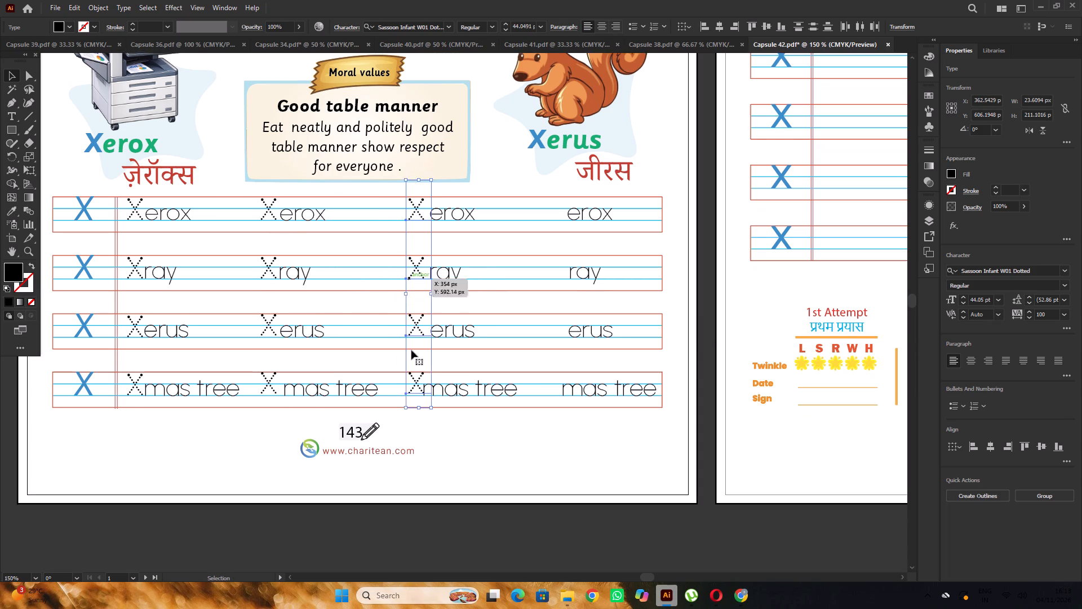
# Nudge the dotted X before the third mas tree about 3.5 px left and 1 px down, clear of the m.
pyautogui.click(521, 497)
pyautogui.keyDown('alt'); pyautogui.scroll(4, 407, 348); pyautogui.keyUp('alt')
pyautogui.moveTo(431, 369); pyautogui.dragTo(421, 386)
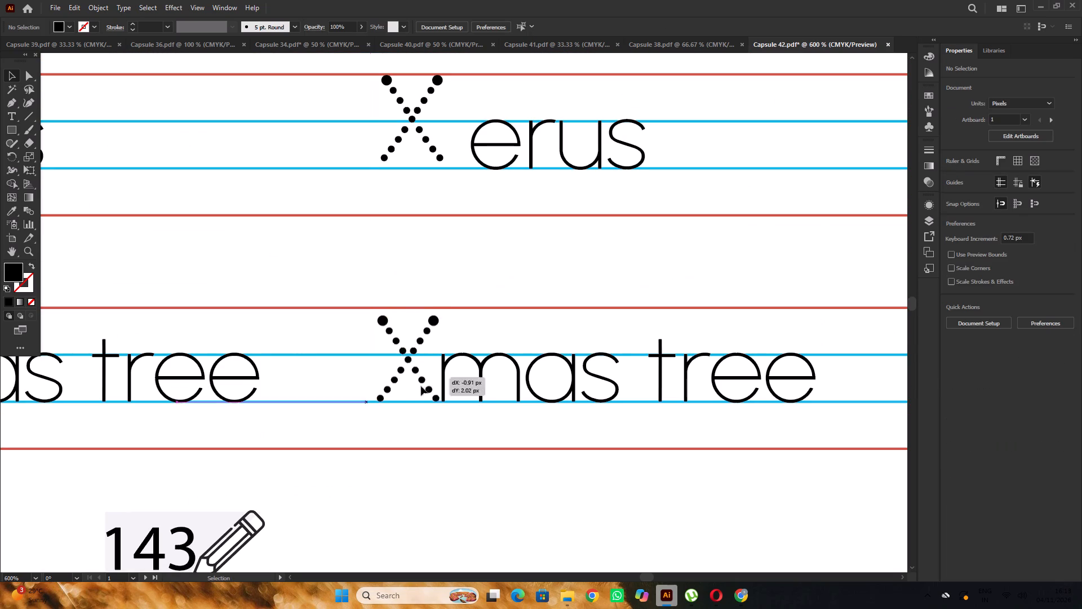
pyautogui.moveTo(421, 386); pyautogui.dragTo(415, 373)
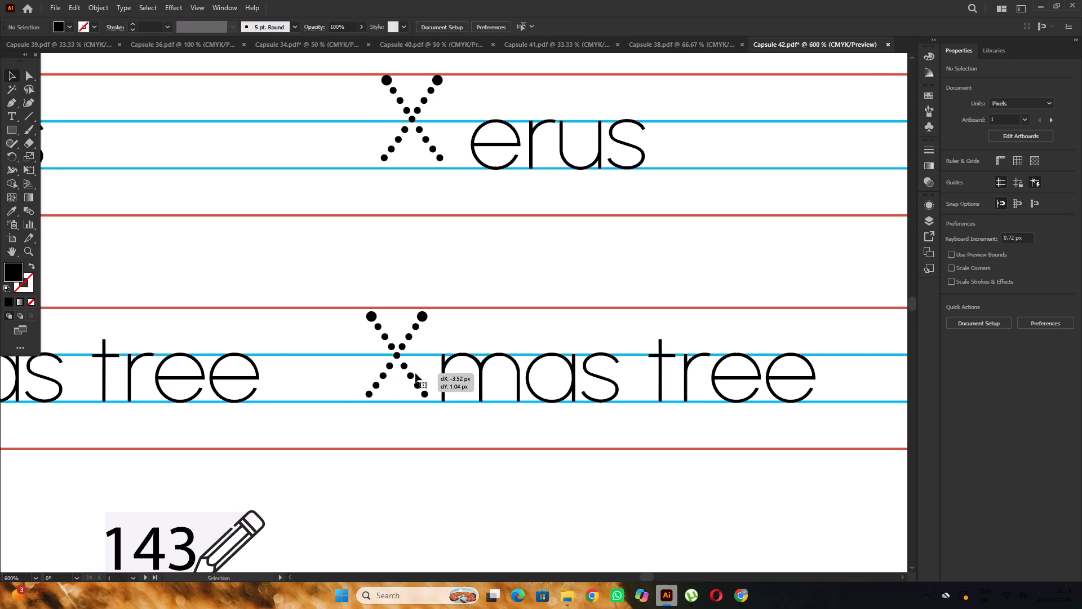
pyautogui.keyDown('alt'); pyautogui.scroll(-3, 360, 347); pyautogui.keyUp('alt')
pyautogui.click(341, 299)
# Duplicate the third Xerox word's dotted X level to the right, about 131 px, in front of the fourth erox.
pyautogui.keyDown('alt'); pyautogui.scroll(-3, 329, 296); pyautogui.keyUp('alt')
pyautogui.scroll(3, 329, 296)
pyautogui.keyDown('alt'); pyautogui.scroll(2, 450, 264); pyautogui.keyUp('alt')
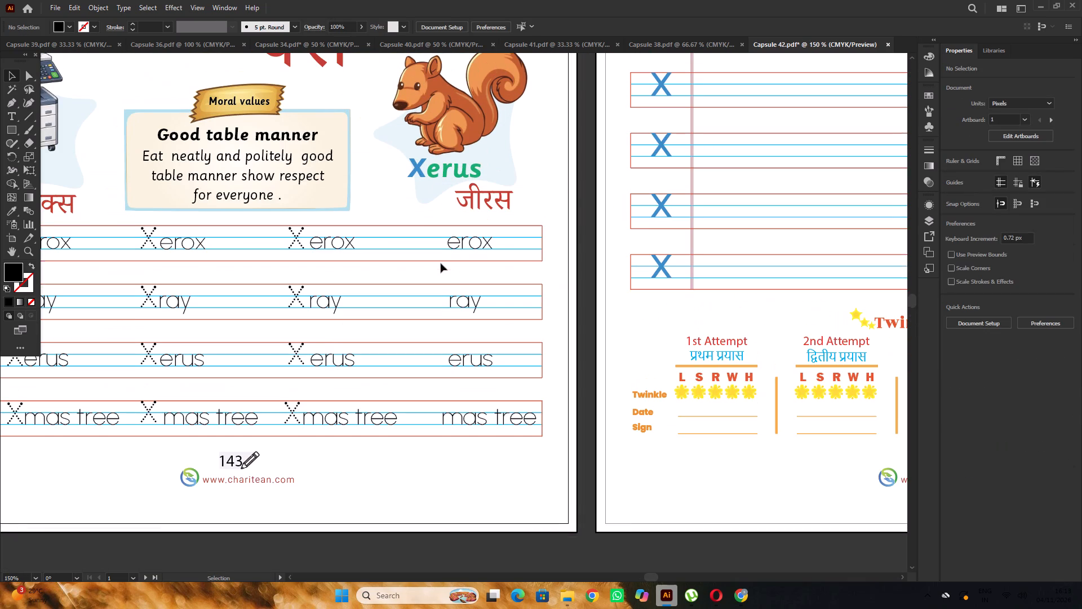
pyautogui.moveTo(294, 243); pyautogui.dragTo(434, 251)
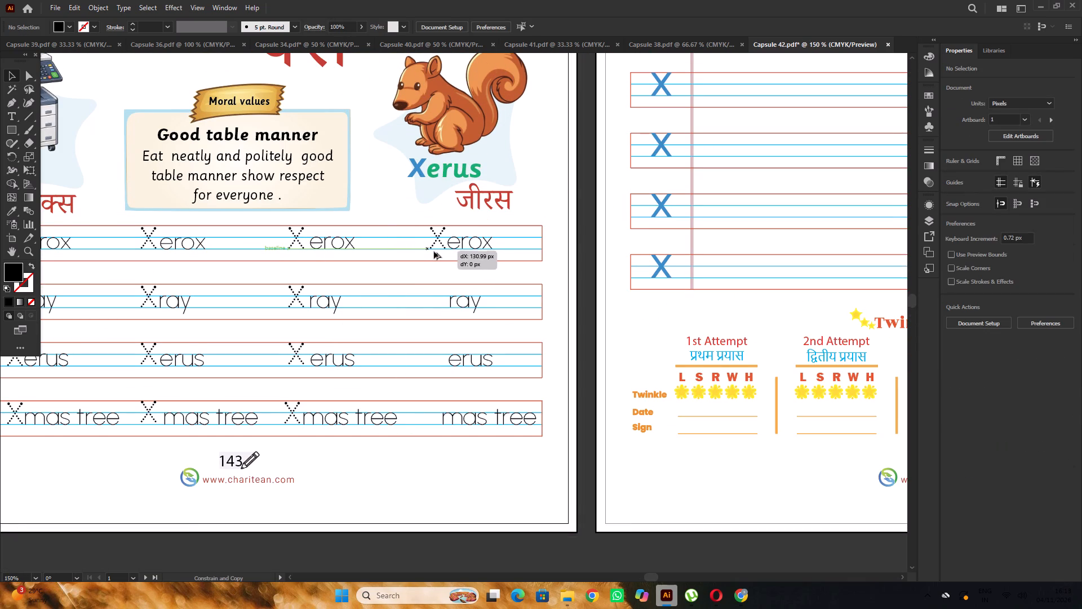
pyautogui.moveTo(434, 251); pyautogui.dragTo(433, 251)
# Duplicate the fourth column's dotted X straight down before the fourth ray, erus and mas tree words.
pyautogui.scroll(3, 460, 254)
pyautogui.scroll(-4, 448, 281)
pyautogui.keyDown('alt'); pyautogui.scroll(2, 466, 254); pyautogui.keyUp('alt')
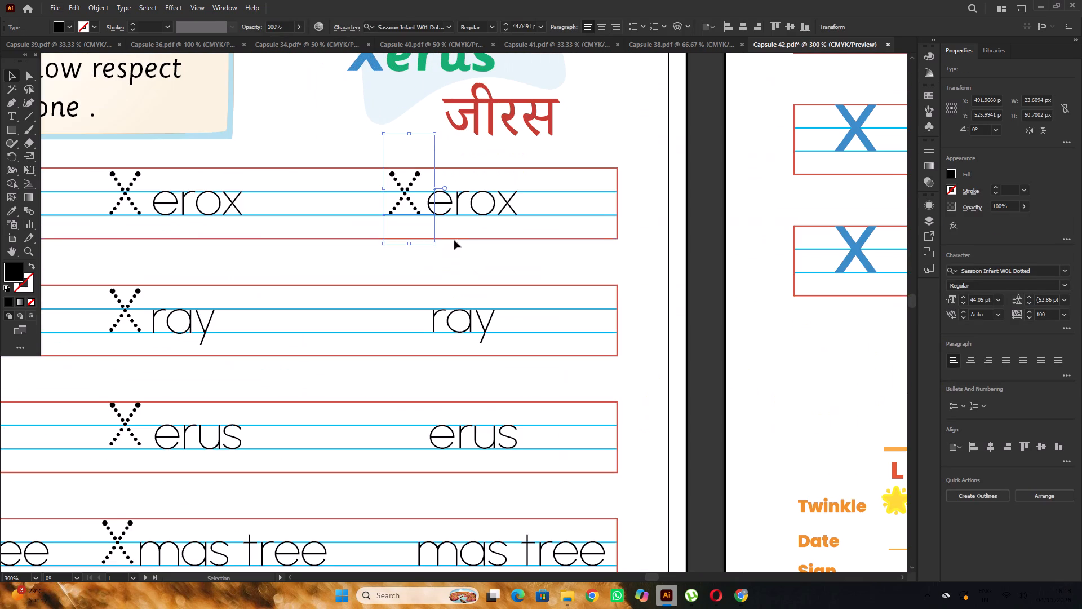
pyautogui.keyDown('alt'); pyautogui.moveTo(415, 210); pyautogui.dragTo(415, 324); pyautogui.keyUp('alt')
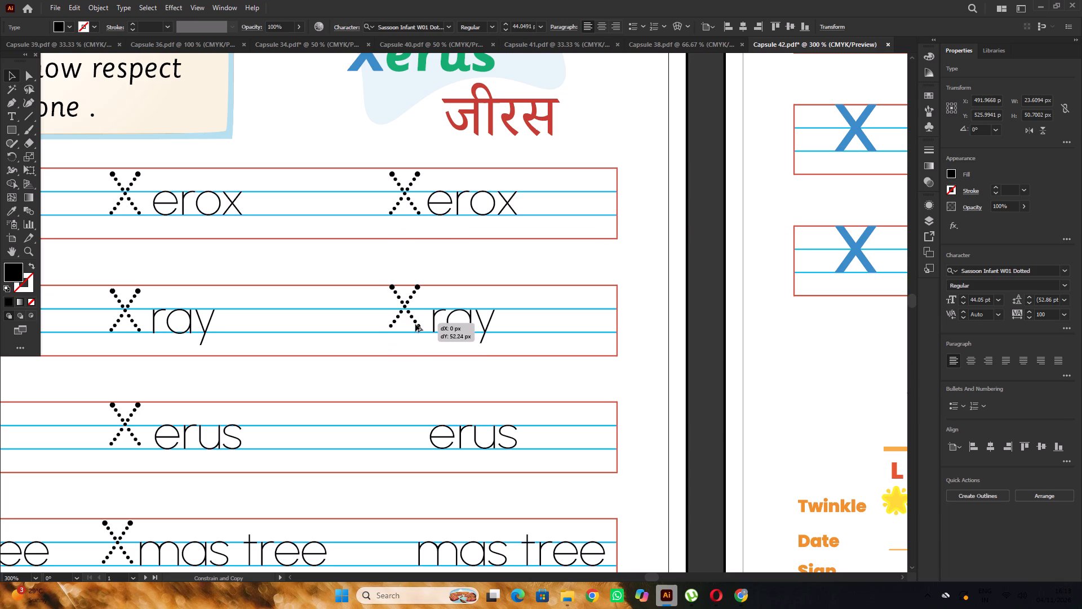
pyautogui.keyDown('alt'); pyautogui.moveTo(415, 324); pyautogui.dragTo(415, 326); pyautogui.keyUp('alt')
pyautogui.scroll(-5, 413, 320)
pyautogui.keyDown('alt'); pyautogui.moveTo(416, 260); pyautogui.dragTo(412, 379); pyautogui.keyUp('alt')
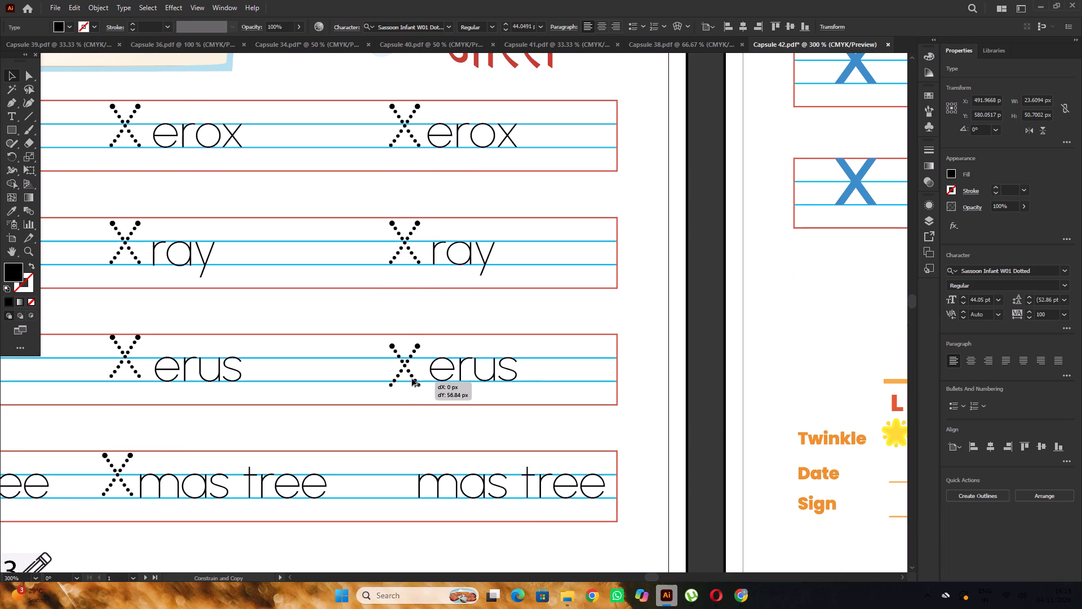
pyautogui.keyDown('alt'); pyautogui.moveTo(412, 379); pyautogui.dragTo(411, 373); pyautogui.keyUp('alt')
pyautogui.scroll(-6, 409, 368)
pyautogui.keyDown('alt'); pyautogui.moveTo(418, 297); pyautogui.dragTo(384, 409); pyautogui.keyUp('alt')
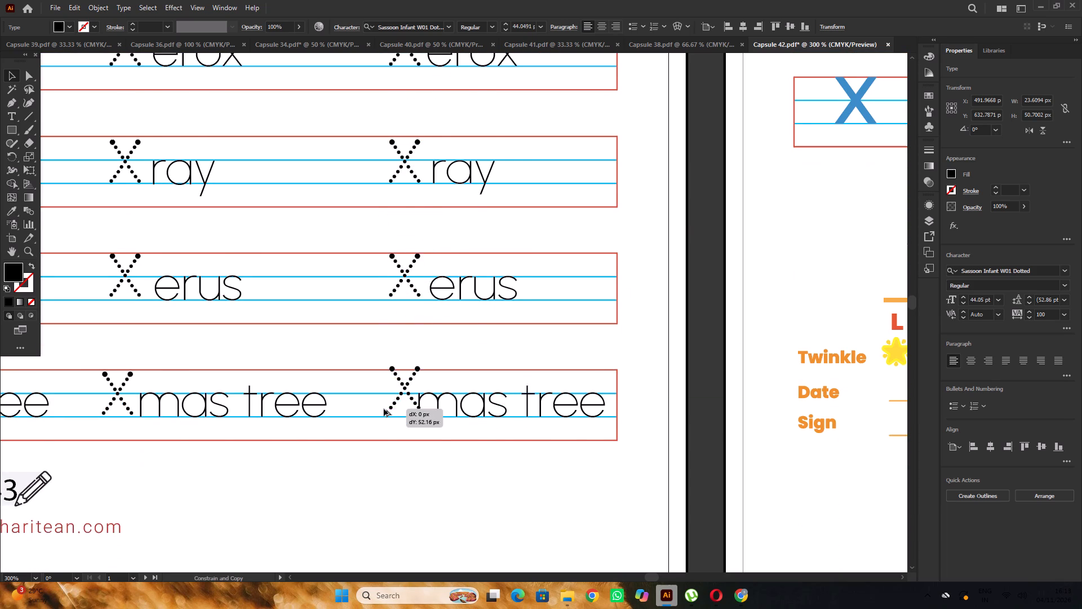
pyautogui.keyDown('alt'); pyautogui.moveTo(384, 409); pyautogui.dragTo(380, 413); pyautogui.keyUp('alt')
# Nudge the dotted X before the fourth mas tree about 4.6 px left and 0.7 px down, clear of the m.
pyautogui.keyDown('alt'); pyautogui.scroll(2, 394, 417); pyautogui.keyUp('alt')
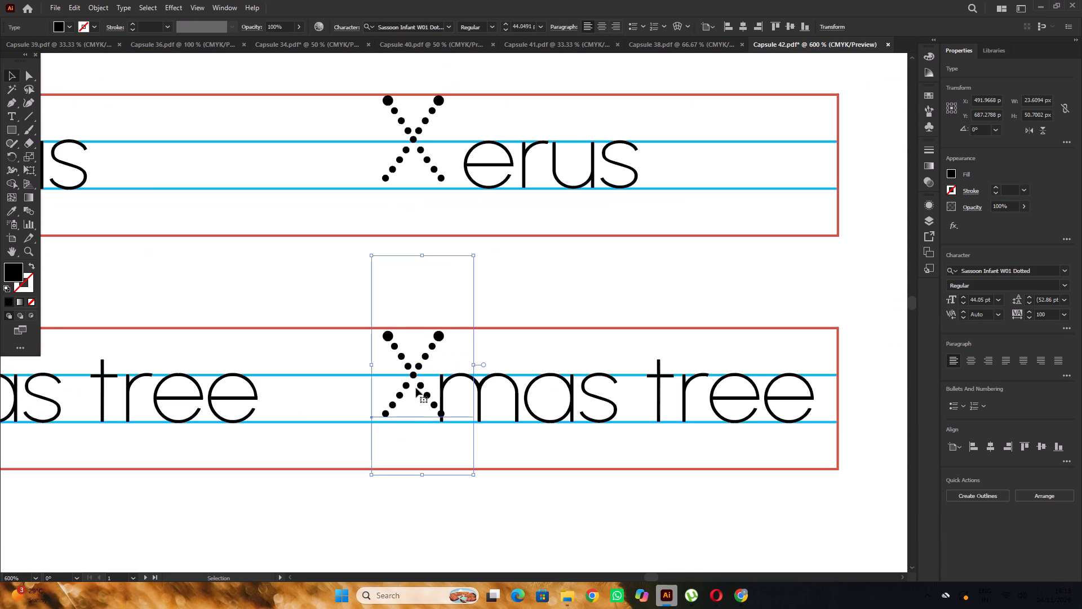
pyautogui.moveTo(418, 382); pyautogui.dragTo(398, 385)
pyautogui.keyDown('alt'); pyautogui.scroll(-4, 397, 381); pyautogui.keyUp('alt')
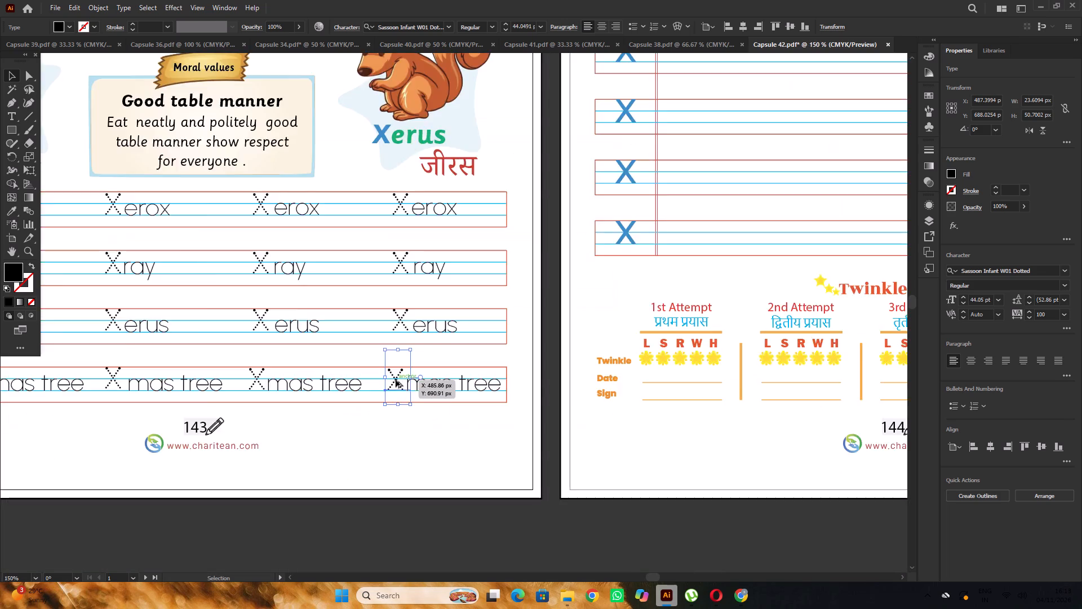
pyautogui.keyDown('alt'); pyautogui.scroll(-2, 396, 380); pyautogui.keyUp('alt')
pyautogui.click(454, 454)
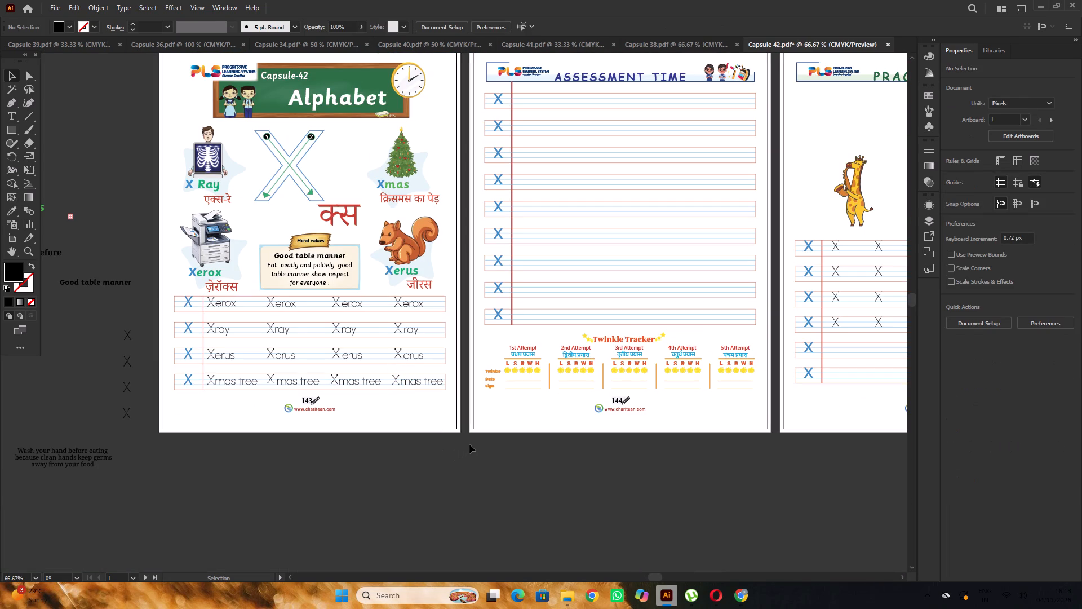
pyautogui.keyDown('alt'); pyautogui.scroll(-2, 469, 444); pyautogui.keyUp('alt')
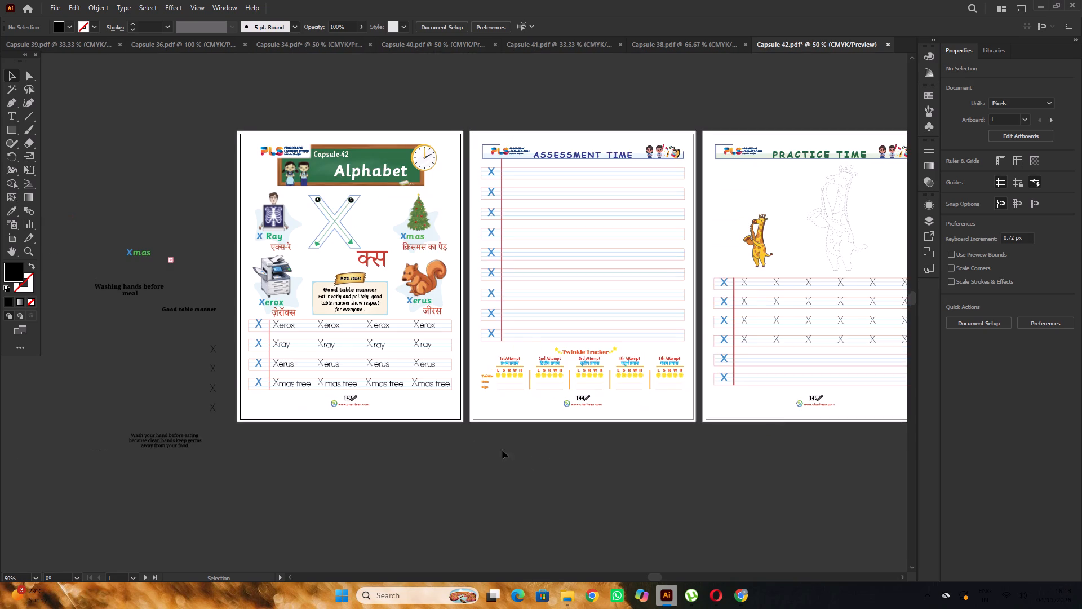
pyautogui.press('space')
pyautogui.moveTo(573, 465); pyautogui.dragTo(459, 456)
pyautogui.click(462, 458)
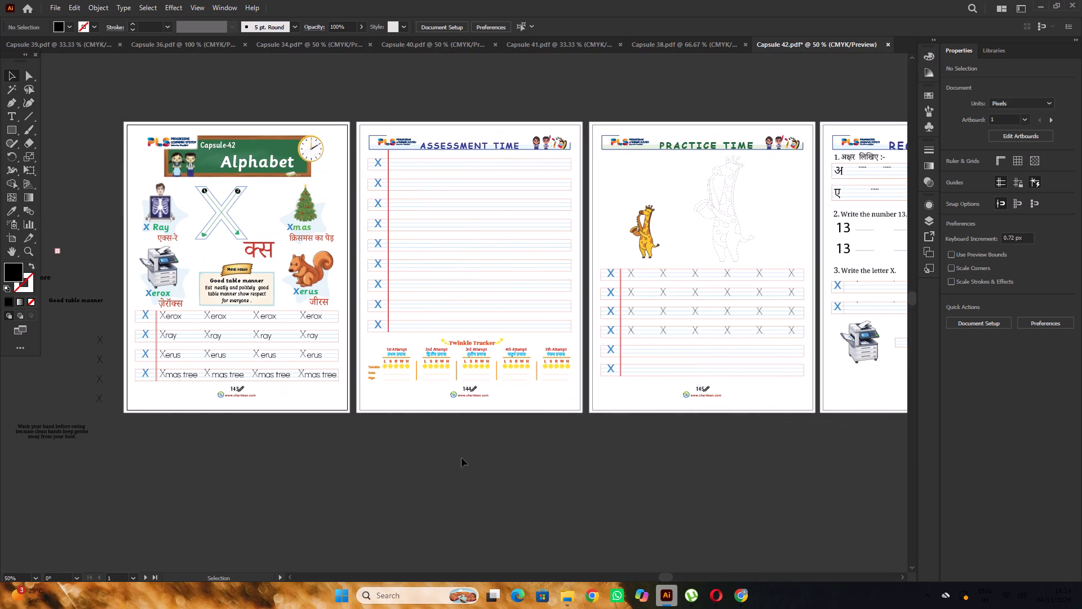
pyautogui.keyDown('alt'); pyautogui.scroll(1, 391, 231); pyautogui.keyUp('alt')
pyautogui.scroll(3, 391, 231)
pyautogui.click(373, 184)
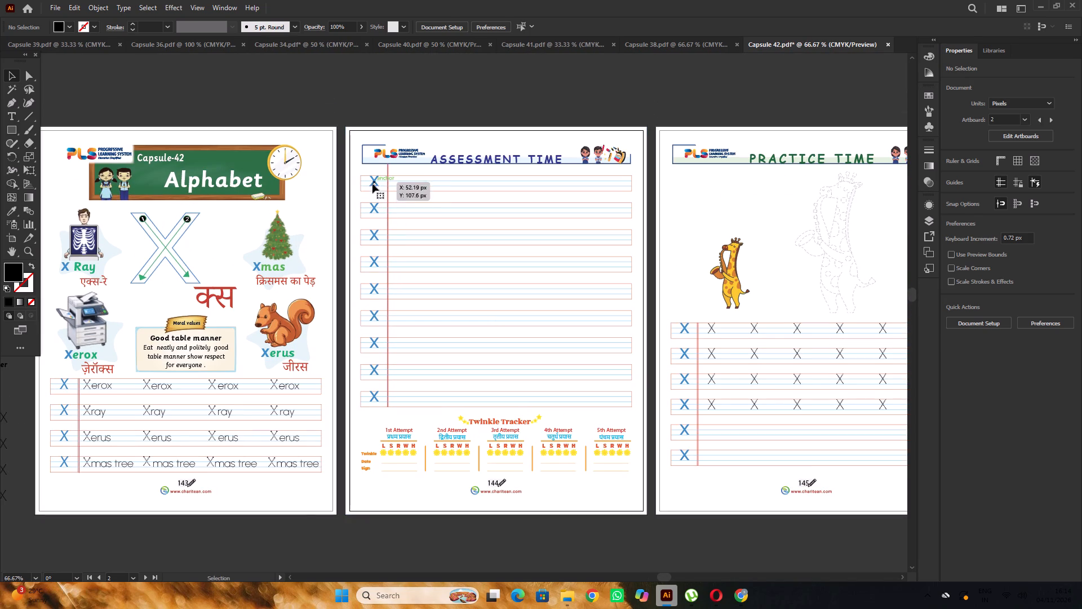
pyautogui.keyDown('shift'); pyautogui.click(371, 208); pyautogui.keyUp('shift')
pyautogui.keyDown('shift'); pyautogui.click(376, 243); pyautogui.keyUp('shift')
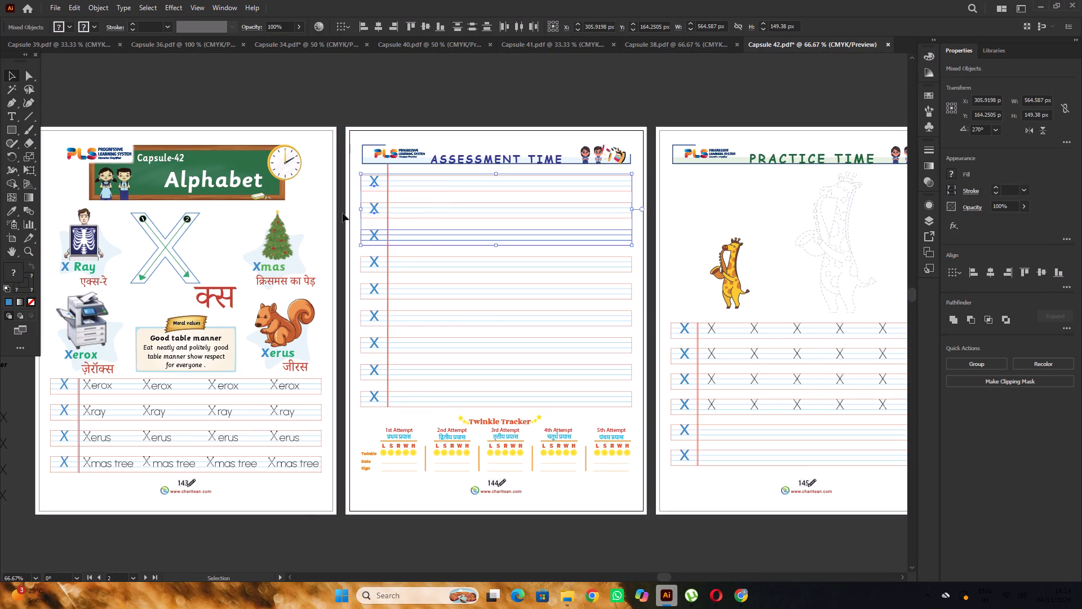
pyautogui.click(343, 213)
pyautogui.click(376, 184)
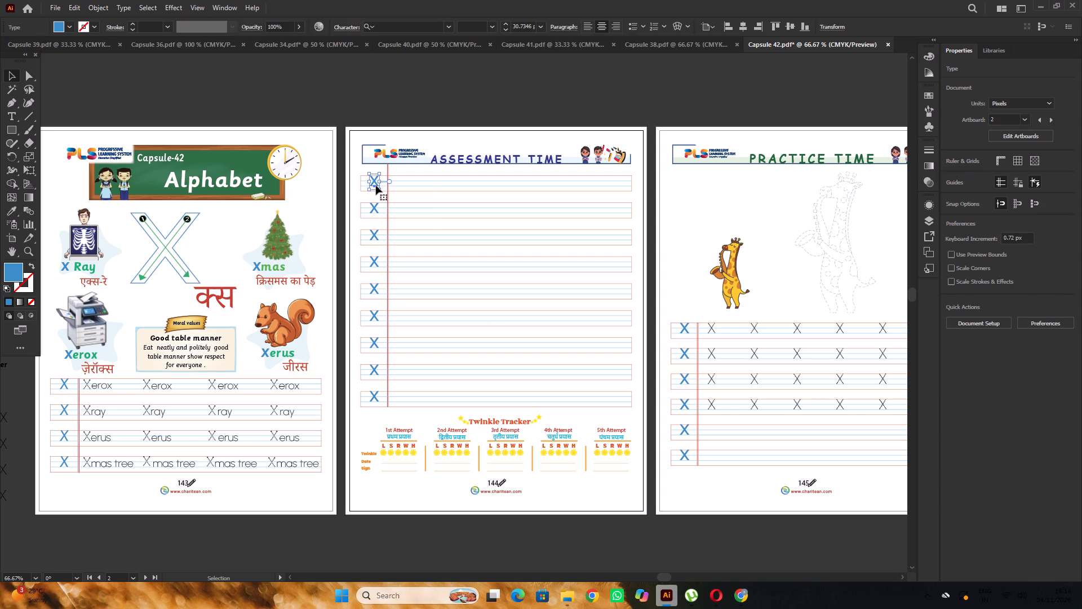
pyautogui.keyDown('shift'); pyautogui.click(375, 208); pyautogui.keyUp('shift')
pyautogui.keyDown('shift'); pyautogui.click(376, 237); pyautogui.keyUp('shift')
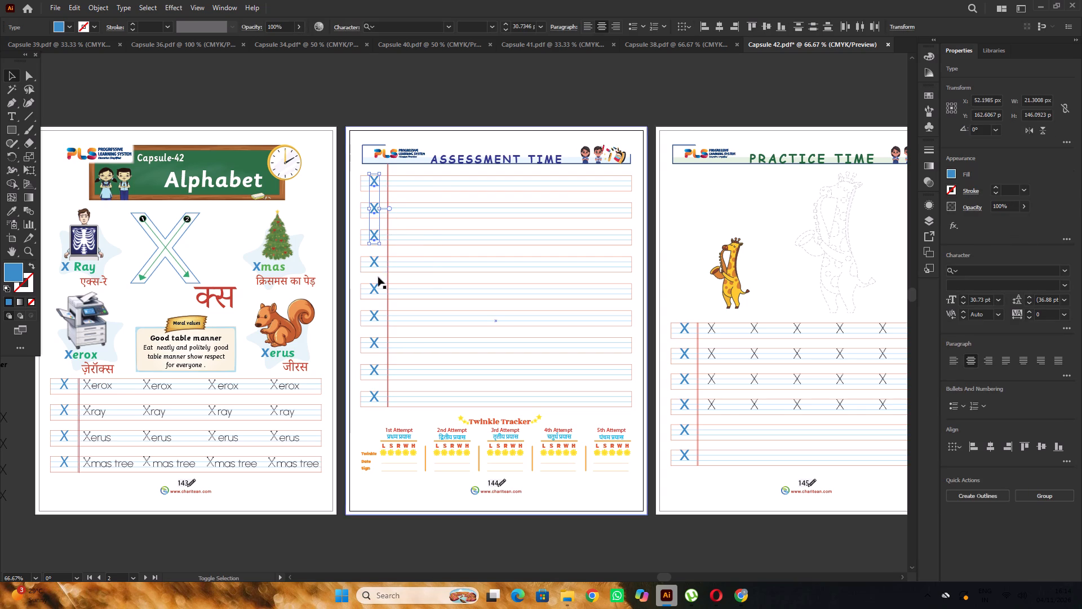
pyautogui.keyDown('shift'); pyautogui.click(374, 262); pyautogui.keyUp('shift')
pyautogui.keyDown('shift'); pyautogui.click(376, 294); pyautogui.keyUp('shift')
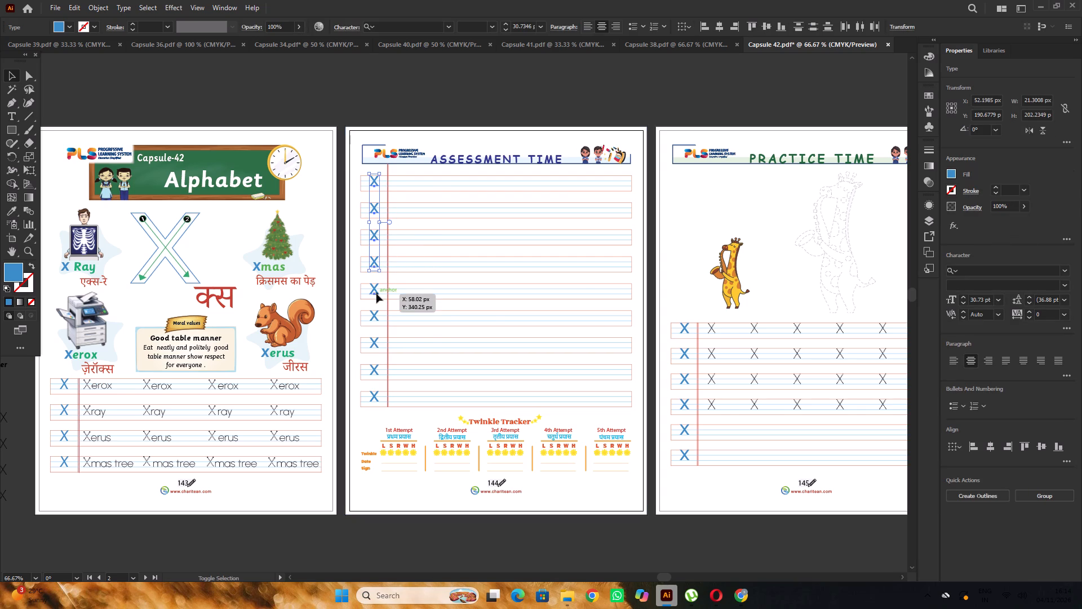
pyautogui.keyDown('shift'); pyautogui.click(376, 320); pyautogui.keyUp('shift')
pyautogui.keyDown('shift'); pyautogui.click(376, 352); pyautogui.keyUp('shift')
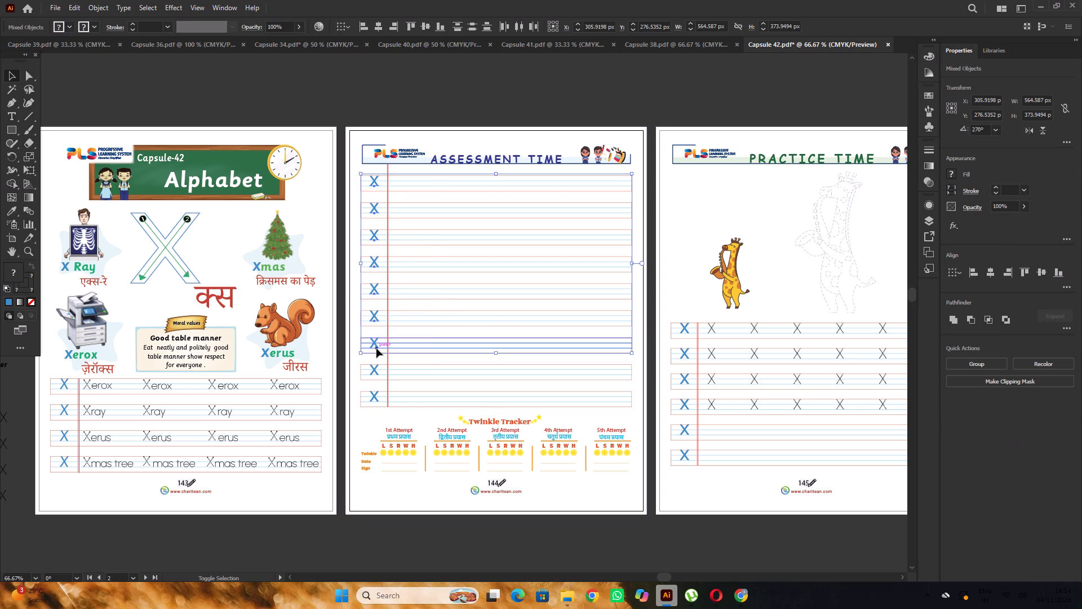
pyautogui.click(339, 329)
# Lock the page border and the group of ruled writing lines on the Assessment Time page.
pyautogui.click(351, 149)
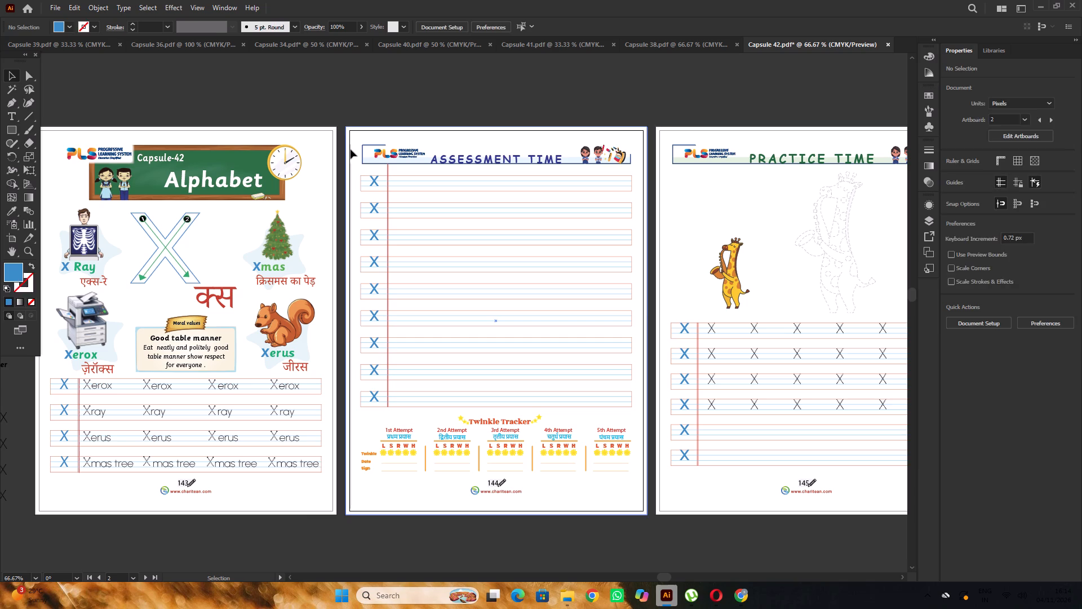
pyautogui.hotkey('ctrl', '2')
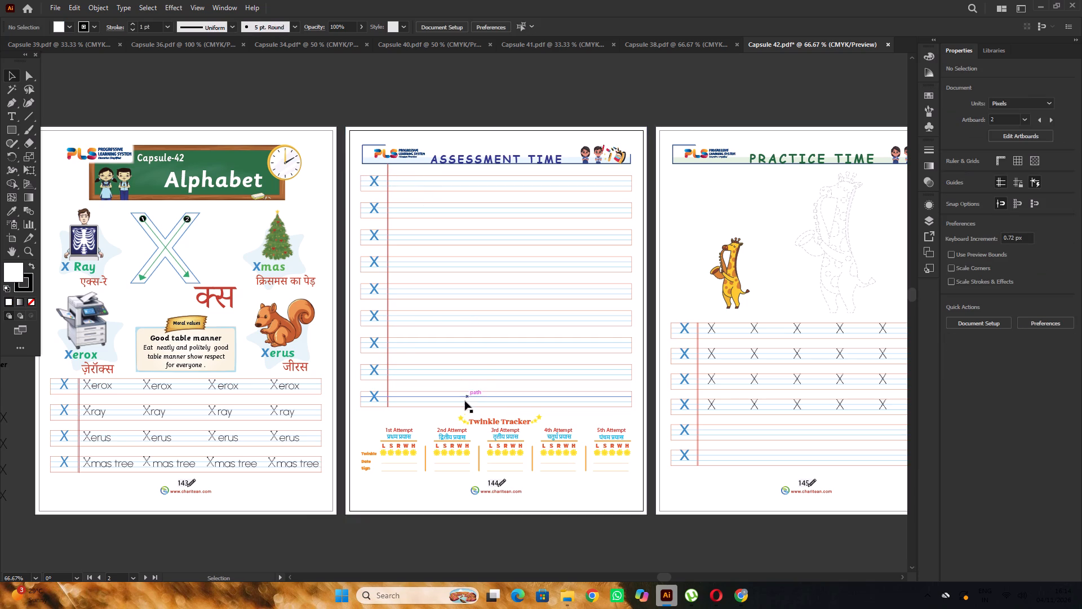
pyautogui.moveTo(433, 414); pyautogui.dragTo(422, 172)
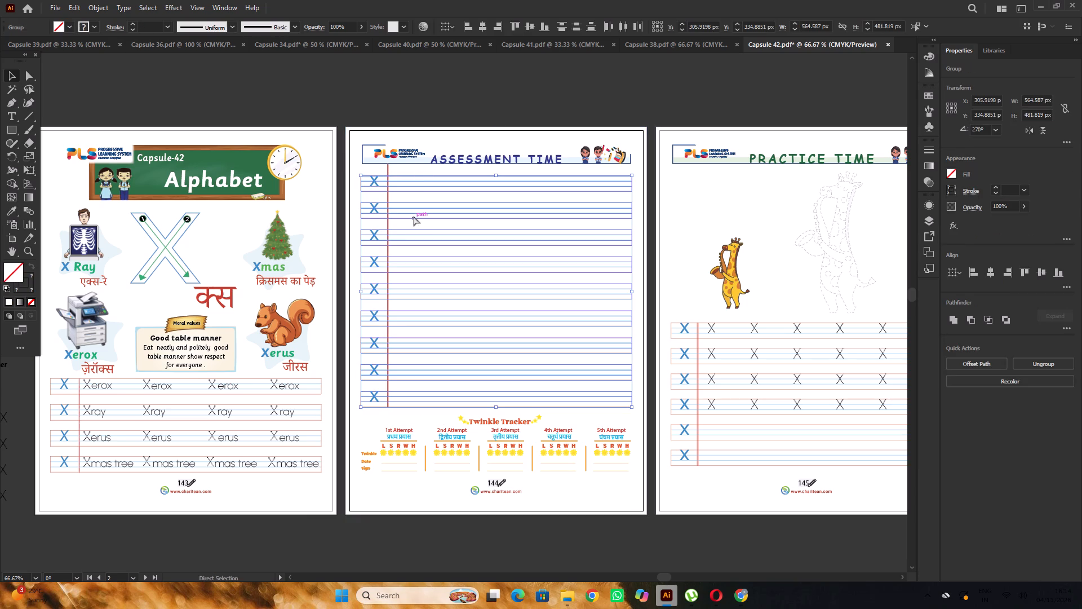
pyautogui.hotkey('ctrl', '2')
# Set the nine blue row letters X on the Assessment Time page in the Sassoon Primary font.
pyautogui.moveTo(379, 173); pyautogui.dragTo(369, 403)
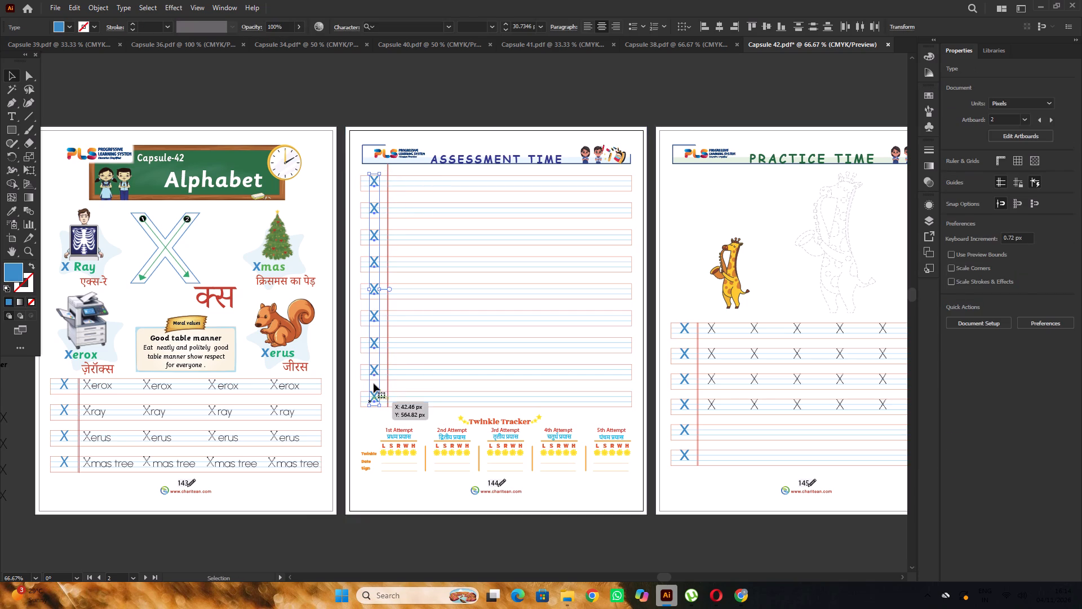
pyautogui.click(964, 271)
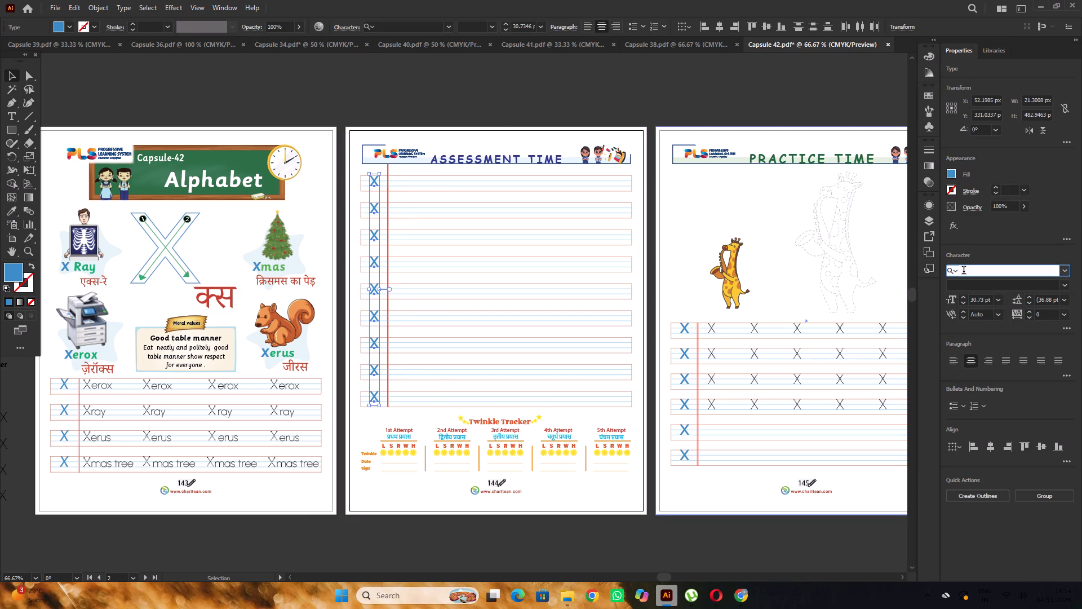
pyautogui.write('sas')
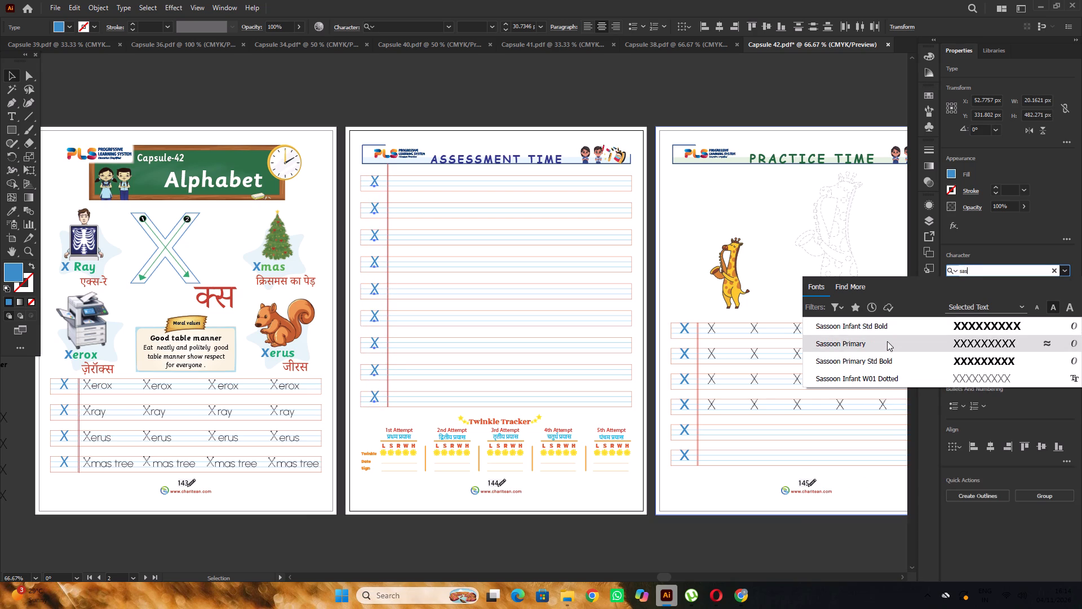
pyautogui.click(887, 341)
# Switch to Chrome and search YouTube for "dil ke tukde tukde karke muskurake chal diye".
pyautogui.click(741, 591)
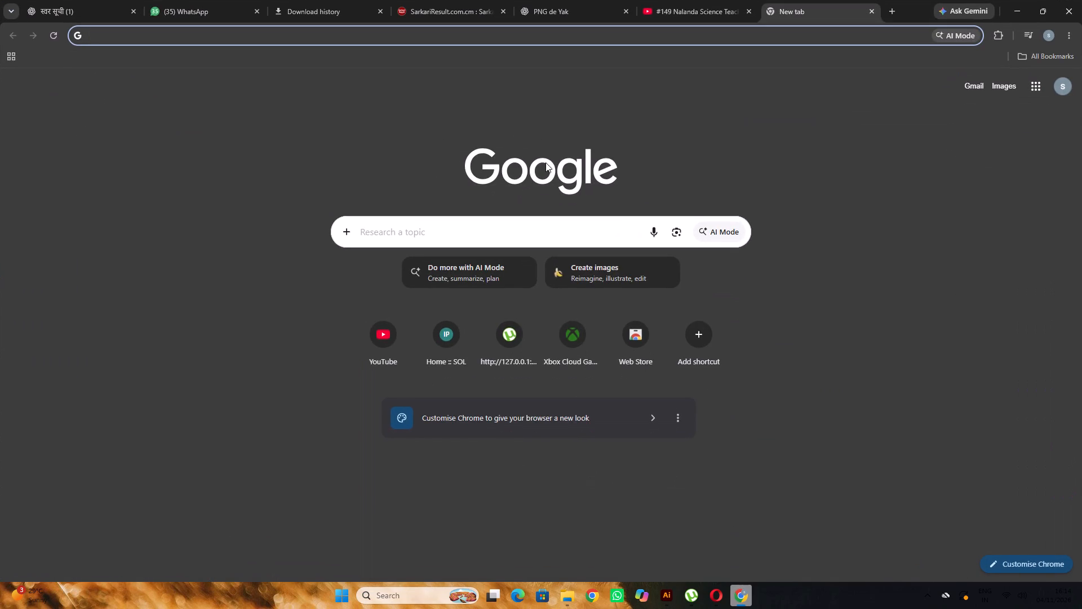
pyautogui.click(710, 0)
pyautogui.click(80, 63)
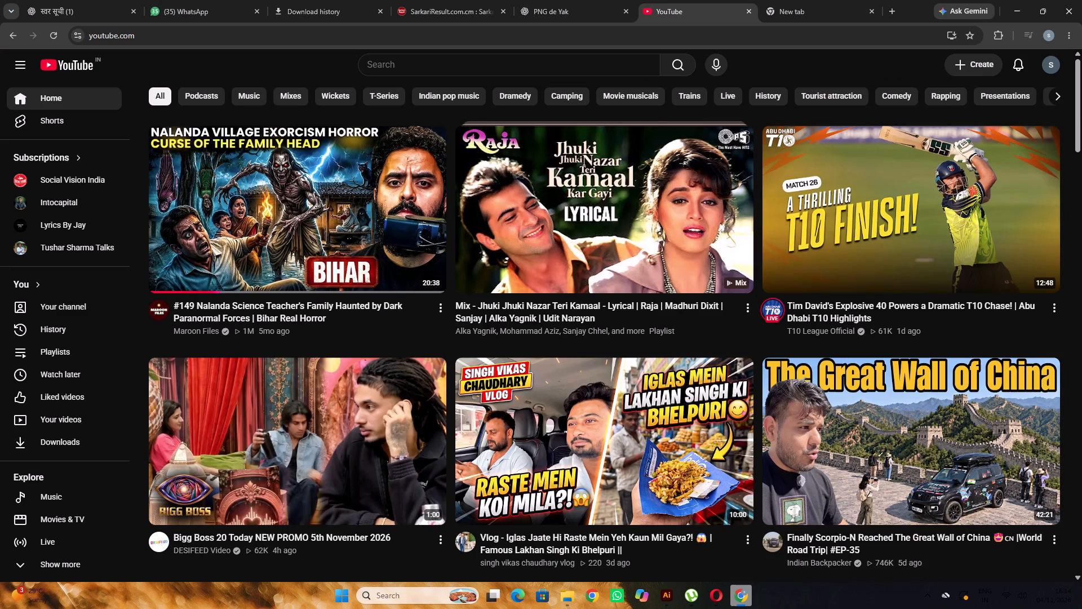
pyautogui.click(431, 67)
pyautogui.write('di')
pyautogui.write('l ke tudke')
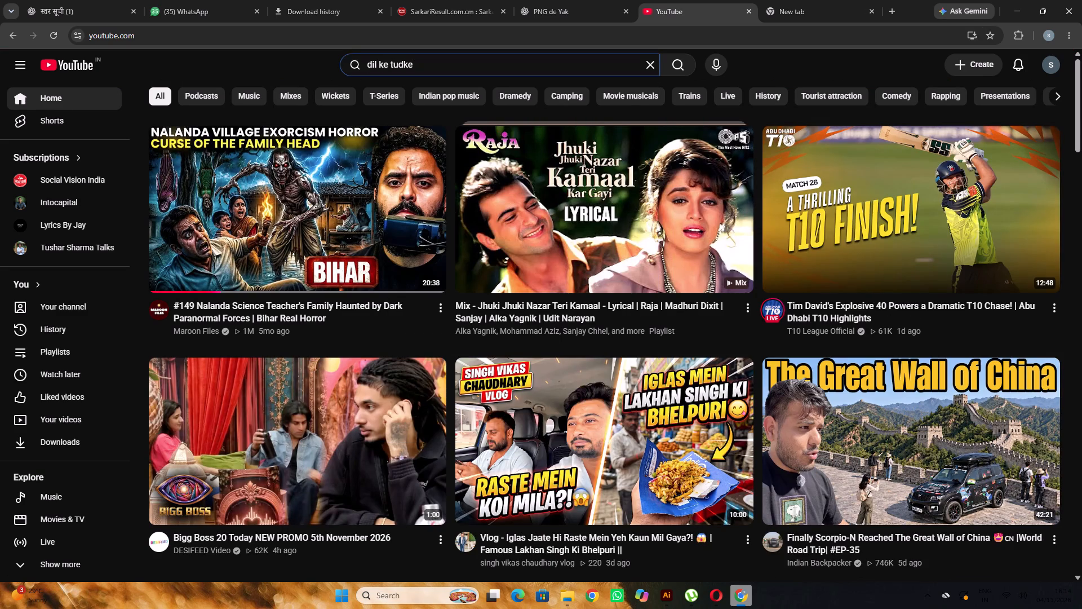
pyautogui.press('BackSpace')
pyautogui.write('e')
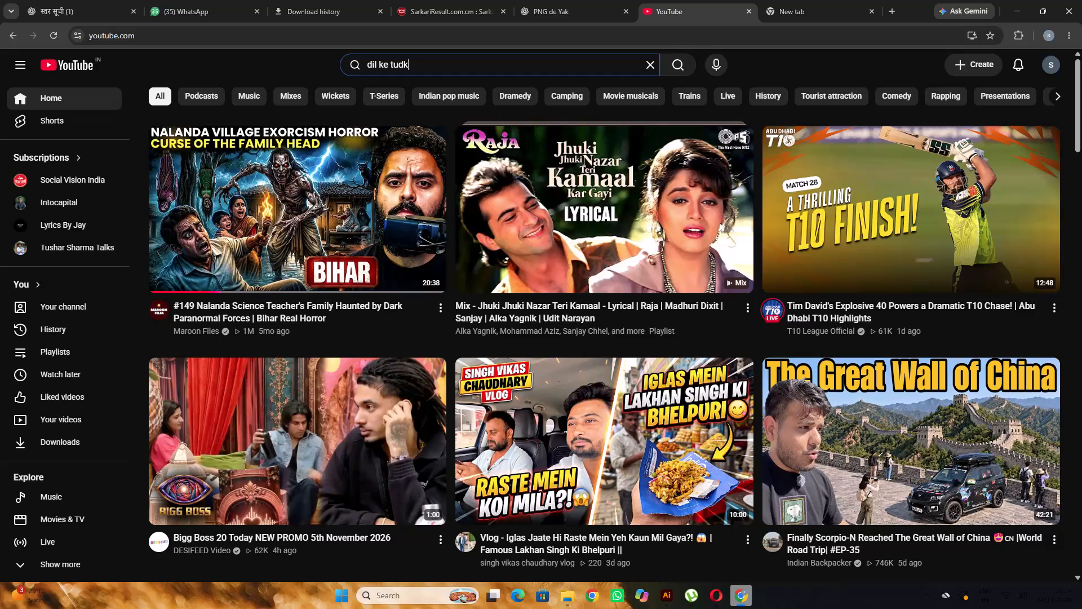
pyautogui.press('space')
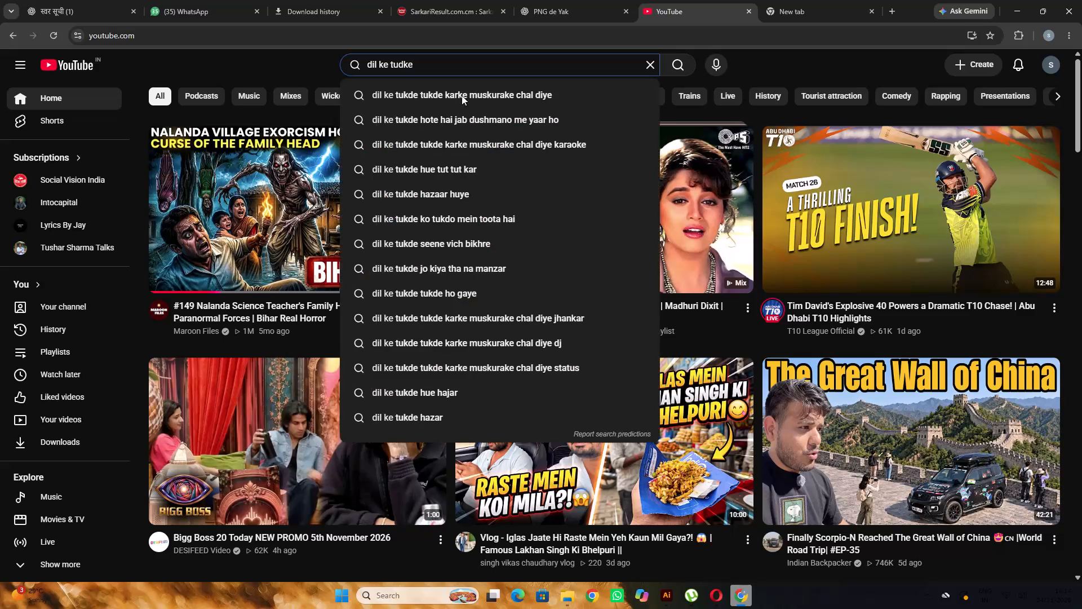
pyautogui.click(467, 96)
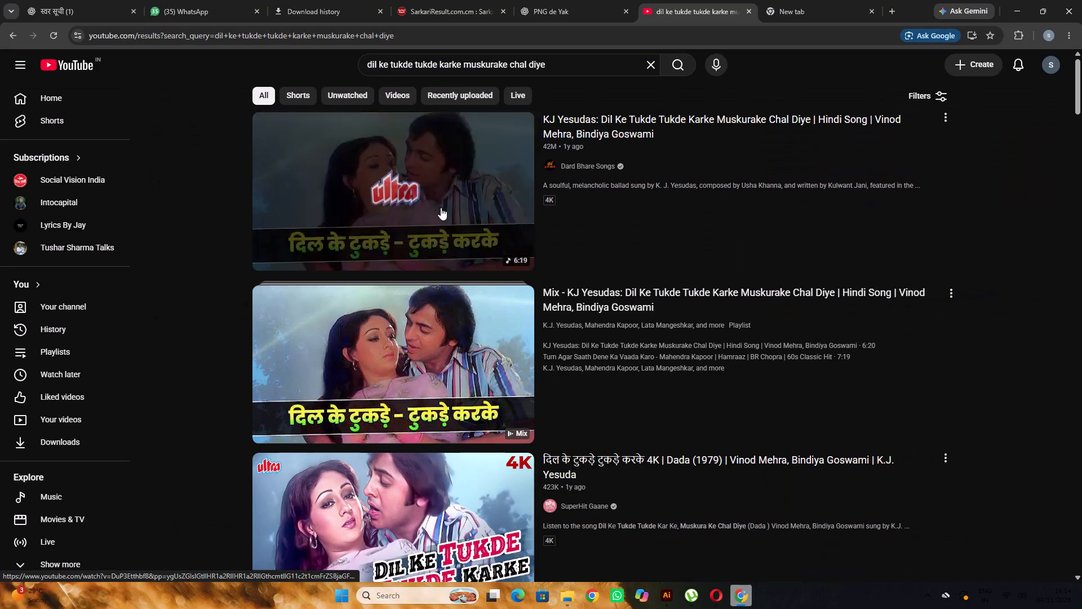
# Play the KJ Yesudas song video from Dard Bhare Songs, skip ahead slightly and raise its volume.
pyautogui.click(441, 208)
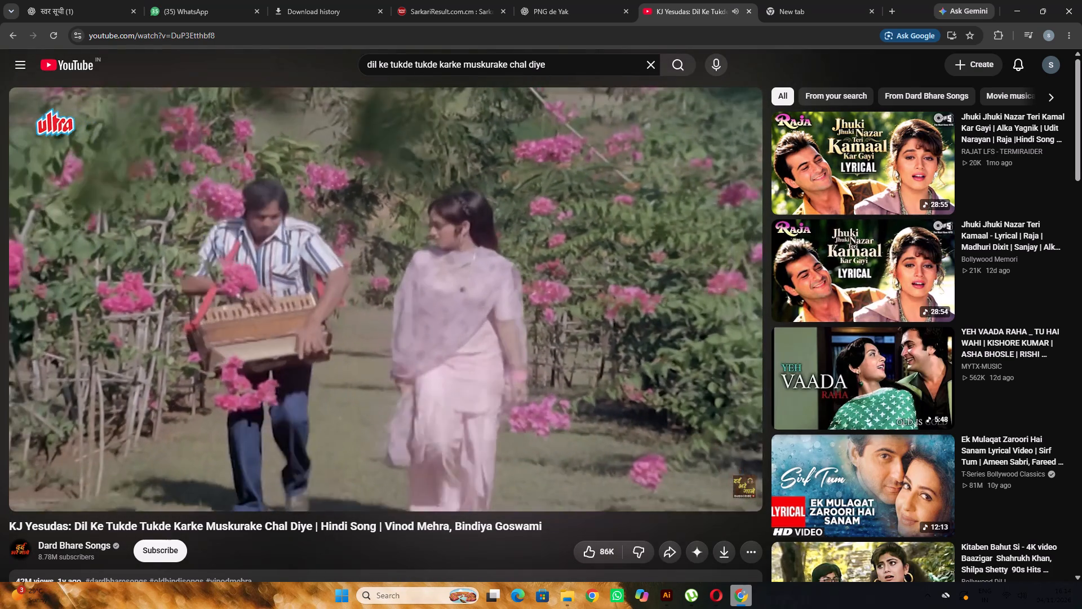
pyautogui.press('Right')
pyautogui.press('Right')
pyautogui.press('Up')
pyautogui.press('Up')
pyautogui.press('Up')
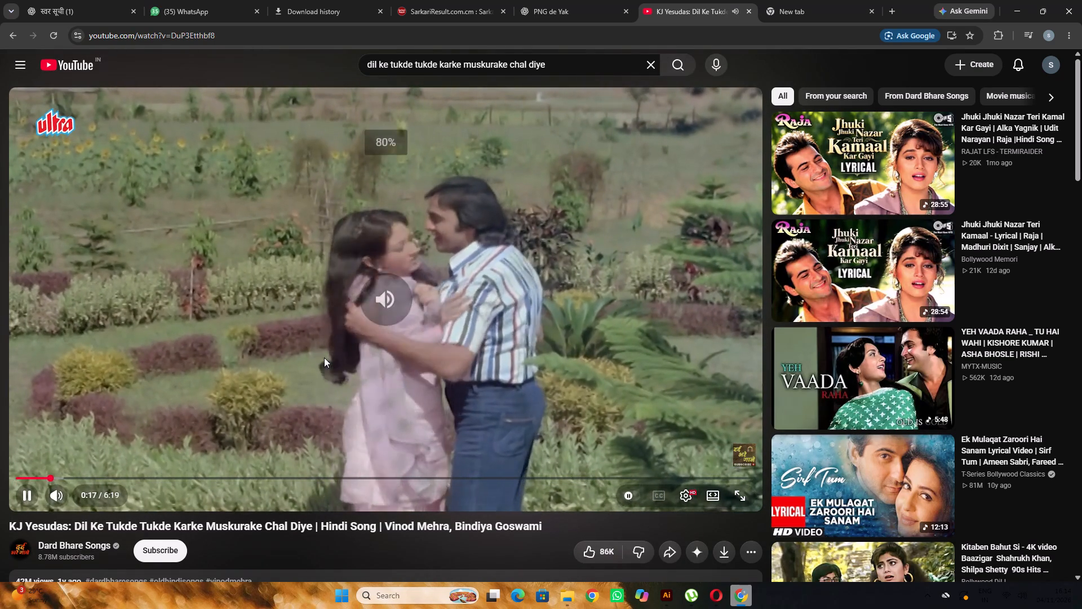
pyautogui.press('Up')
pyautogui.press('Up')
pyautogui.press('Up')
pyautogui.press('Up')
pyautogui.press('Up')
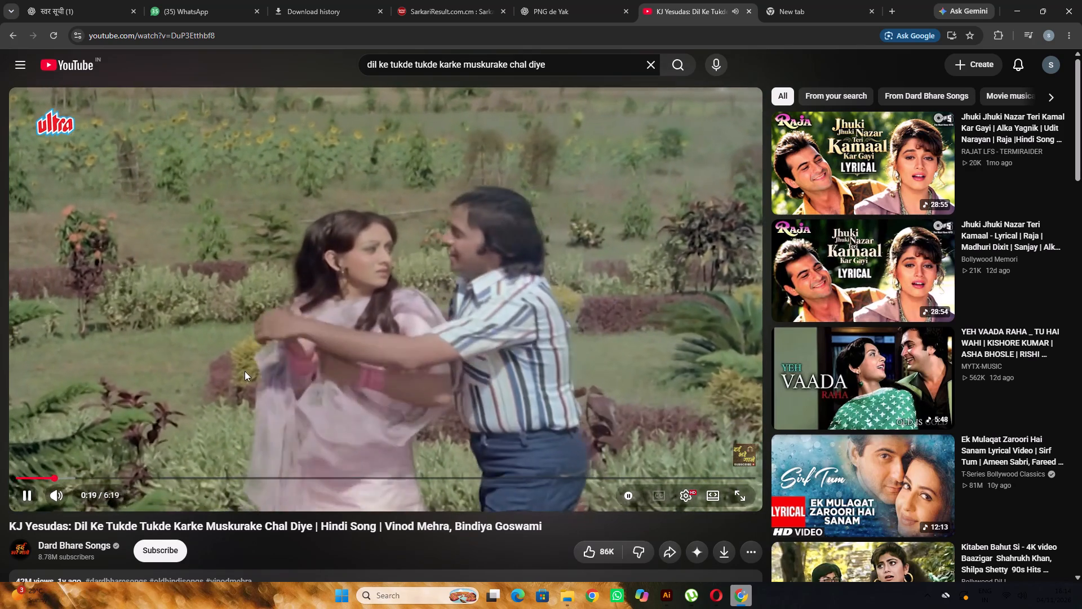
pyautogui.scroll(-7, 240, 303)
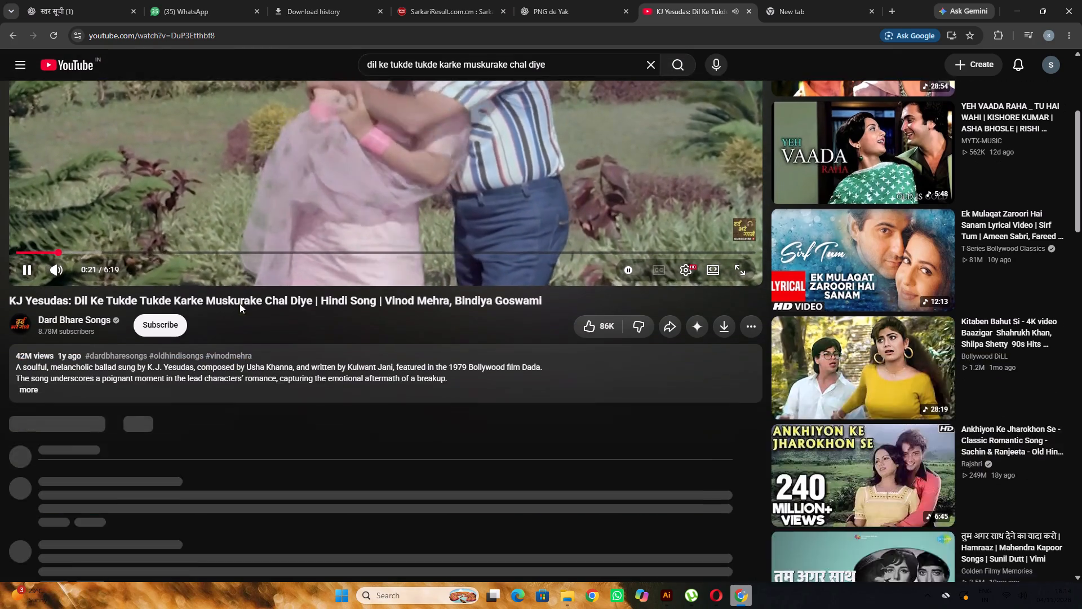
# Glance through the song video's comments, shrink the playing song to the miniplayer and open the YouTube home page.
pyautogui.scroll(-2, 240, 303)
pyautogui.scroll(1, 238, 296)
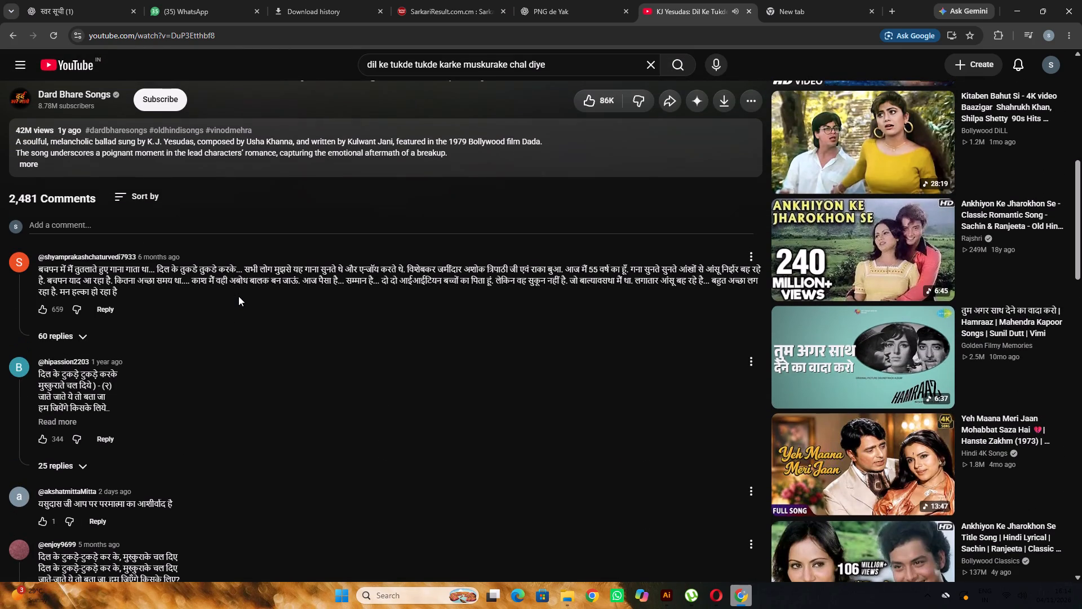
pyautogui.scroll(6, 238, 296)
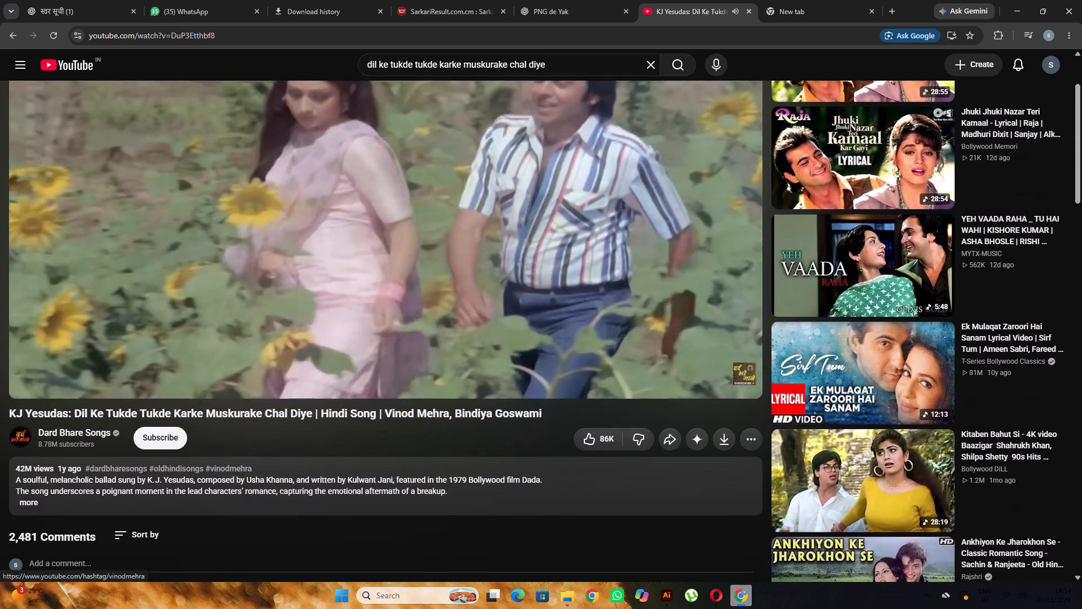
pyautogui.press('i')
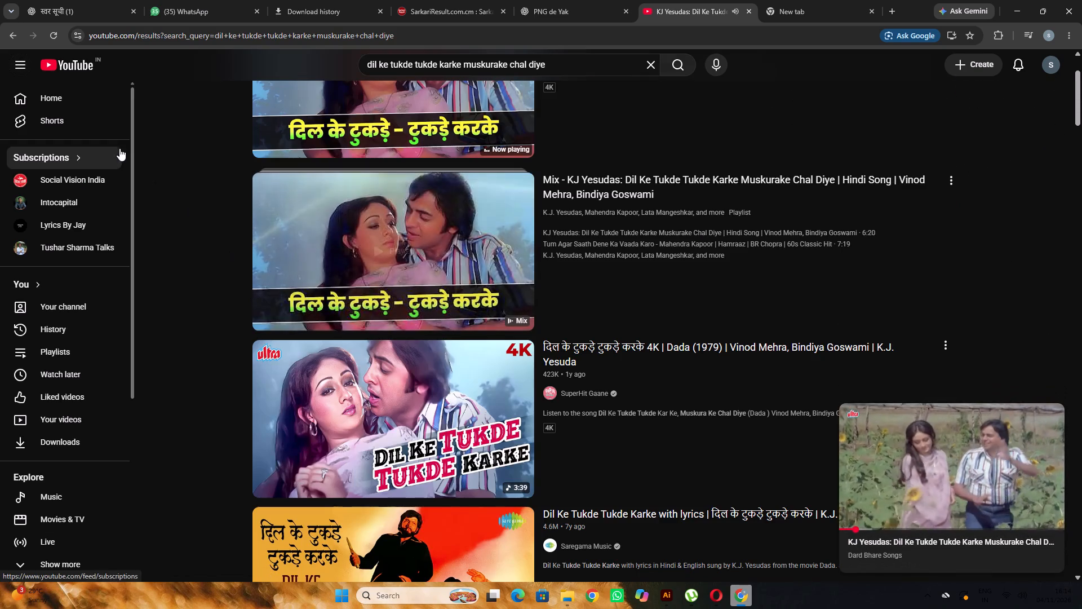
pyautogui.click(56, 61)
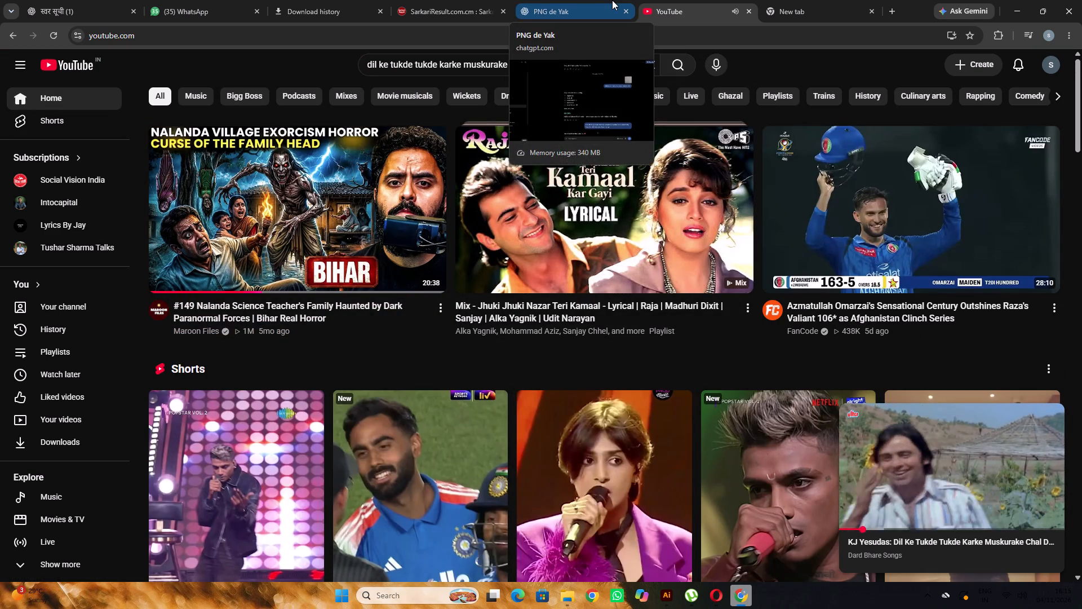
# Switch back to Illustrator and lock the page border rectangle on the Practice Time page.
pyautogui.click(608, 0)
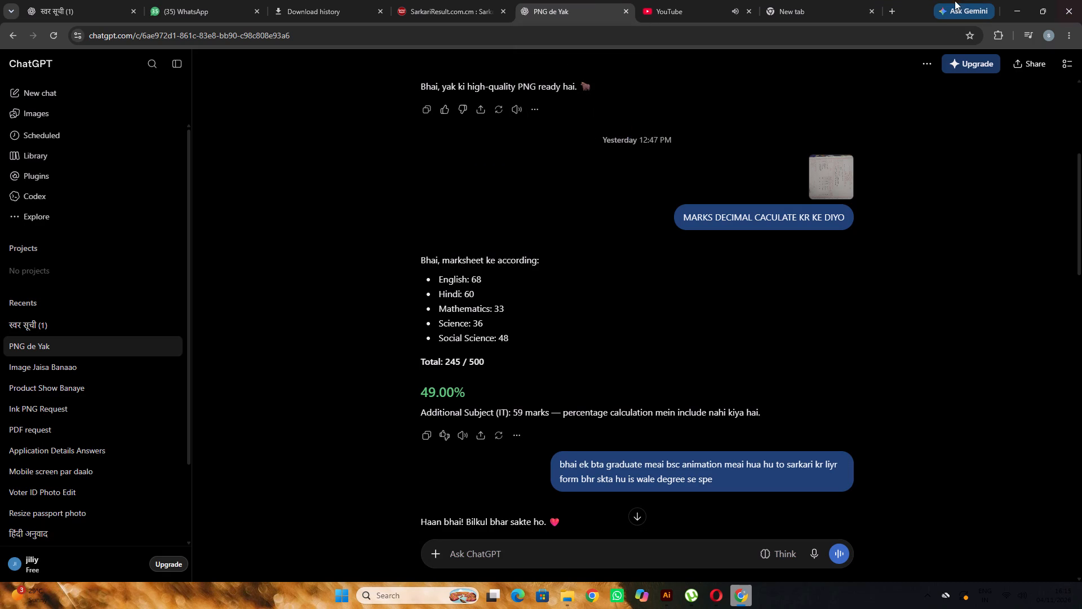
pyautogui.click(1014, 3)
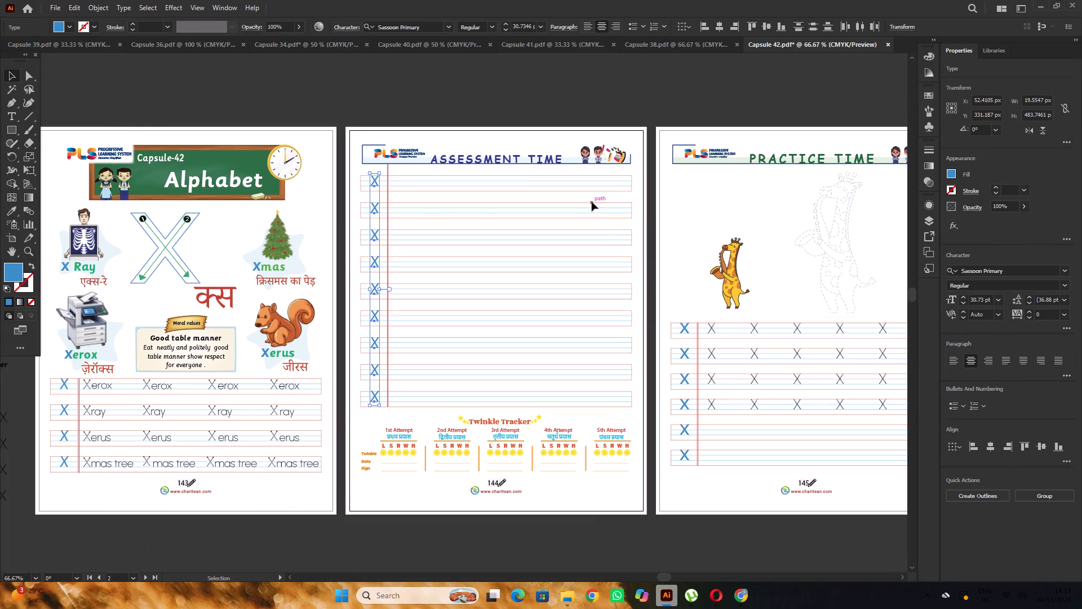
pyautogui.keyDown('alt'); pyautogui.scroll(4, 370, 169); pyautogui.keyUp('alt')
pyautogui.keyDown('alt'); pyautogui.scroll(-5, 300, 161); pyautogui.keyUp('alt')
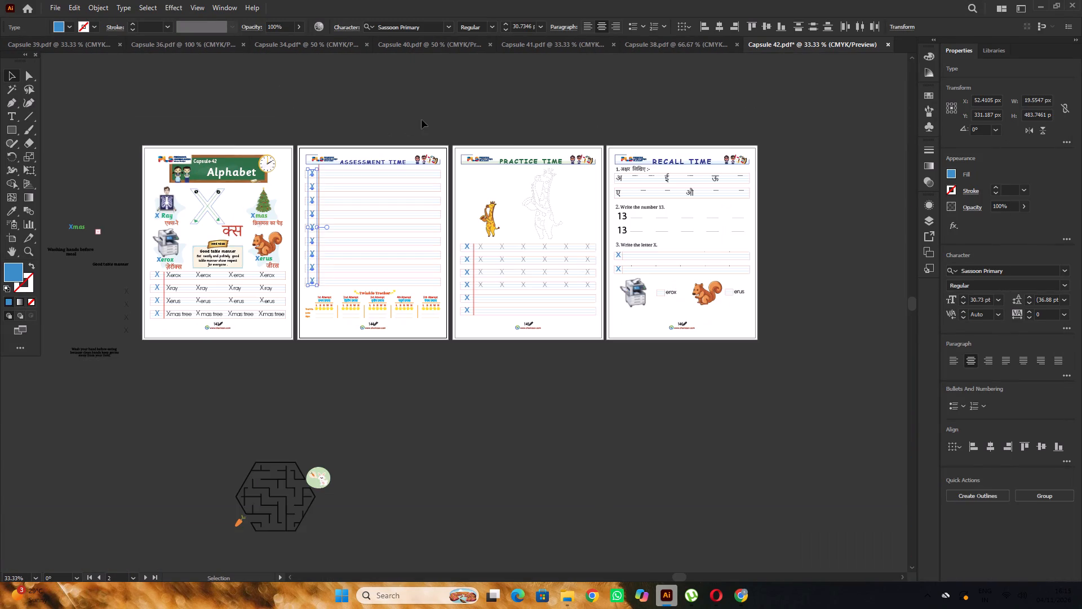
pyautogui.click(422, 120)
pyautogui.keyDown('alt'); pyautogui.scroll(2, 498, 255); pyautogui.keyUp('alt')
pyautogui.scroll(-3, 477, 208)
pyautogui.keyDown('alt'); pyautogui.scroll(2, 453, 211); pyautogui.keyUp('alt')
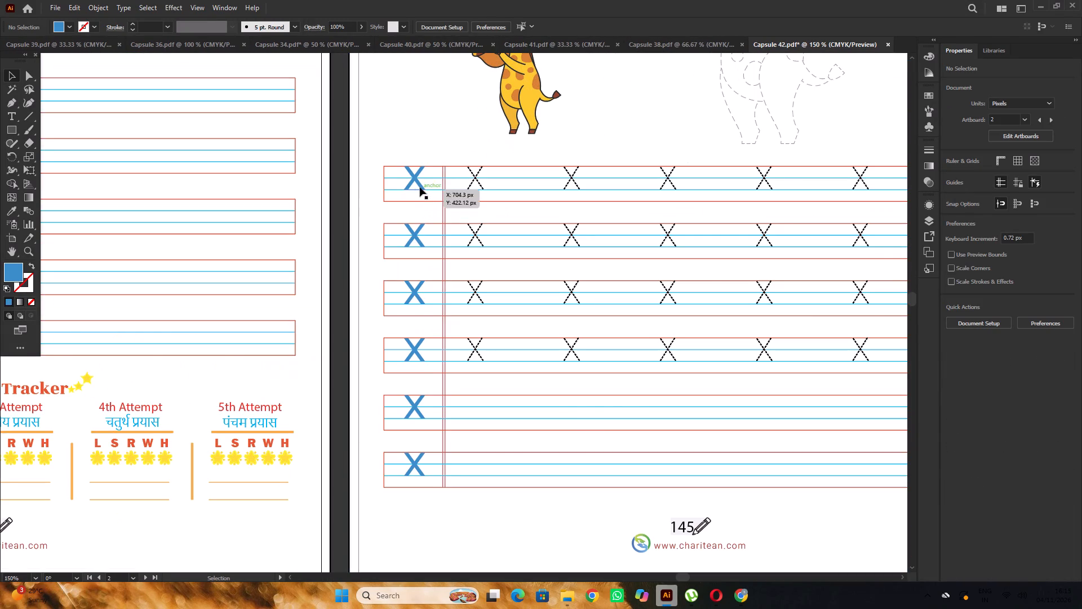
pyautogui.click(420, 187)
pyautogui.keyDown('alt'); pyautogui.scroll(-1, 423, 182); pyautogui.keyUp('alt')
pyautogui.click(708, 413)
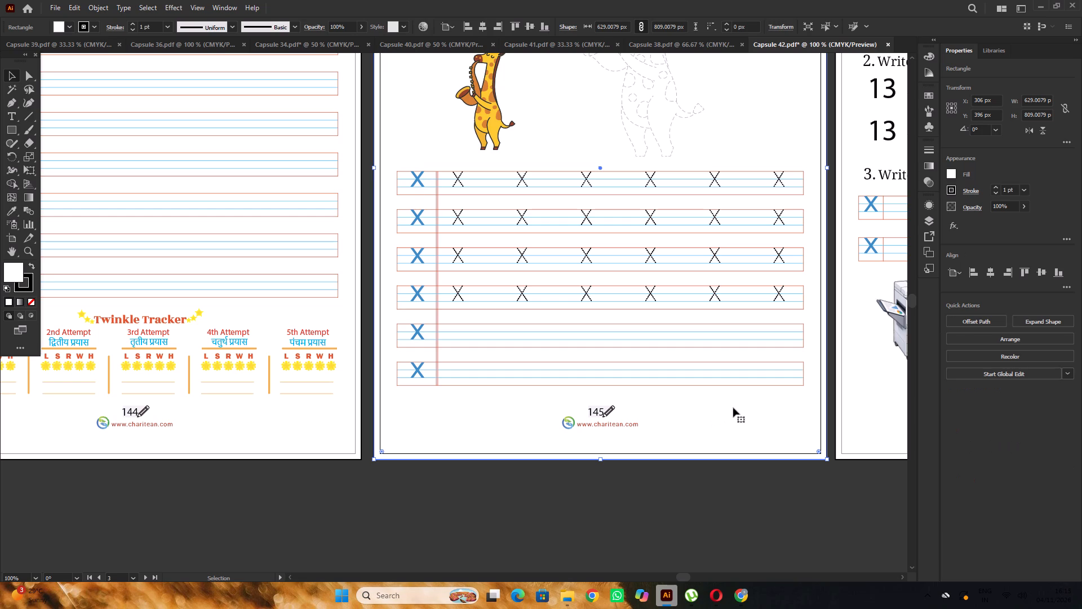
pyautogui.hotkey('ctrl', '2')
pyautogui.moveTo(755, 407); pyautogui.dragTo(762, 144)
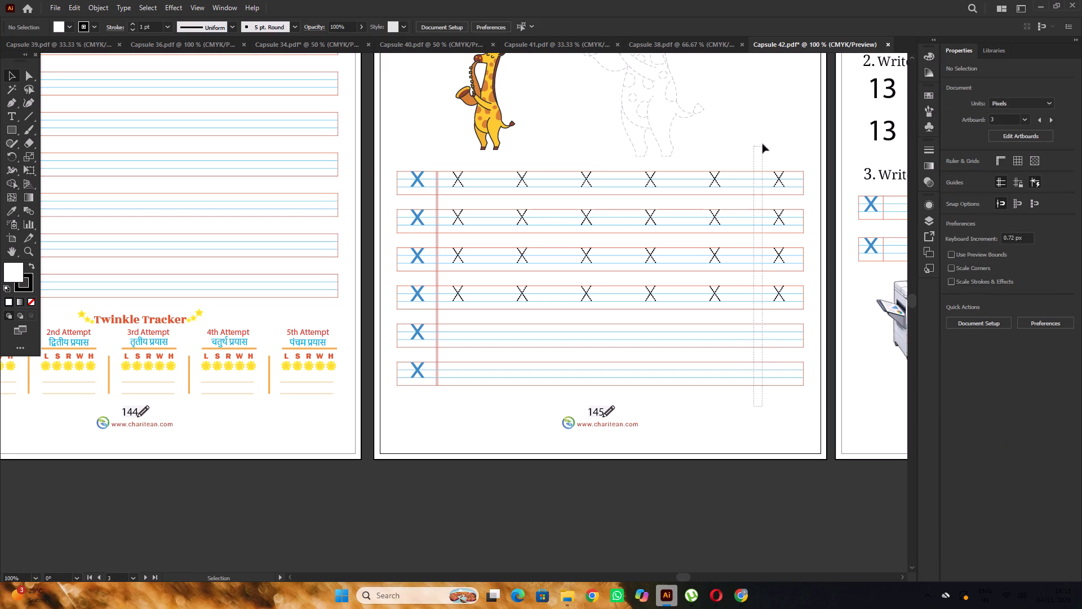
pyautogui.moveTo(762, 144); pyautogui.dragTo(755, 167)
pyautogui.keyDown('alt'); pyautogui.scroll(-1, 433, 205); pyautogui.keyUp('alt')
pyautogui.scroll(3, 433, 204)
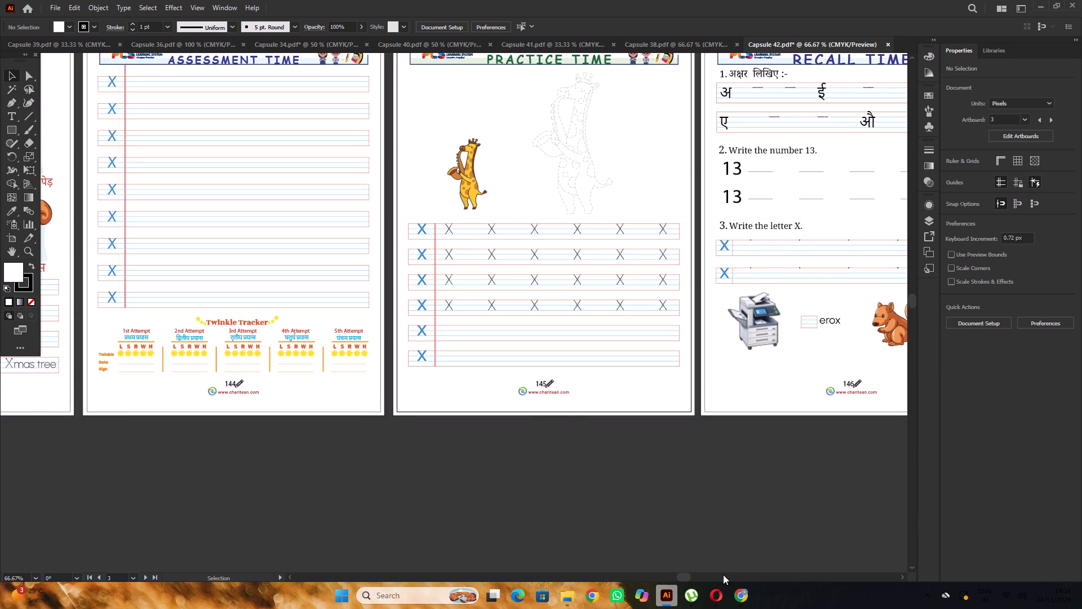
# Switch to Chrome and browse the YouTube home feed, briefly pausing and resuming the song in the miniplayer.
pyautogui.click(745, 592)
pyautogui.click(711, 0)
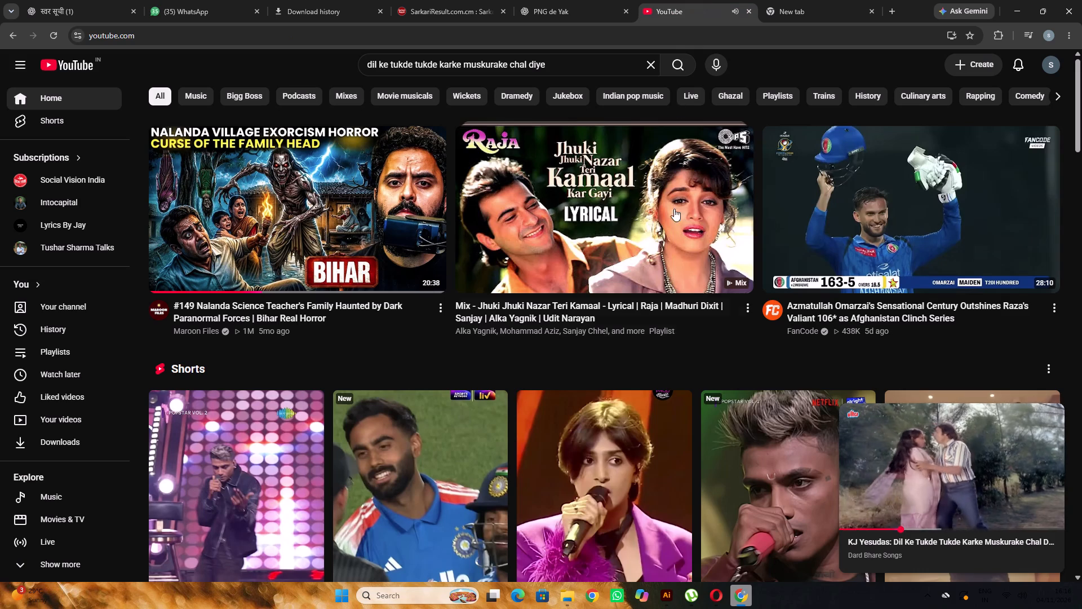
pyautogui.scroll(-4, 660, 232)
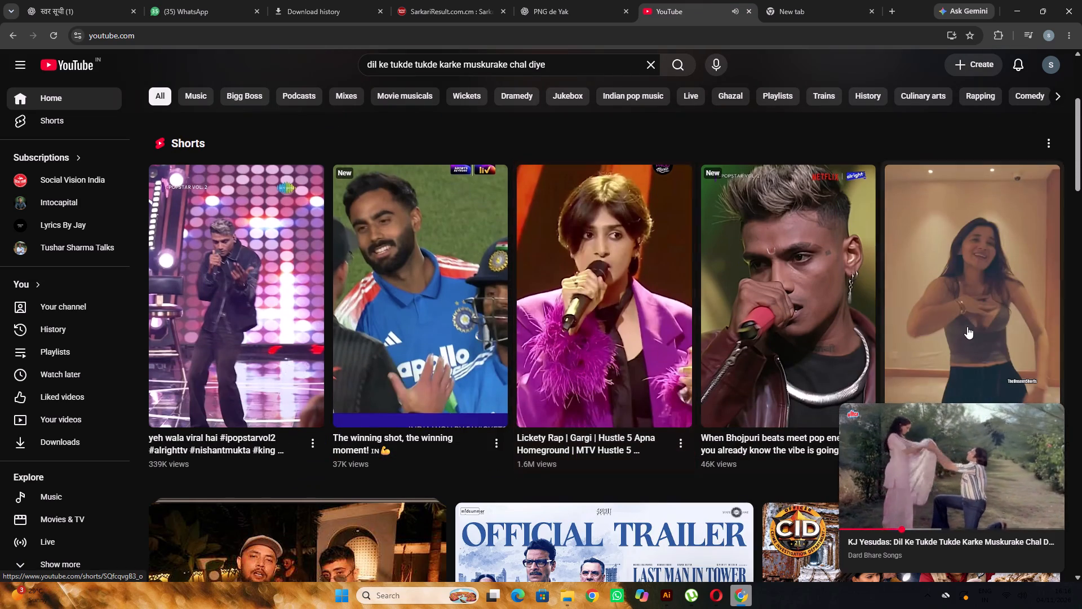
pyautogui.press('space')
pyautogui.press('space')
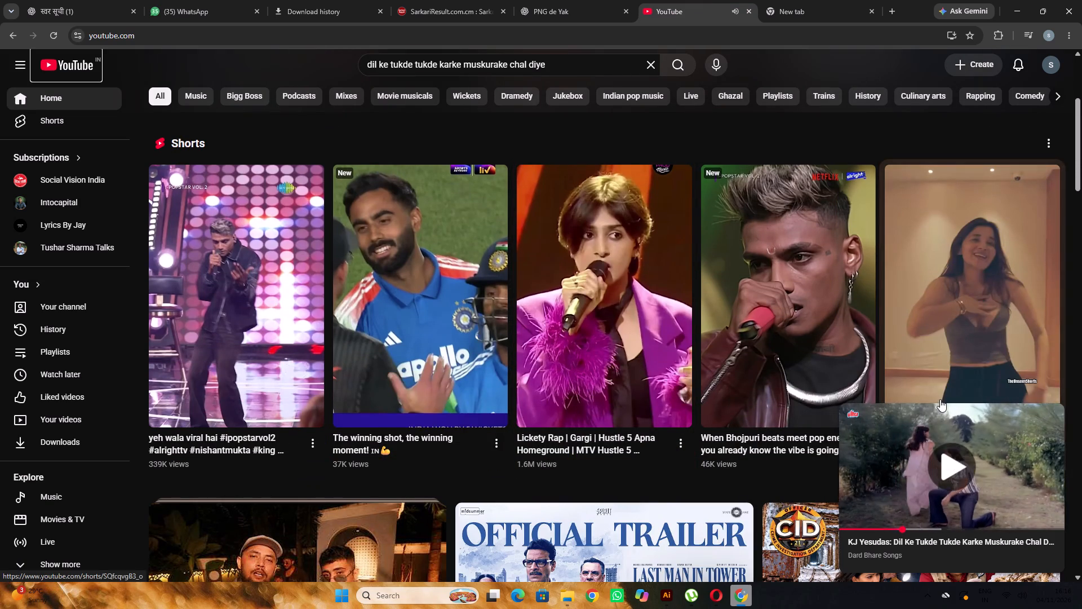
pyautogui.scroll(-5, 541, 210)
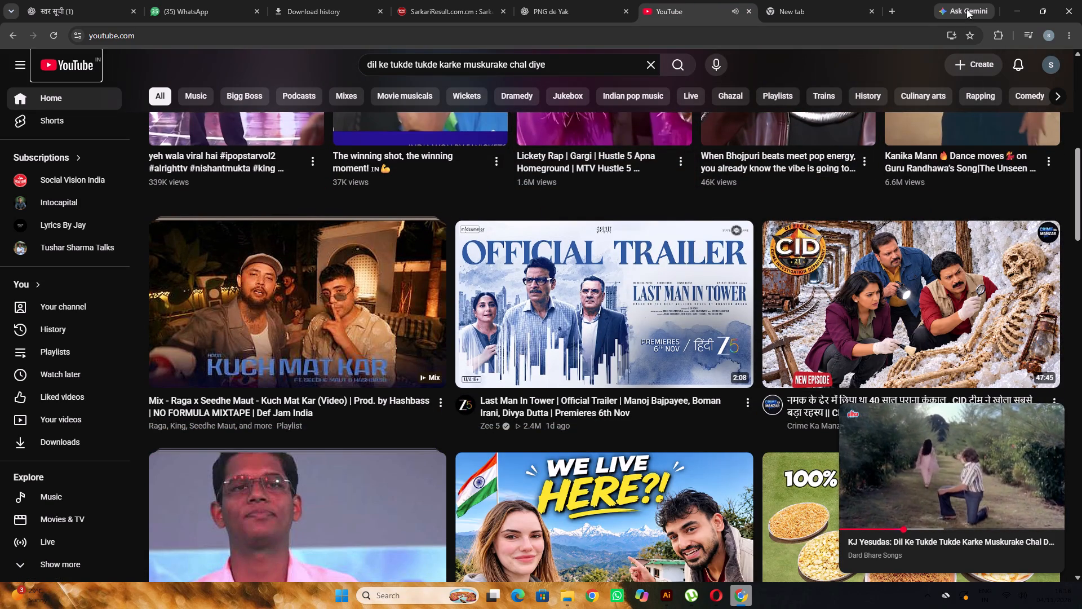
# Switch back to Illustrator and set the six blue row letters X on the Practice Time page in the Sassoon Primary font.
pyautogui.click(1021, 0)
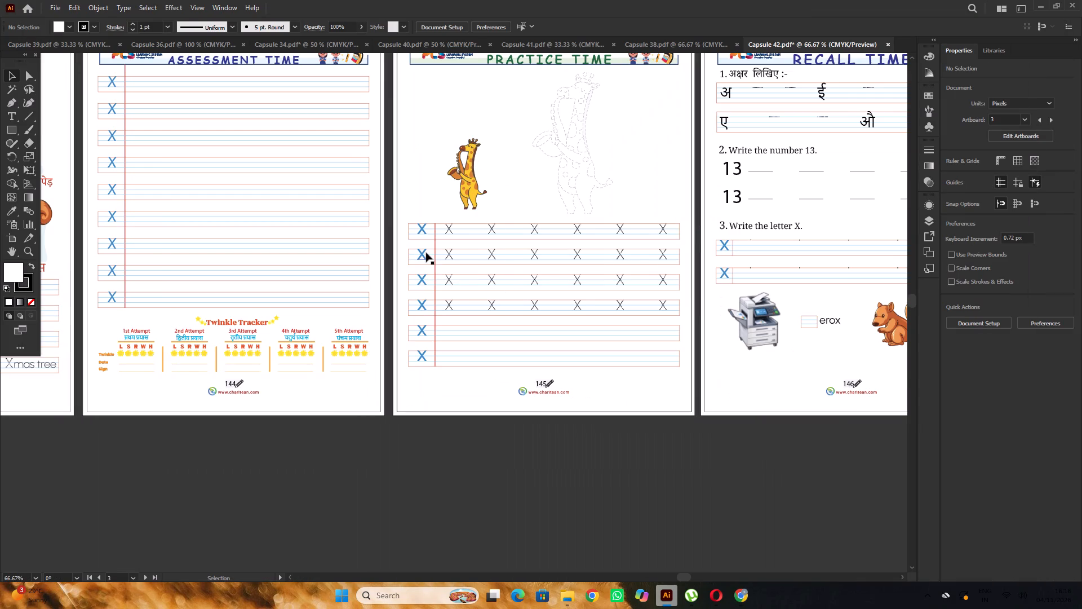
pyautogui.keyDown('alt'); pyautogui.scroll(1, 426, 252); pyautogui.keyUp('alt')
pyautogui.click(419, 222)
pyautogui.keyDown('shift'); pyautogui.click(420, 258); pyautogui.keyUp('shift')
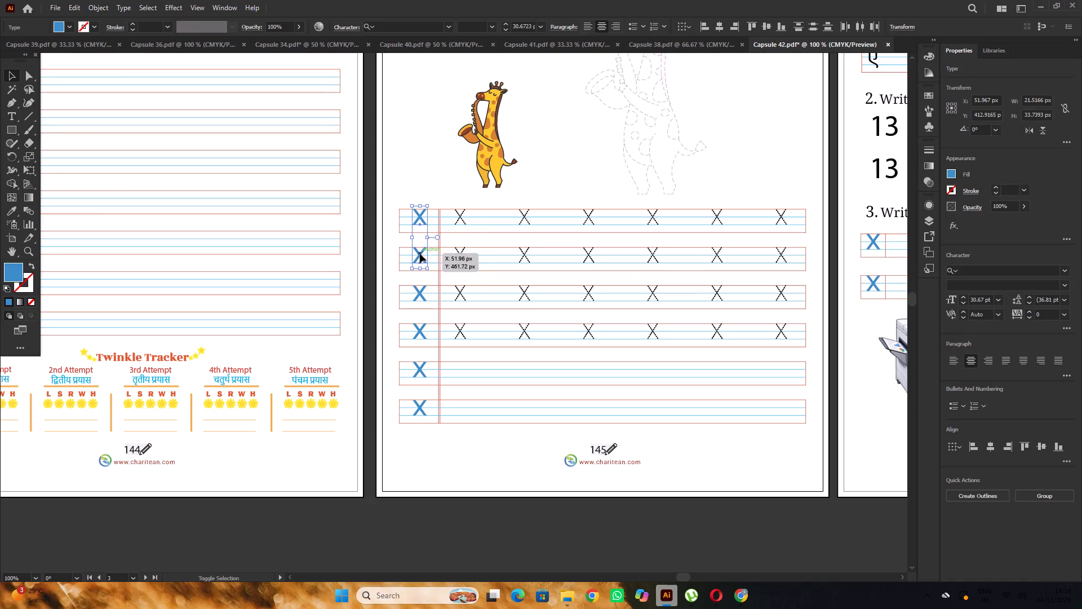
pyautogui.keyDown('shift'); pyautogui.click(419, 297); pyautogui.keyUp('shift')
pyautogui.keyDown('shift'); pyautogui.click(418, 332); pyautogui.keyUp('shift')
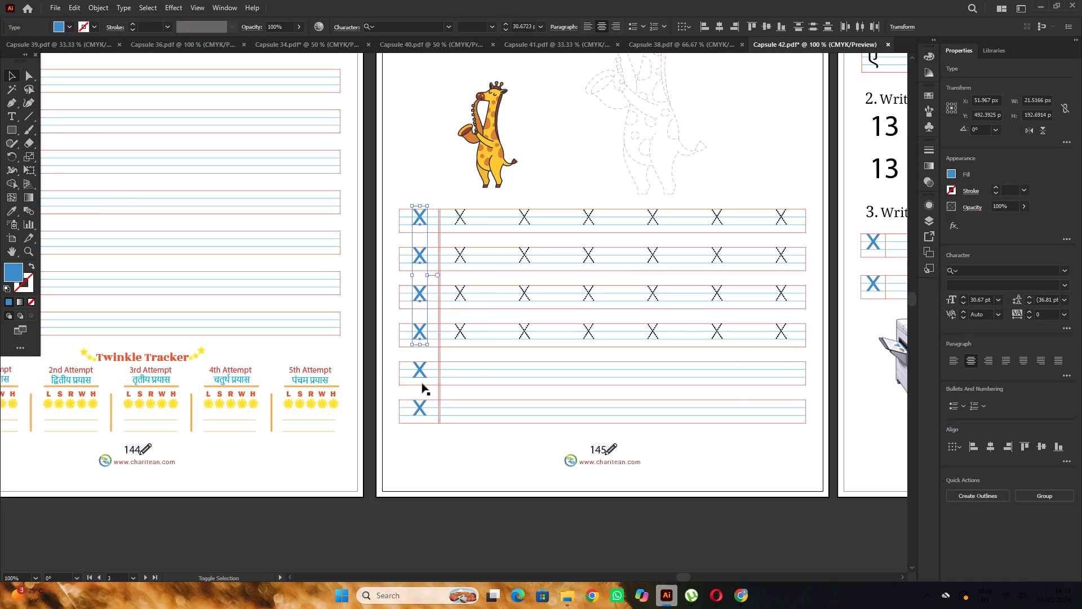
pyautogui.keyDown('shift'); pyautogui.click(424, 373); pyautogui.keyUp('shift')
pyautogui.keyDown('shift'); pyautogui.click(420, 405); pyautogui.keyUp('shift')
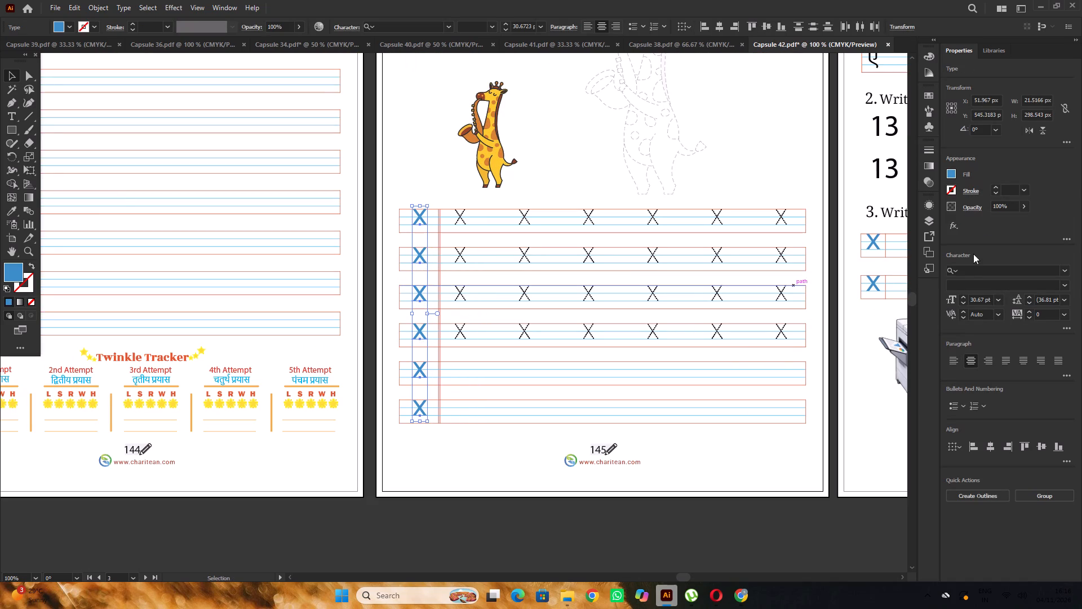
pyautogui.click(985, 273)
pyautogui.press('s')
pyautogui.press('a')
pyautogui.press('s')
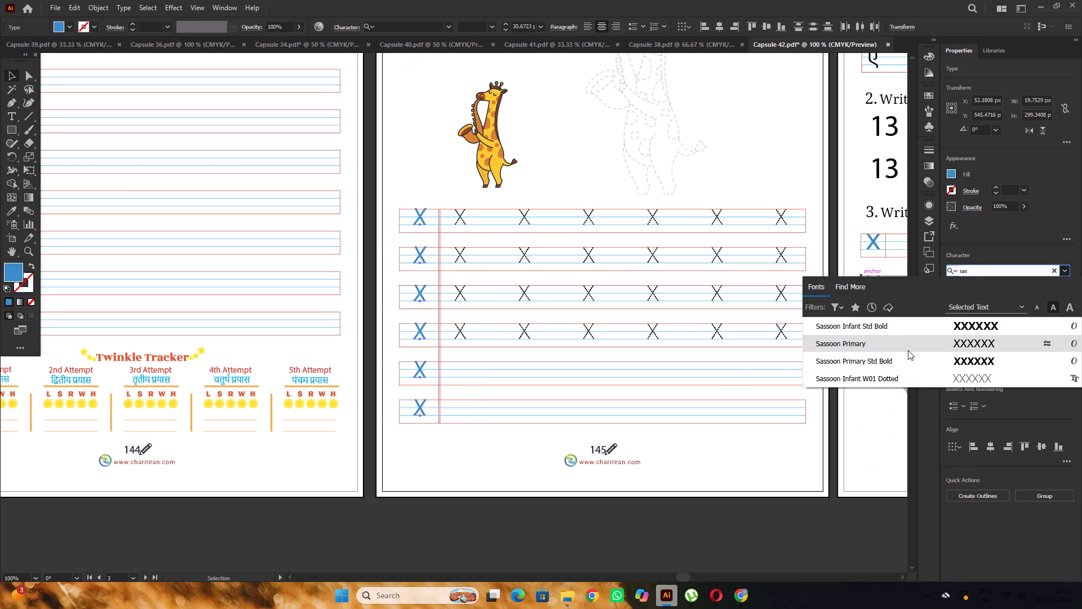
pyautogui.click(903, 347)
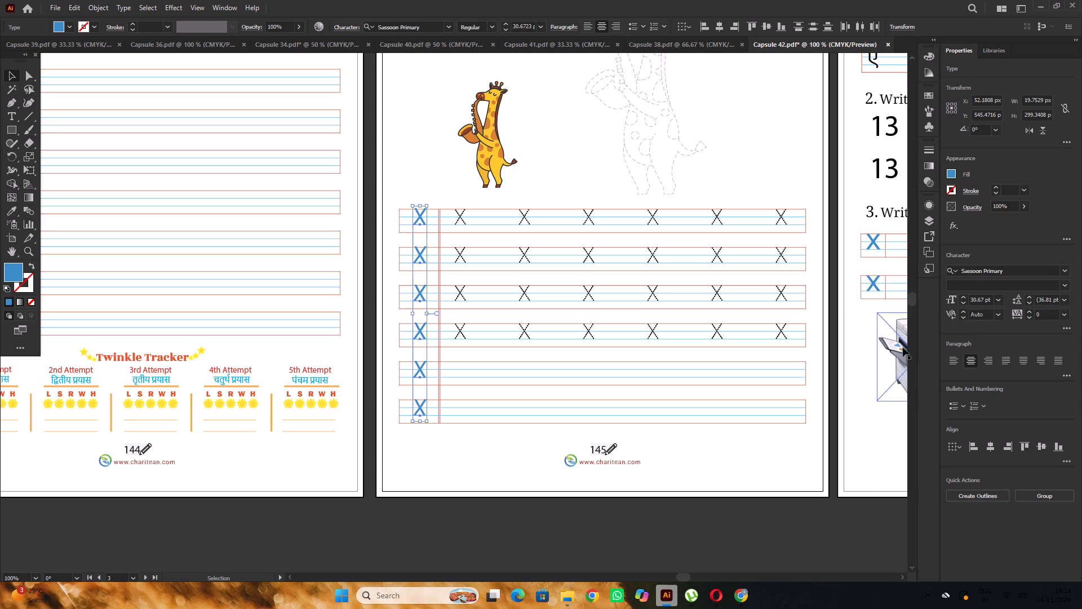
# Examine how the blue row letters X sit on the Practice Time writing lines and compare the pages.
pyautogui.scroll(11, 422, 275)
pyautogui.keyDown('alt'); pyautogui.scroll(-1, 419, 284); pyautogui.keyUp('alt')
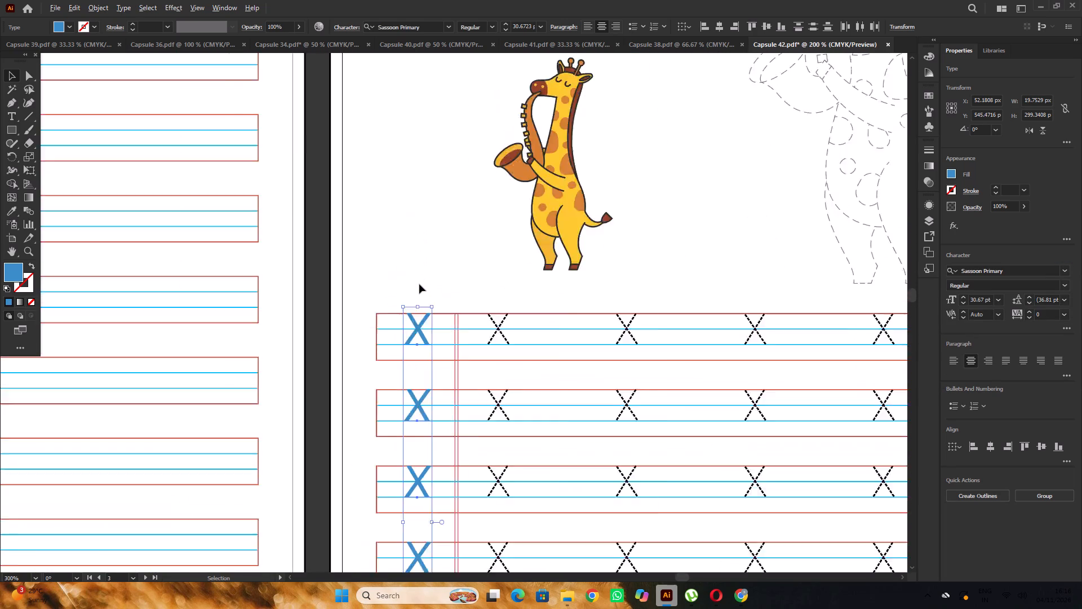
pyautogui.keyDown('alt'); pyautogui.scroll(-6, 419, 284); pyautogui.keyUp('alt')
pyautogui.scroll(5, 419, 284)
pyautogui.scroll(-5, 419, 284)
pyautogui.keyDown('alt'); pyautogui.scroll(8, 418, 290); pyautogui.keyUp('alt')
pyautogui.keyDown('alt'); pyautogui.scroll(-2, 418, 290); pyautogui.keyUp('alt')
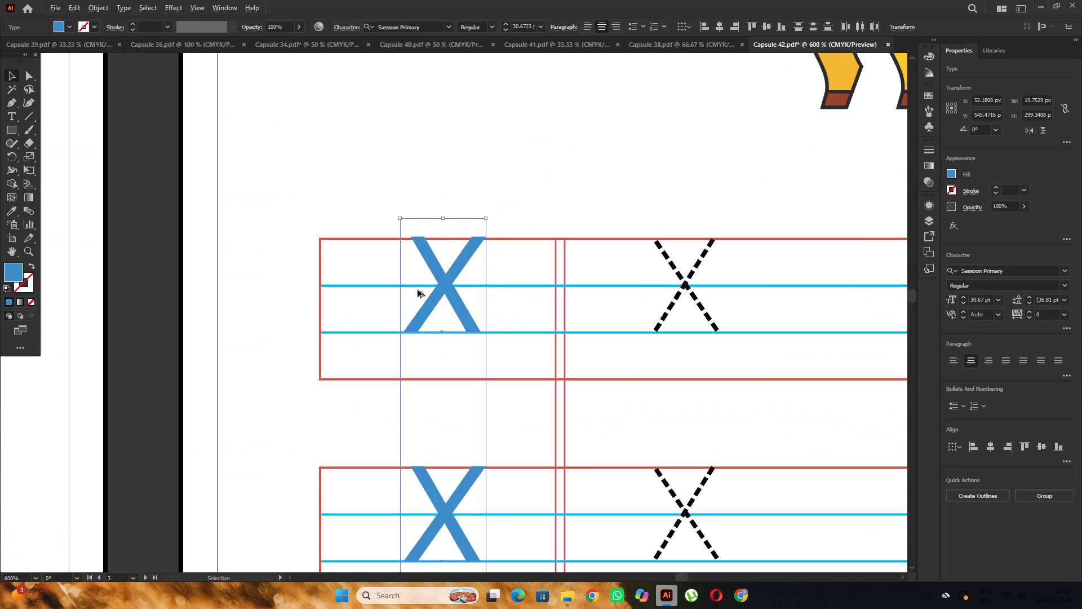
pyautogui.keyDown('alt'); pyautogui.scroll(-5, 418, 290); pyautogui.keyUp('alt')
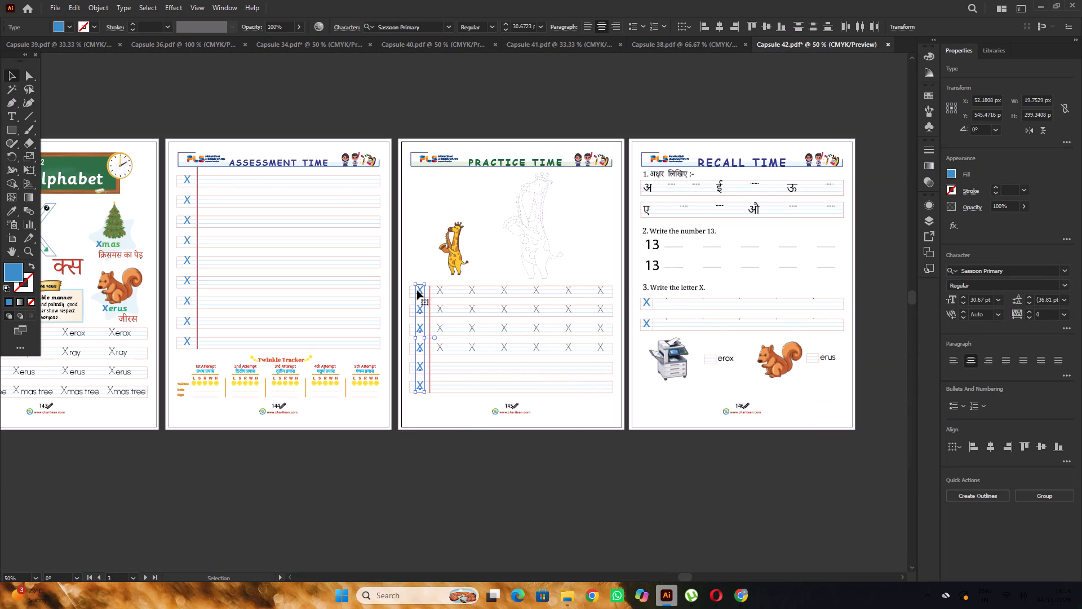
pyautogui.keyDown('alt'); pyautogui.scroll(7, 419, 299); pyautogui.keyUp('alt')
pyautogui.keyDown('alt'); pyautogui.scroll(-8, 420, 297); pyautogui.keyUp('alt')
pyautogui.press('space')
pyautogui.click(566, 425)
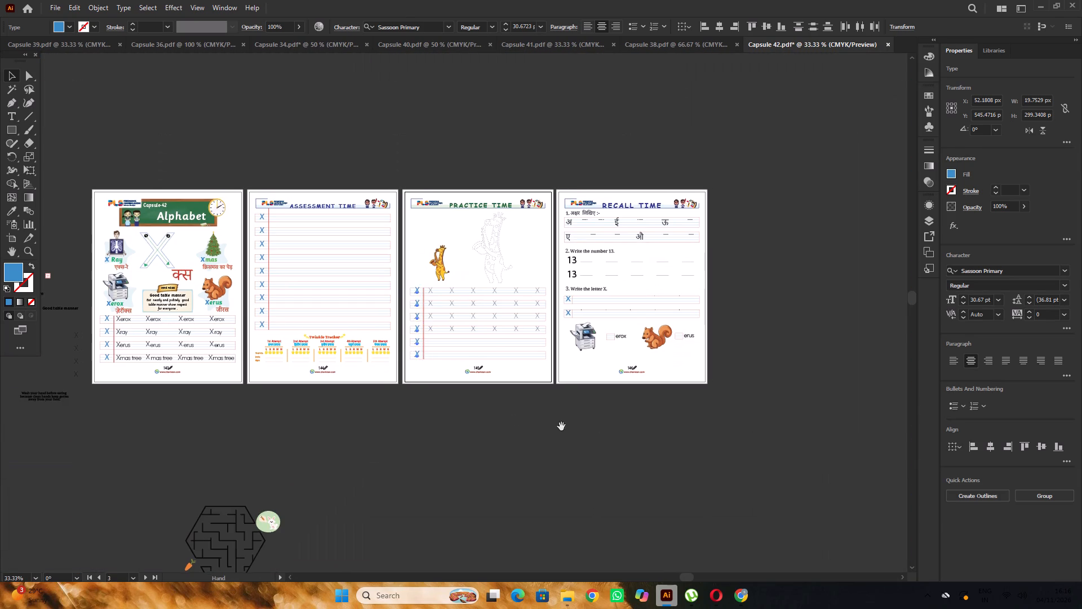
pyautogui.click(587, 434)
# Delete the first column of dotted tracing letters X from the four upper rows of the Practice Time page.
pyautogui.keyDown('alt'); pyautogui.scroll(5, 446, 301); pyautogui.keyUp('alt')
pyautogui.click(376, 300)
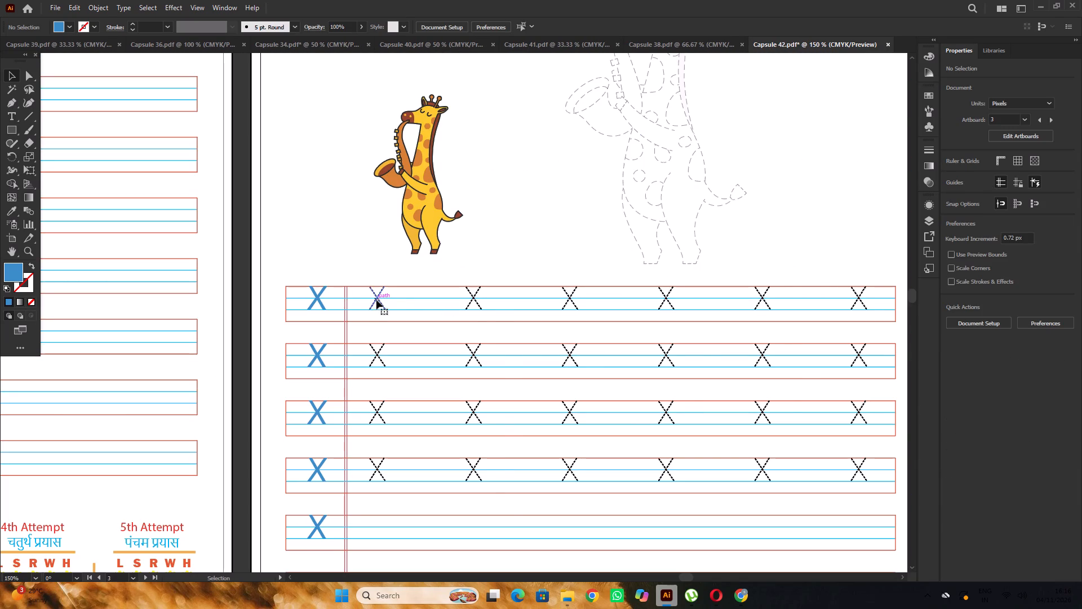
pyautogui.keyDown('alt'); pyautogui.scroll(-2, 378, 298); pyautogui.keyUp('alt')
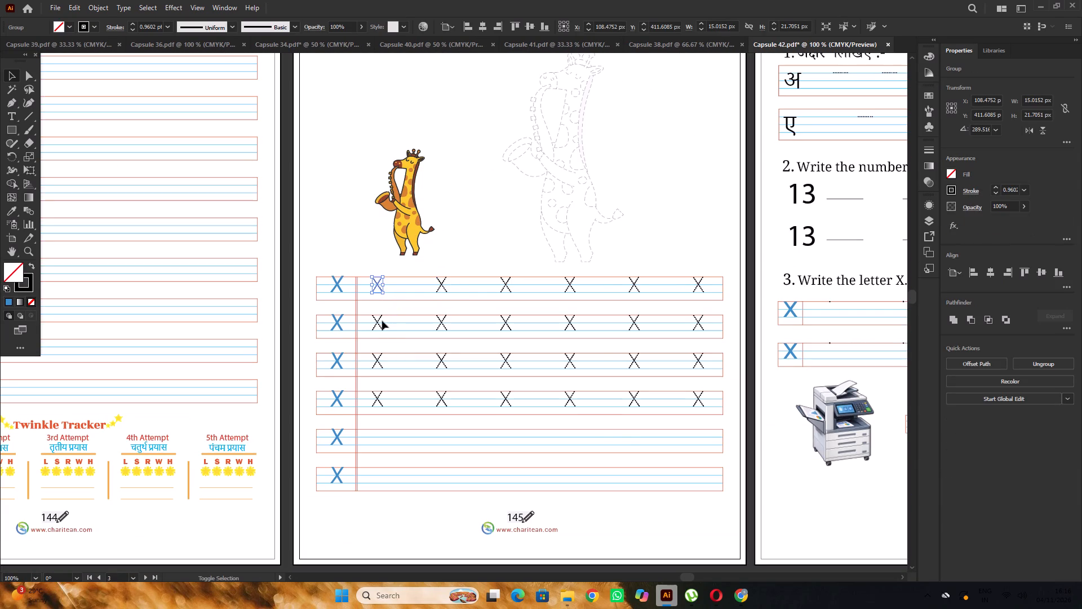
pyautogui.keyDown('shift'); pyautogui.click(379, 323); pyautogui.keyUp('shift')
pyautogui.scroll(-5, 394, 297)
pyautogui.keyDown('alt'); pyautogui.scroll(2, 389, 298); pyautogui.keyUp('alt')
pyautogui.keyDown('shift'); pyautogui.click(371, 295); pyautogui.keyUp('shift')
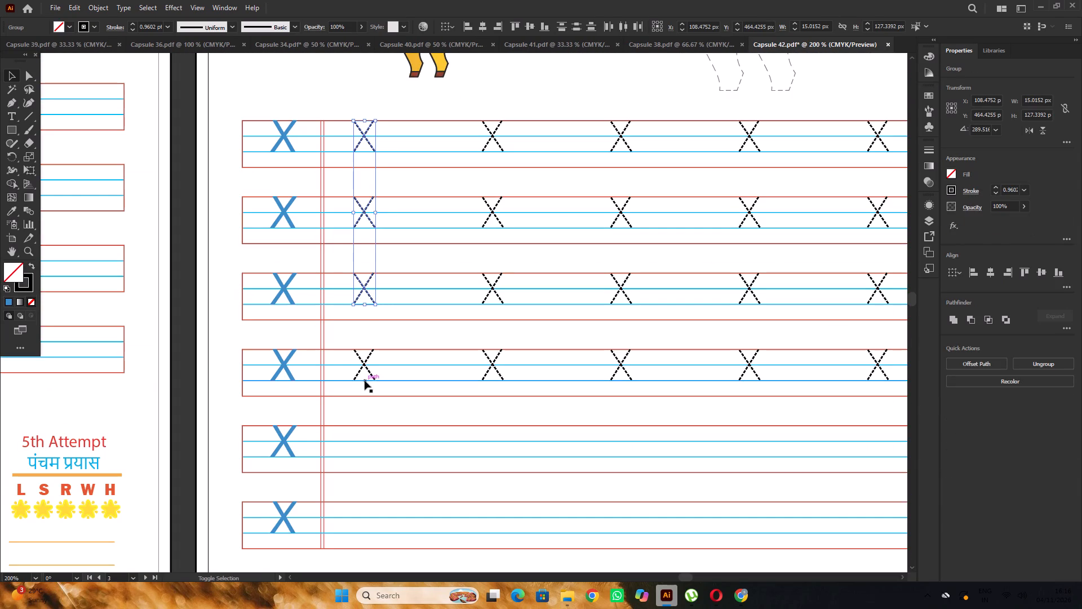
pyautogui.keyDown('shift'); pyautogui.click(369, 370); pyautogui.keyUp('shift')
pyautogui.keyDown('alt'); pyautogui.scroll(-2, 373, 365); pyautogui.keyUp('alt')
pyautogui.press('Delete')
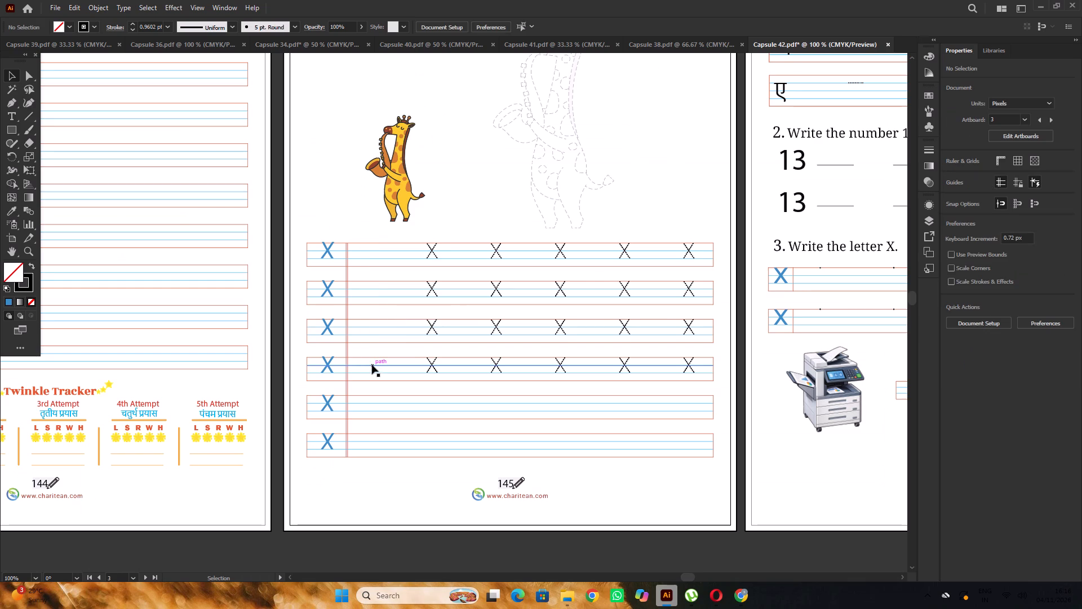
# Lock the ruled writing lines on the Practice Time page.
pyautogui.moveTo(389, 462); pyautogui.dragTo(388, 423)
pyautogui.moveTo(388, 423); pyautogui.dragTo(376, 235)
pyautogui.hotkey('ctrl', '2')
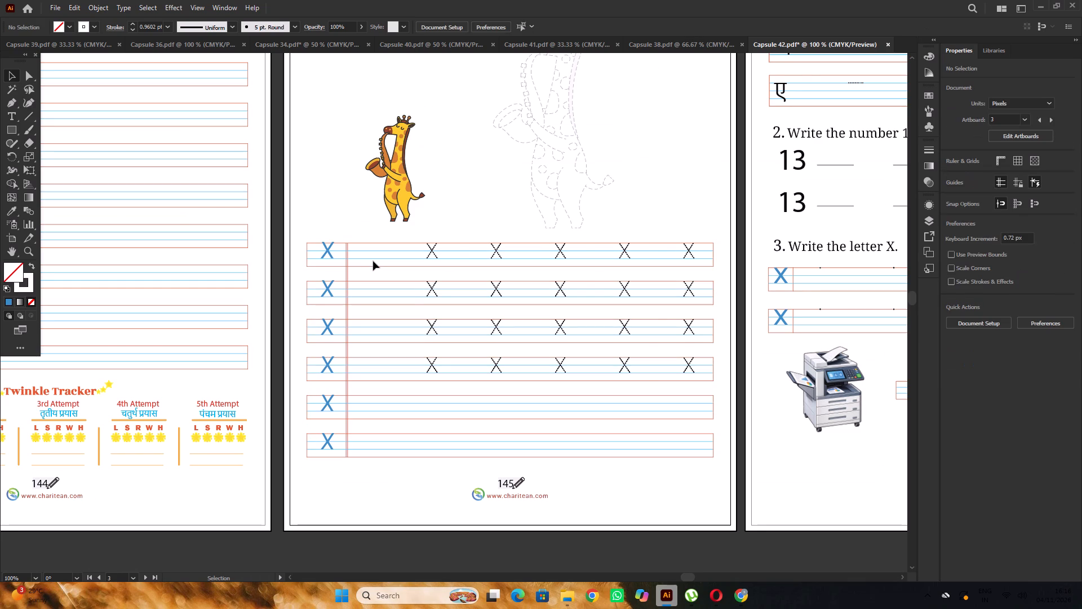
# Delete the remaining five columns of dotted tracing letters X from the Practice Time rows.
pyautogui.keyDown('alt'); pyautogui.scroll(-1, 374, 261); pyautogui.keyUp('alt')
pyautogui.scroll(-1, 374, 261)
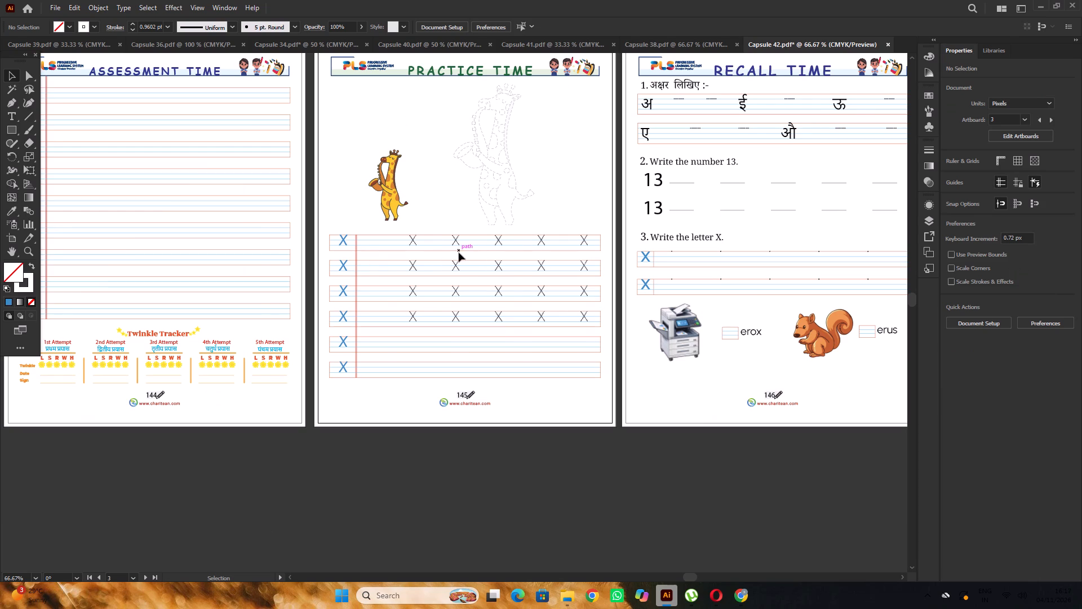
pyautogui.keyDown('alt'); pyautogui.scroll(1, 459, 253); pyautogui.keyUp('alt')
pyautogui.moveTo(369, 232); pyautogui.dragTo(650, 354)
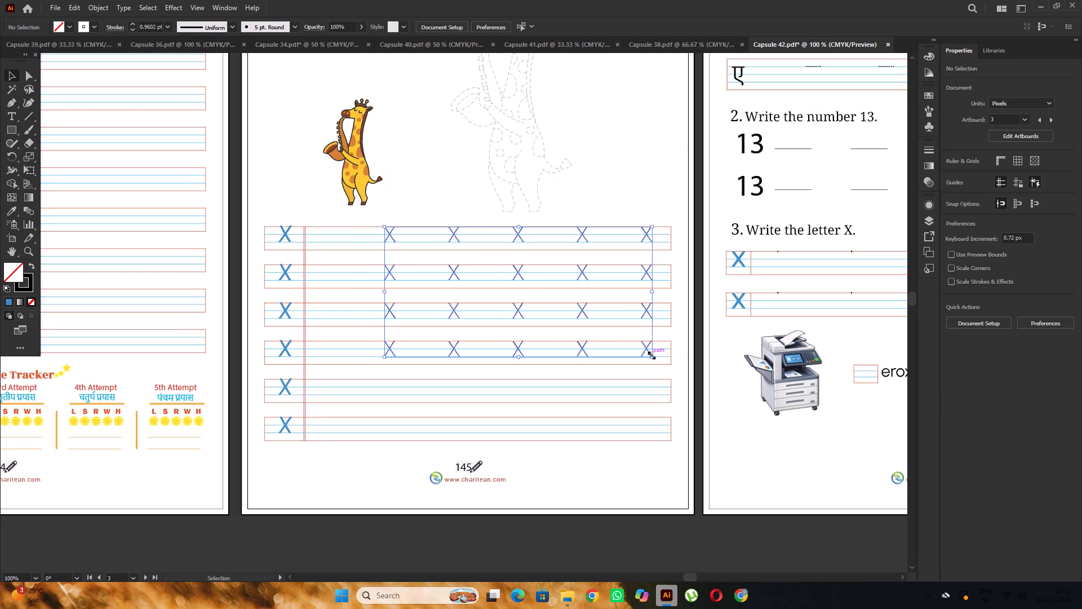
pyautogui.press('Delete')
pyautogui.keyDown('alt'); pyautogui.scroll(-2, 499, 284); pyautogui.keyUp('alt')
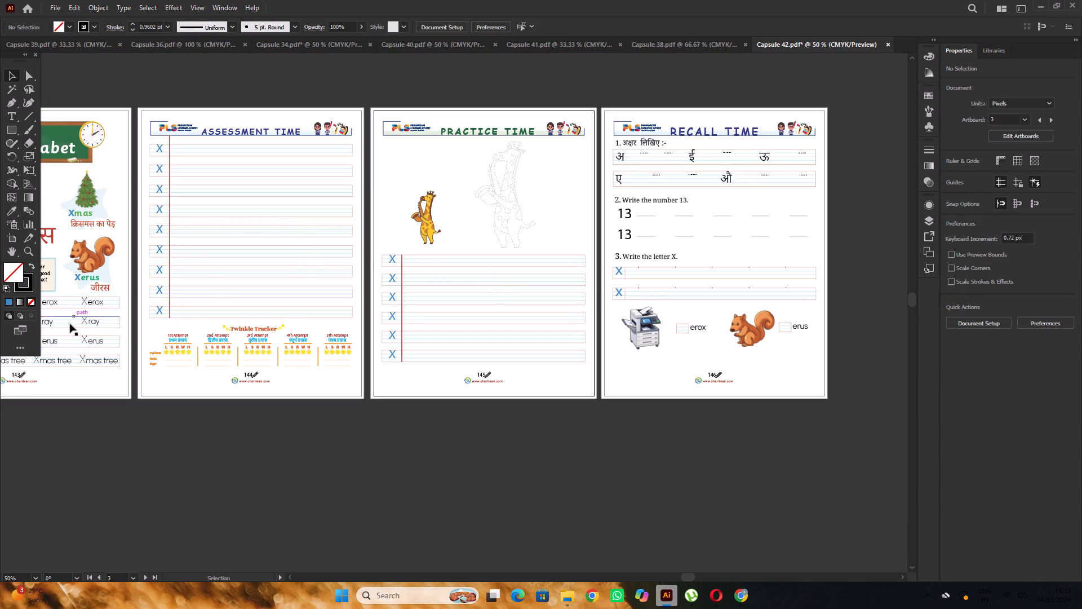
# Copy a dotted tracing letter X from the Alphabet page's word rows into the start of the first Practice Time row.
pyautogui.moveTo(83, 319); pyautogui.dragTo(409, 259)
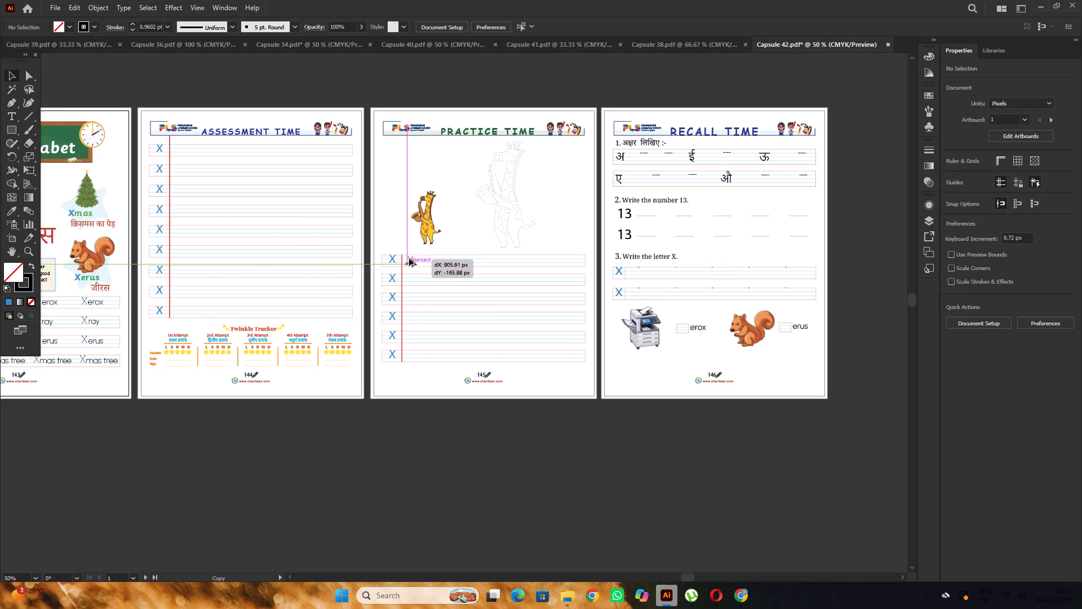
pyautogui.moveTo(409, 259); pyautogui.dragTo(411, 258)
pyautogui.keyDown('alt'); pyautogui.scroll(6, 411, 265); pyautogui.keyUp('alt')
pyautogui.keyDown('alt'); pyautogui.scroll(-3, 416, 258); pyautogui.keyUp('alt')
pyautogui.press('space')
pyautogui.moveTo(507, 294); pyautogui.dragTo(302, 308)
pyautogui.keyDown('alt'); pyautogui.scroll(2, 230, 281); pyautogui.keyUp('alt')
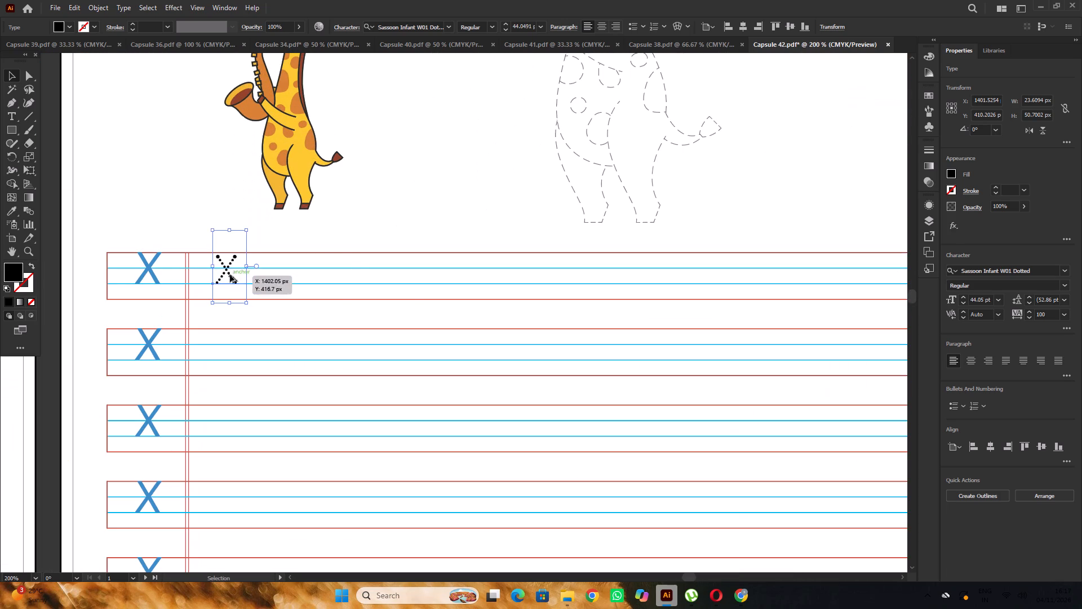
# Duplicate the dotted X along the first Practice Time row to make six letters about 86 px apart.
pyautogui.keyDown('alt'); pyautogui.moveTo(230, 275); pyautogui.dragTo(354, 286); pyautogui.keyUp('alt')
pyautogui.keyDown('alt'); pyautogui.scroll(-2, 338, 281); pyautogui.keyUp('alt')
pyautogui.hotkey('ctrl', 'd')
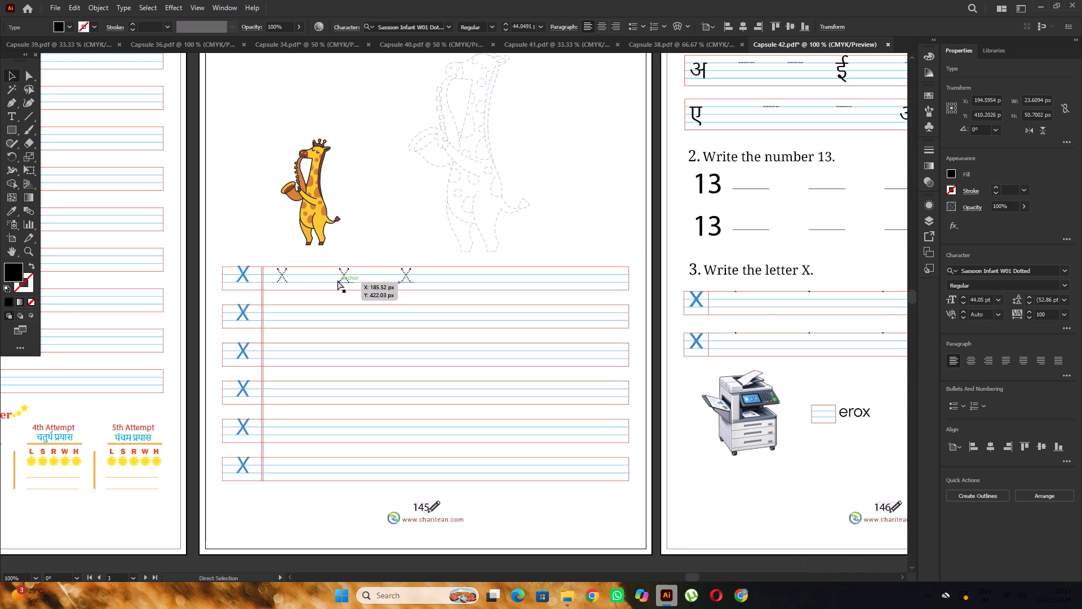
pyautogui.hotkey('ctrl', 'd')
pyautogui.hotkey('ctrl', 'd')
pyautogui.hotkey('ctrl', 'd')
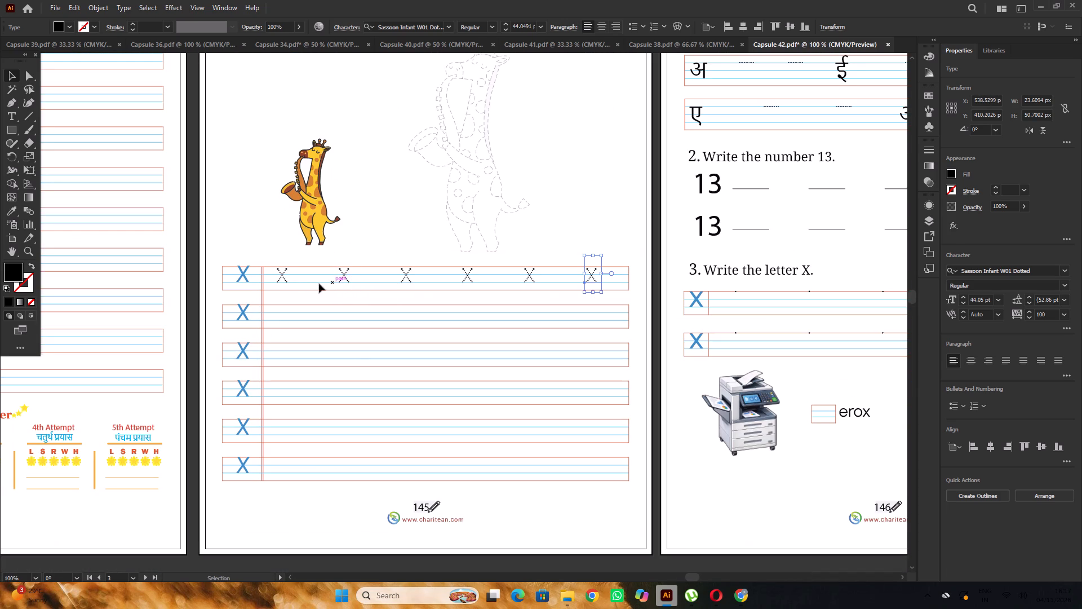
# Distribute the six dotted X letters in the first Practice Time row with equal horizontal spacing.
pyautogui.click(287, 279)
pyautogui.keyDown('shift'); pyautogui.click(592, 280); pyautogui.keyUp('shift')
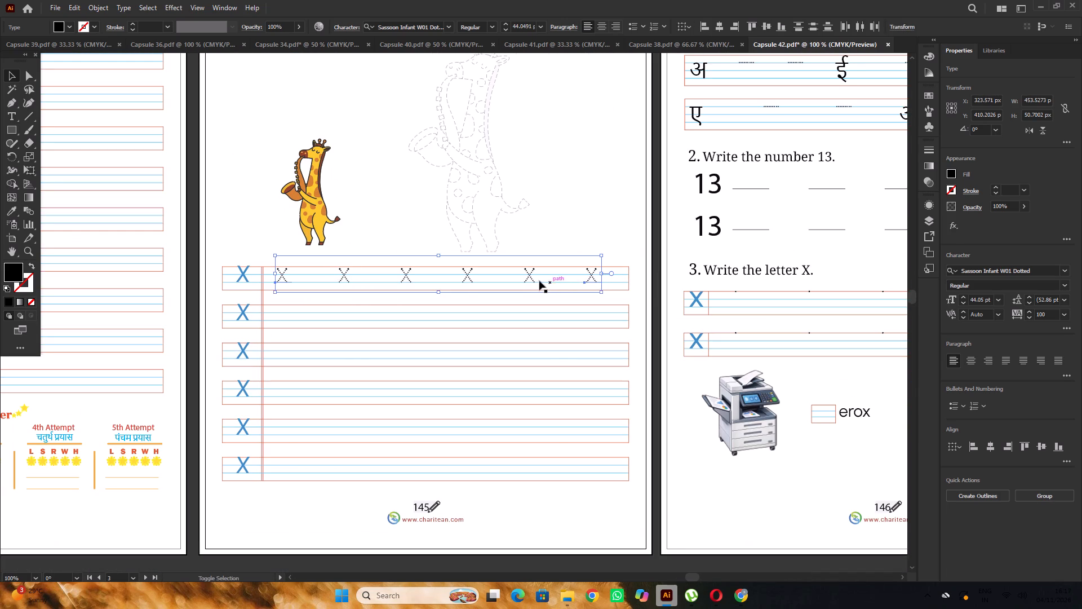
pyautogui.keyDown('shift'); pyautogui.click(532, 281); pyautogui.keyUp('shift')
pyautogui.keyDown('shift'); pyautogui.click(471, 278); pyautogui.keyUp('shift')
pyautogui.keyDown('shift'); pyautogui.click(407, 279); pyautogui.keyUp('shift')
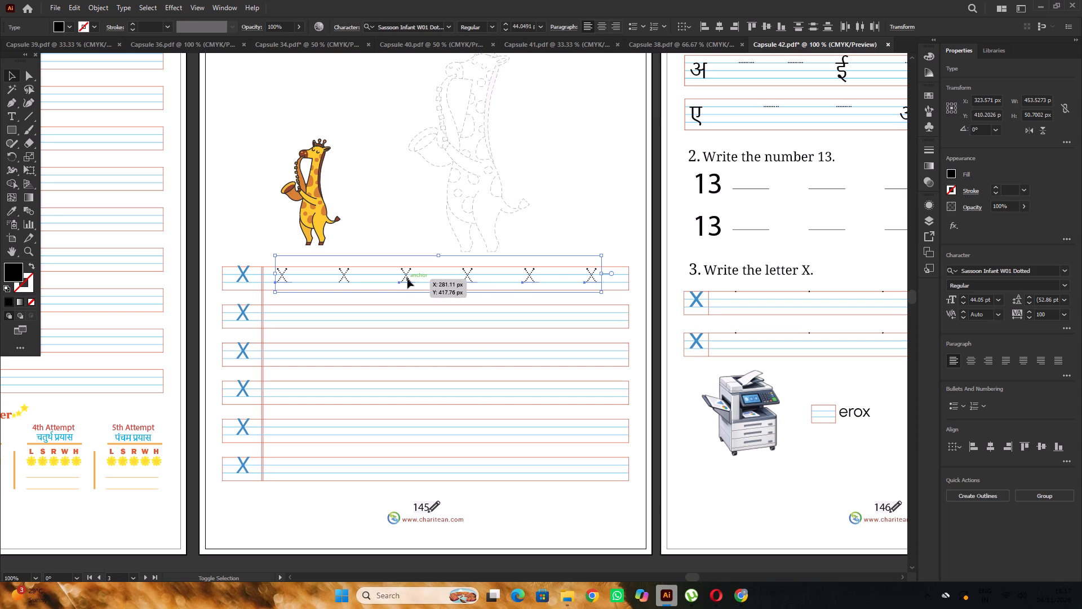
pyautogui.keyDown('shift'); pyautogui.click(344, 280); pyautogui.keyUp('shift')
pyautogui.click(1070, 462)
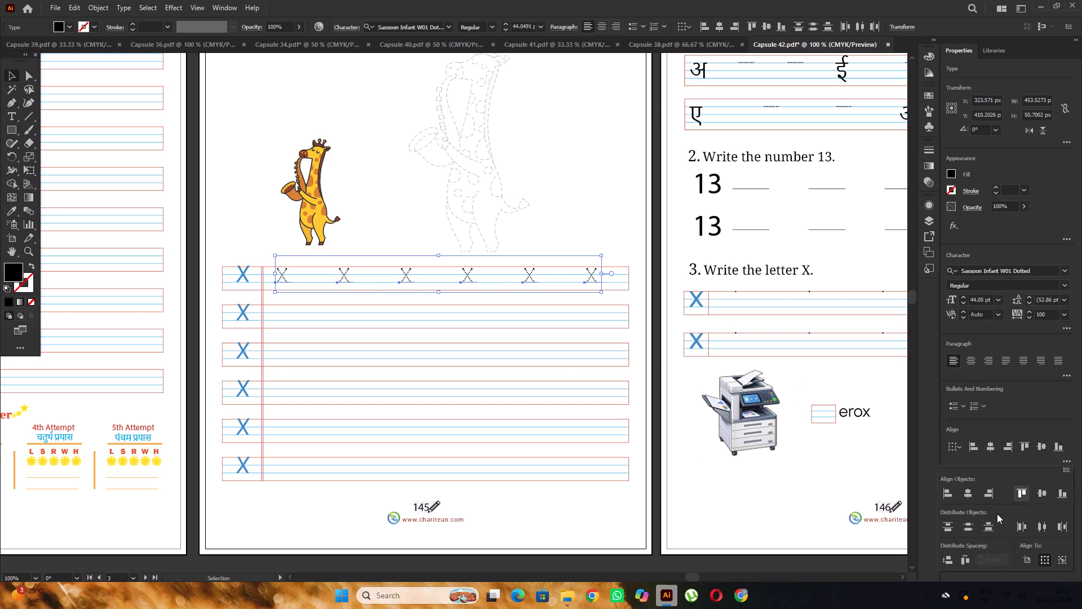
pyautogui.click(964, 558)
pyautogui.scroll(-4, 409, 272)
pyautogui.scroll(-1, 351, 275)
pyautogui.click(232, 219)
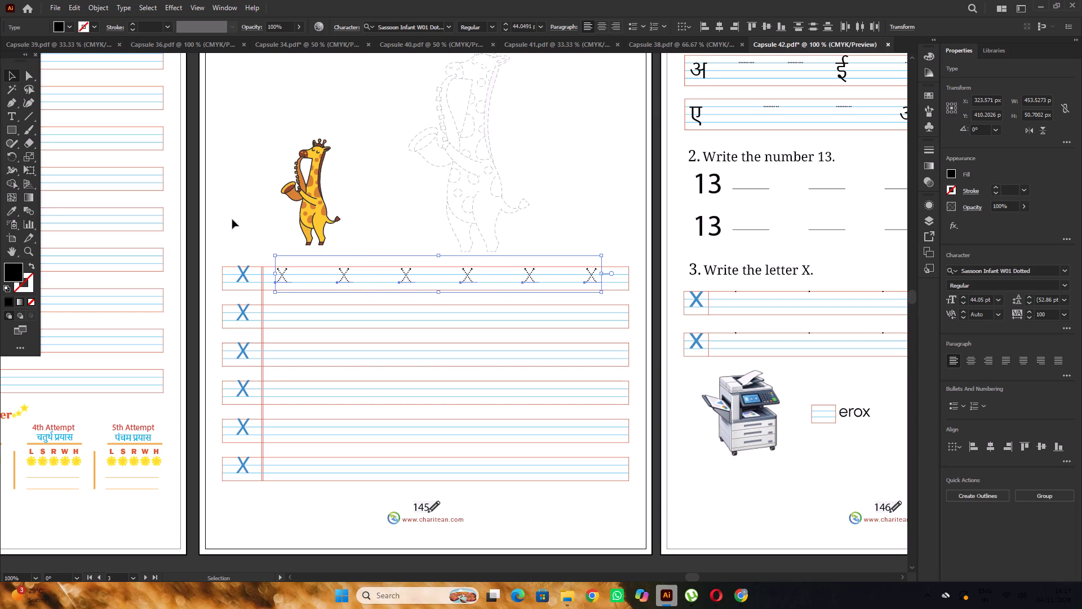
# Copy the row of six dotted X letters about 53 px down onto the second Practice Time row.
pyautogui.scroll(-3, 232, 219)
pyautogui.keyDown('alt'); pyautogui.moveTo(347, 239); pyautogui.dragTo(349, 288); pyautogui.keyUp('alt')
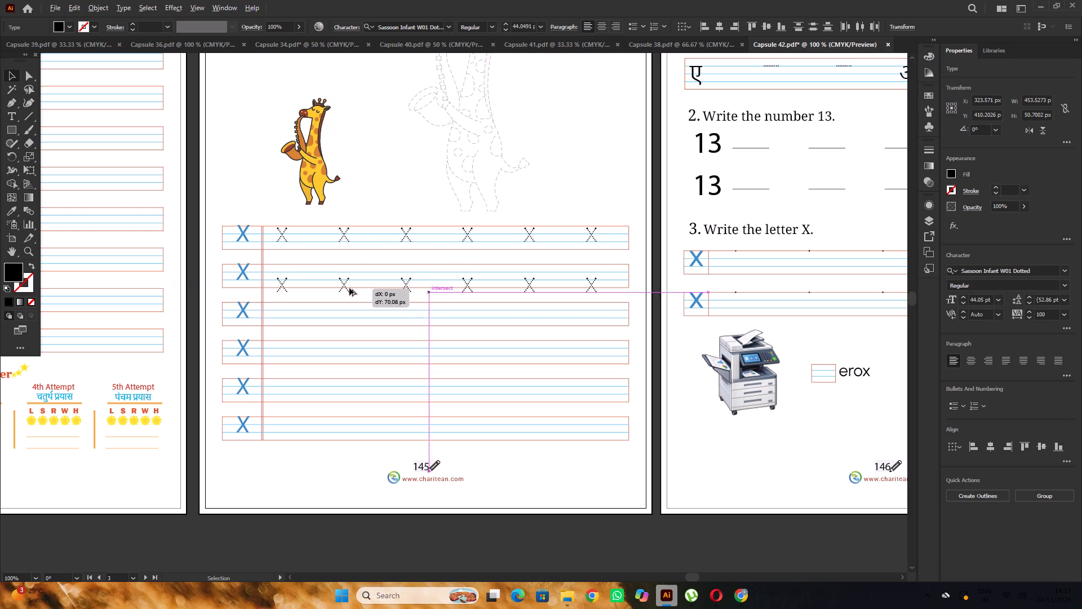
pyautogui.keyDown('alt'); pyautogui.moveTo(349, 288); pyautogui.dragTo(349, 276); pyautogui.keyUp('alt')
pyautogui.keyDown('alt'); pyautogui.scroll(-4, 350, 277); pyautogui.keyUp('alt')
pyautogui.click(469, 402)
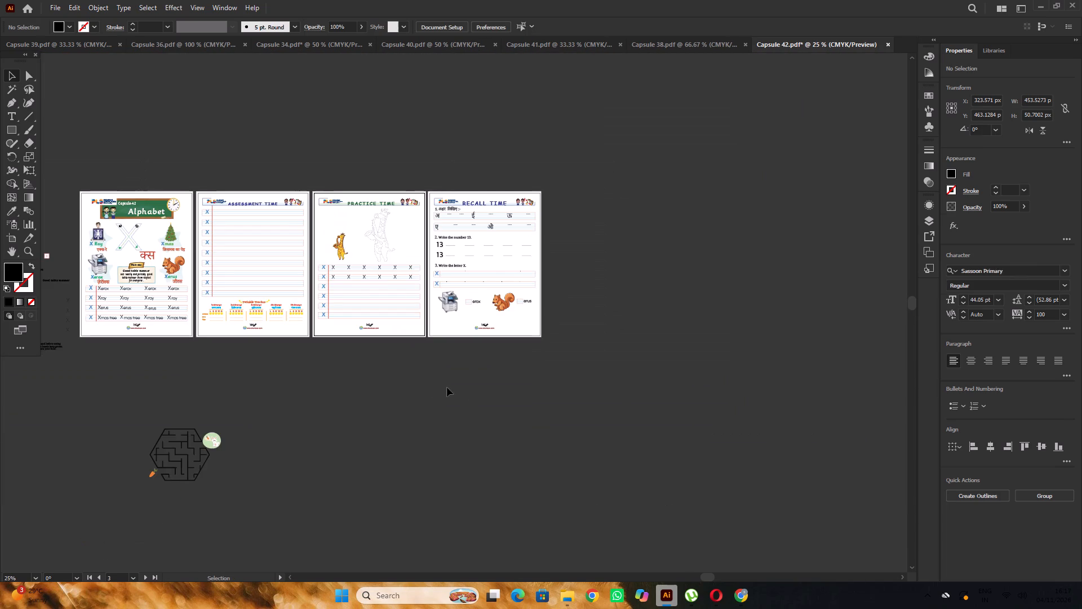
# Select the Hindi heading "अक्षर लिखिए :-" of question 1 on the Recall Time page.
pyautogui.press('space')
pyautogui.moveTo(378, 368); pyautogui.dragTo(476, 383)
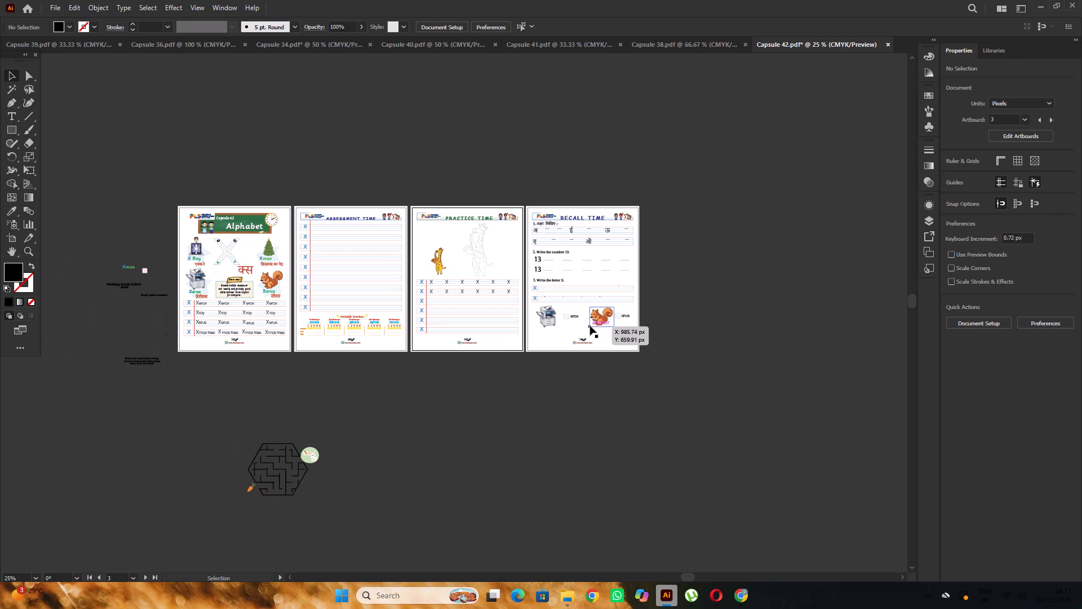
pyautogui.keyDown('alt'); pyautogui.scroll(3, 590, 258); pyautogui.keyUp('alt')
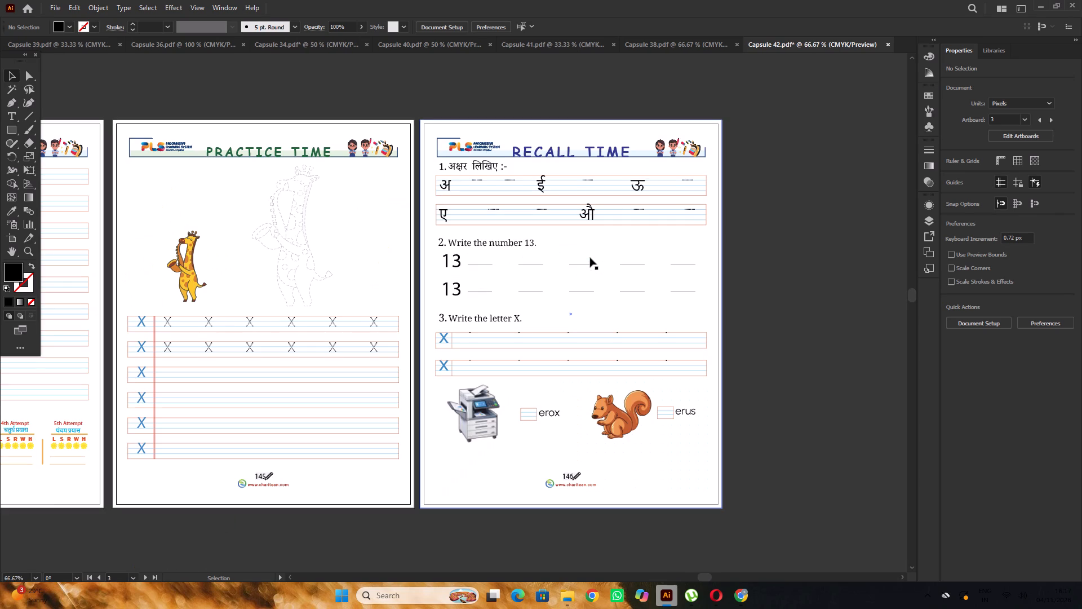
pyautogui.scroll(1, 590, 258)
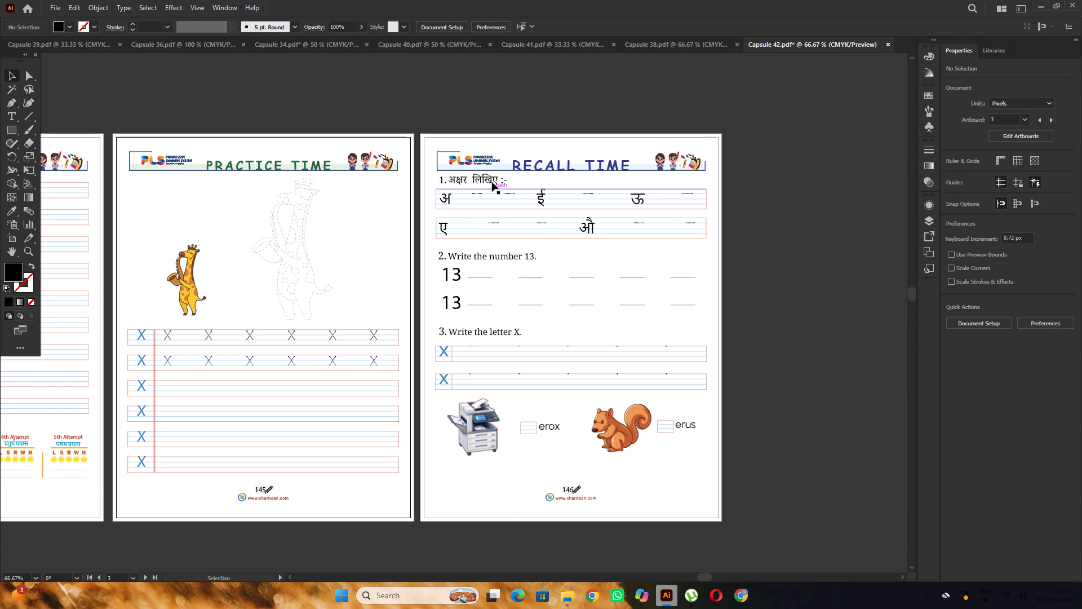
pyautogui.click(491, 180)
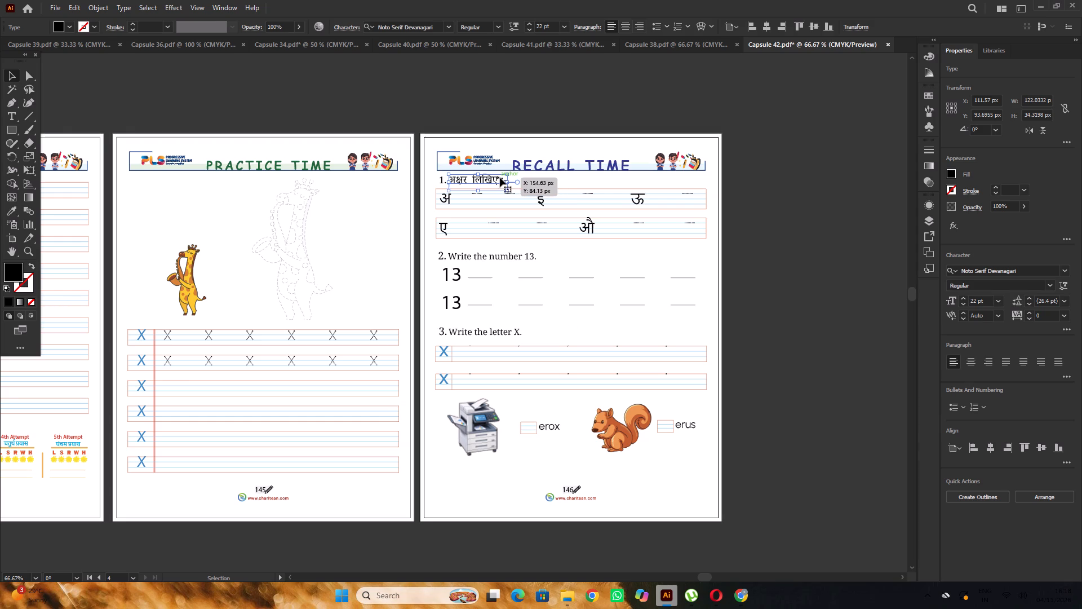
# Switch to Chrome and pause the song playing in the YouTube mini player.
pyautogui.click(746, 595)
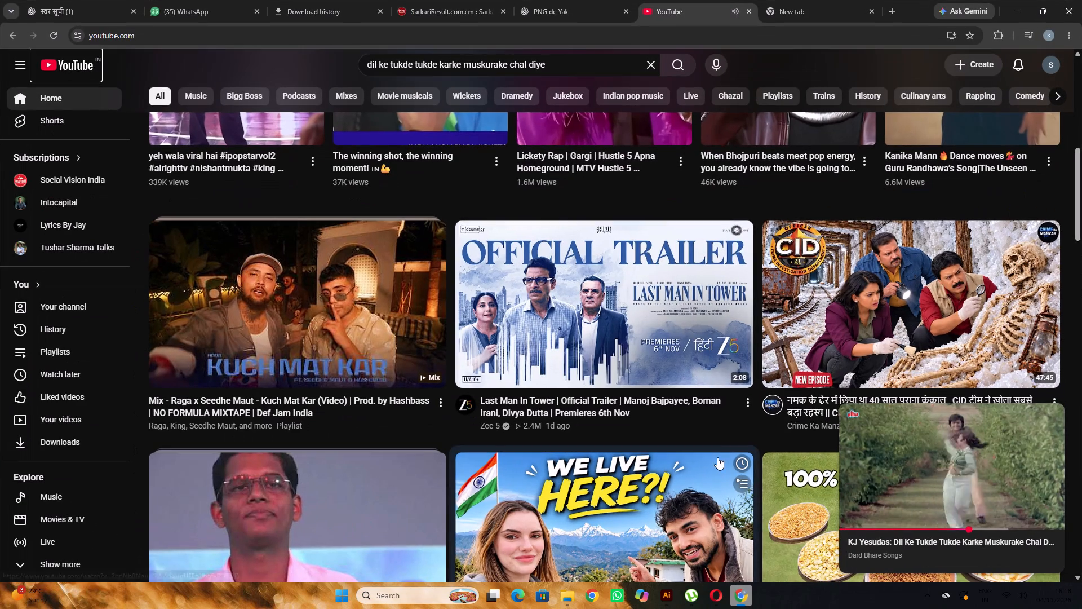
pyautogui.press('space')
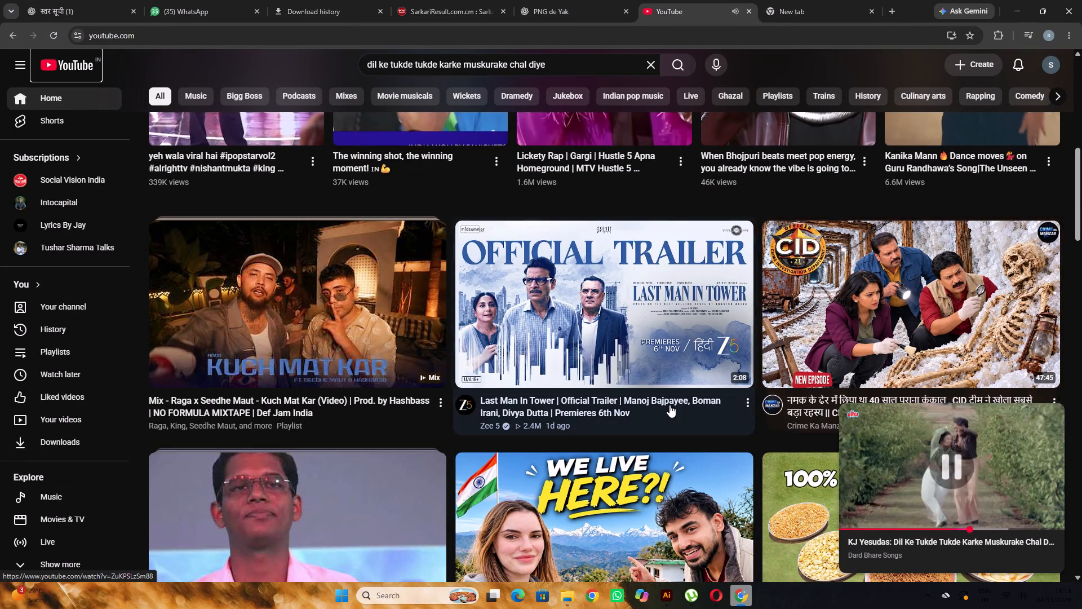
# Skim the preview of "My Australian Wife's First Day Living in India" in the YouTube feed with sound on and captions off.
pyautogui.scroll(-5, 669, 404)
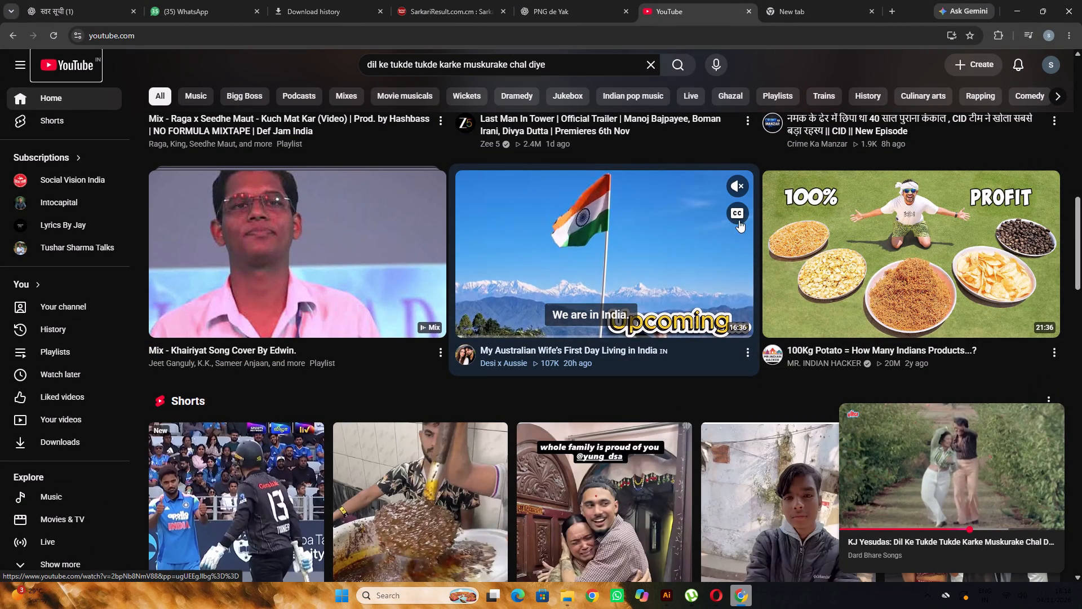
pyautogui.click(738, 190)
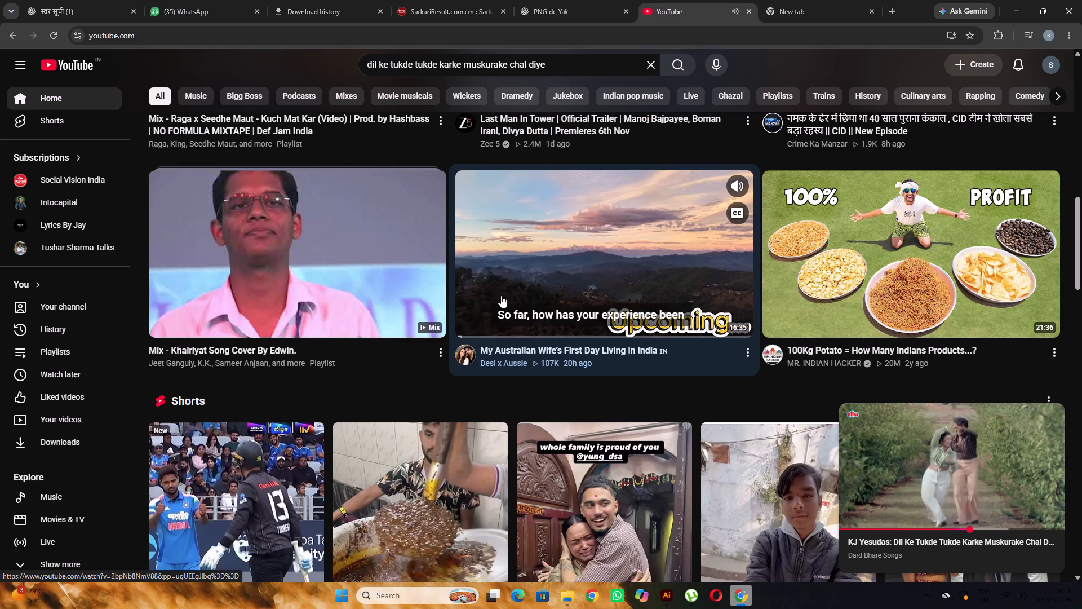
pyautogui.click(736, 214)
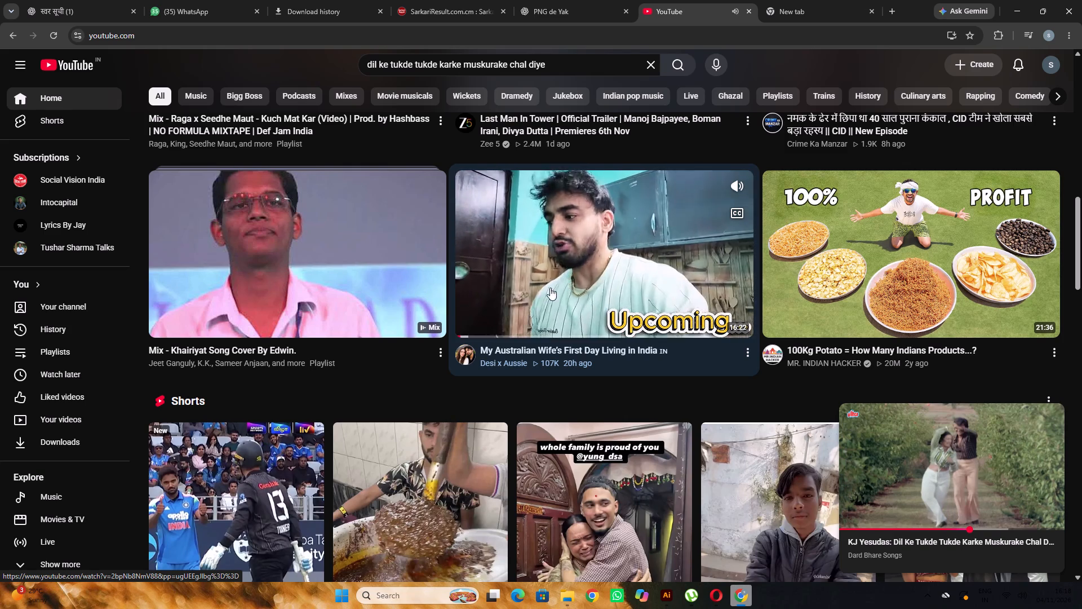
pyautogui.click(499, 329)
pyautogui.click(531, 328)
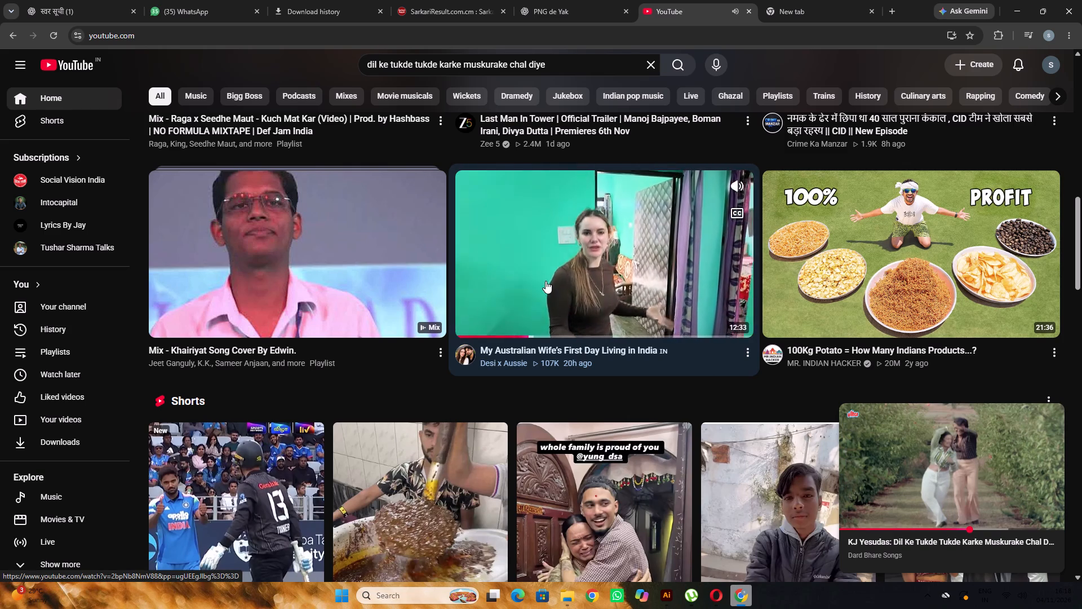
pyautogui.click(574, 325)
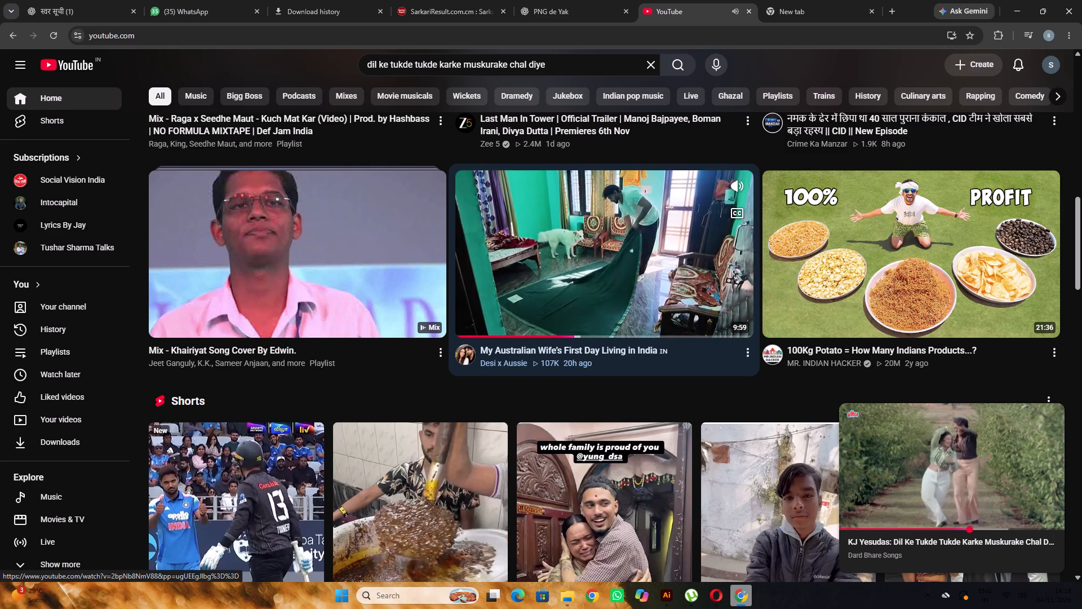
pyautogui.click(607, 330)
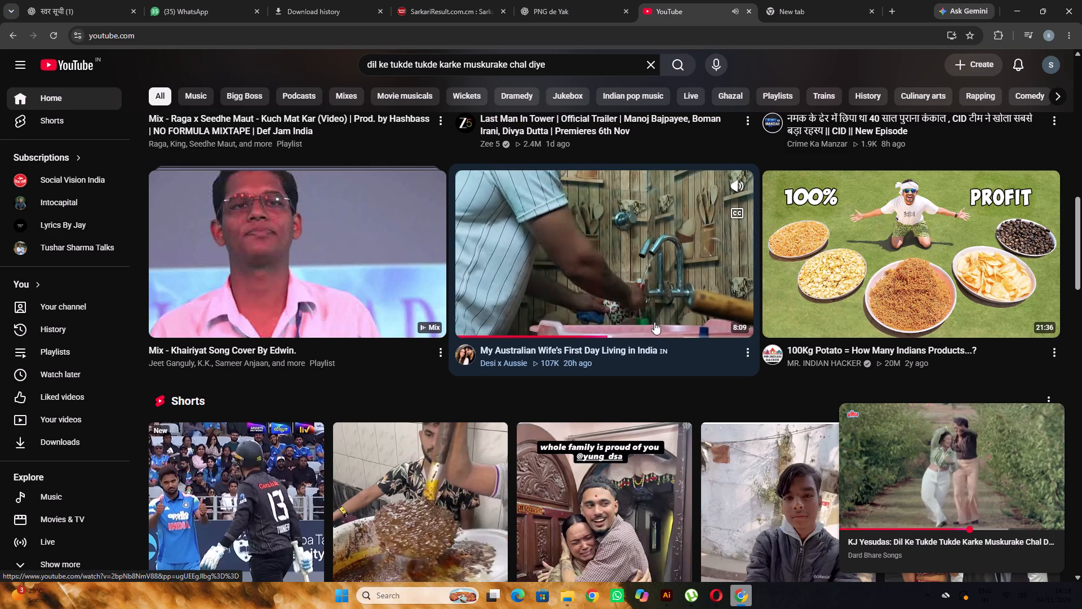
pyautogui.click(632, 329)
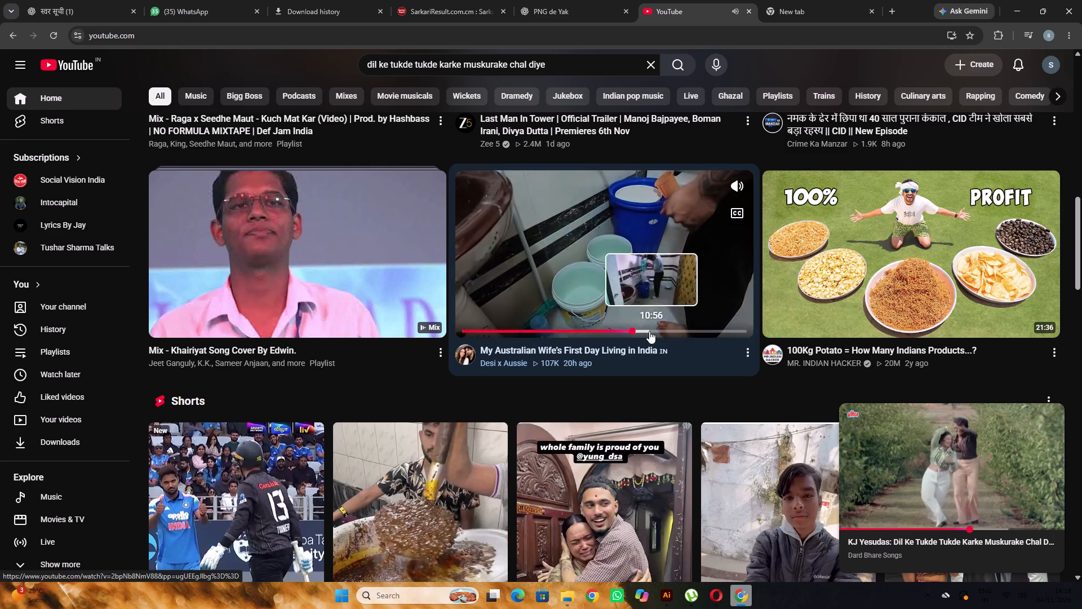
pyautogui.click(649, 332)
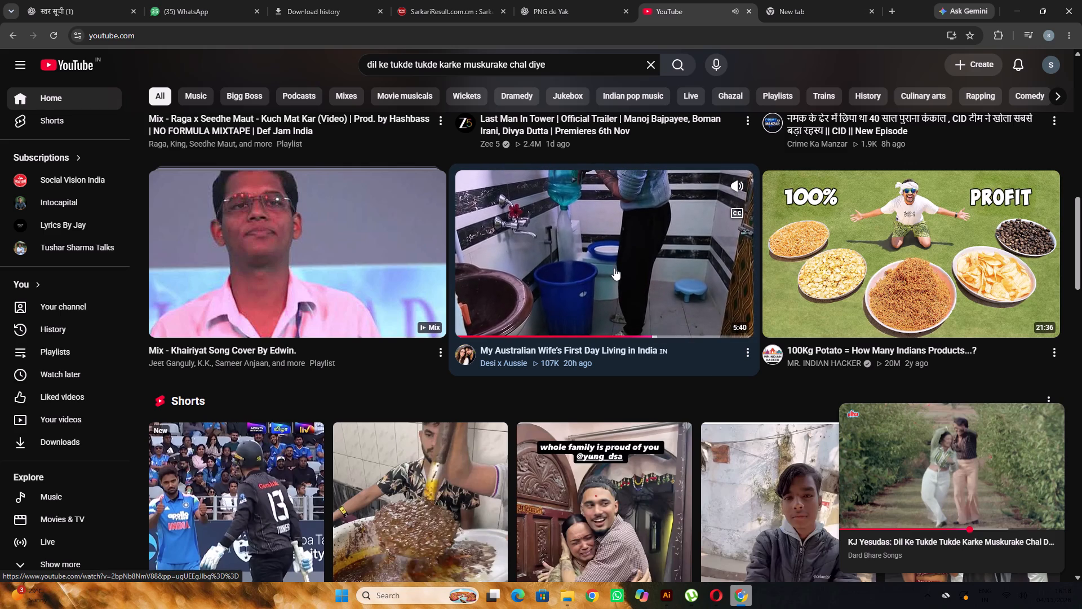
pyautogui.click(663, 328)
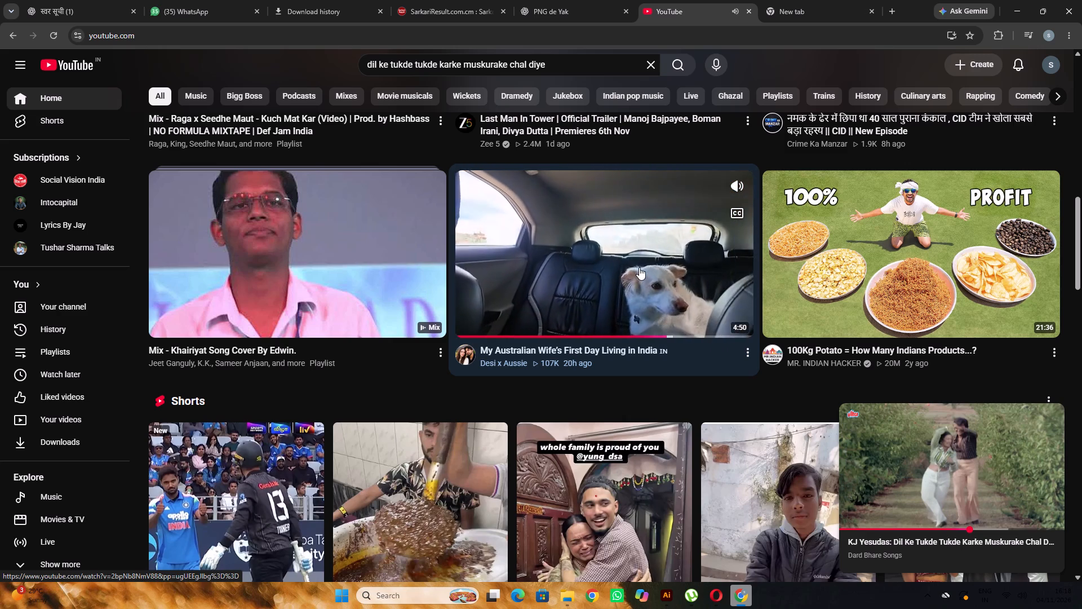
pyautogui.click(679, 329)
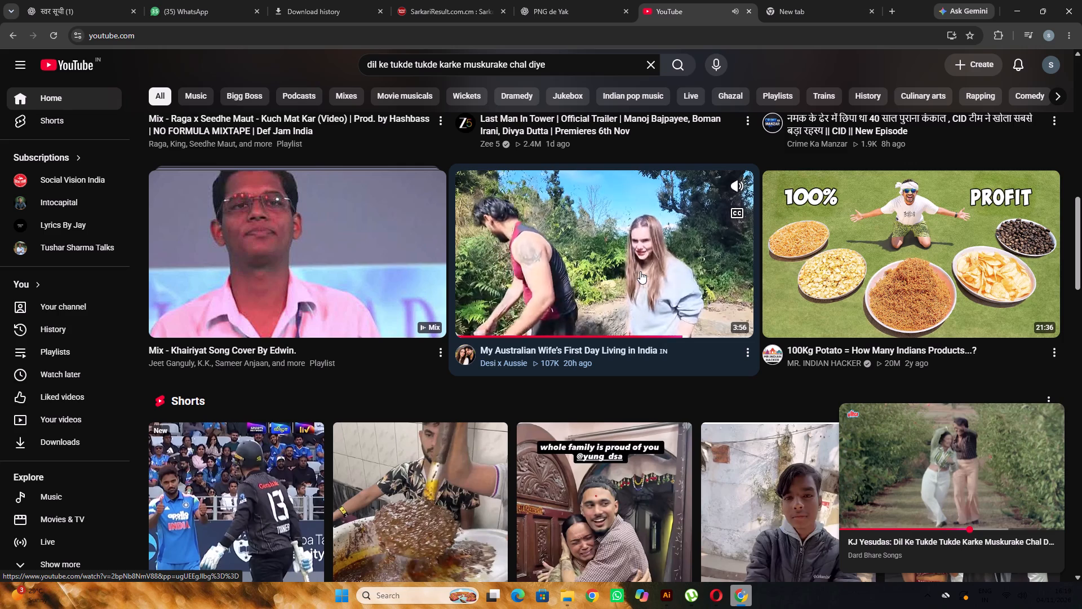
pyautogui.click(699, 334)
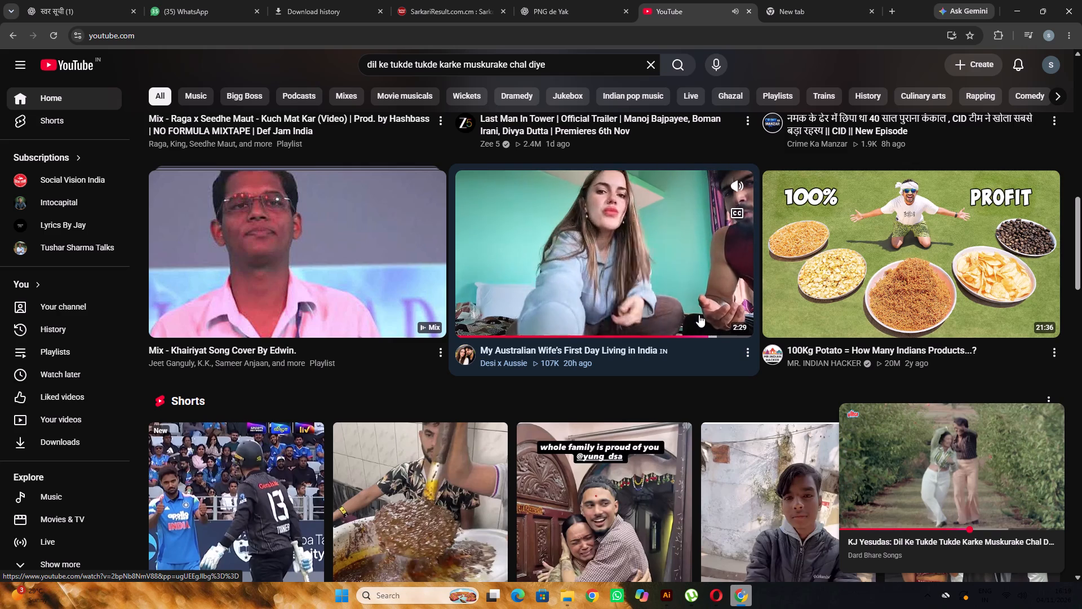
pyautogui.click(713, 330)
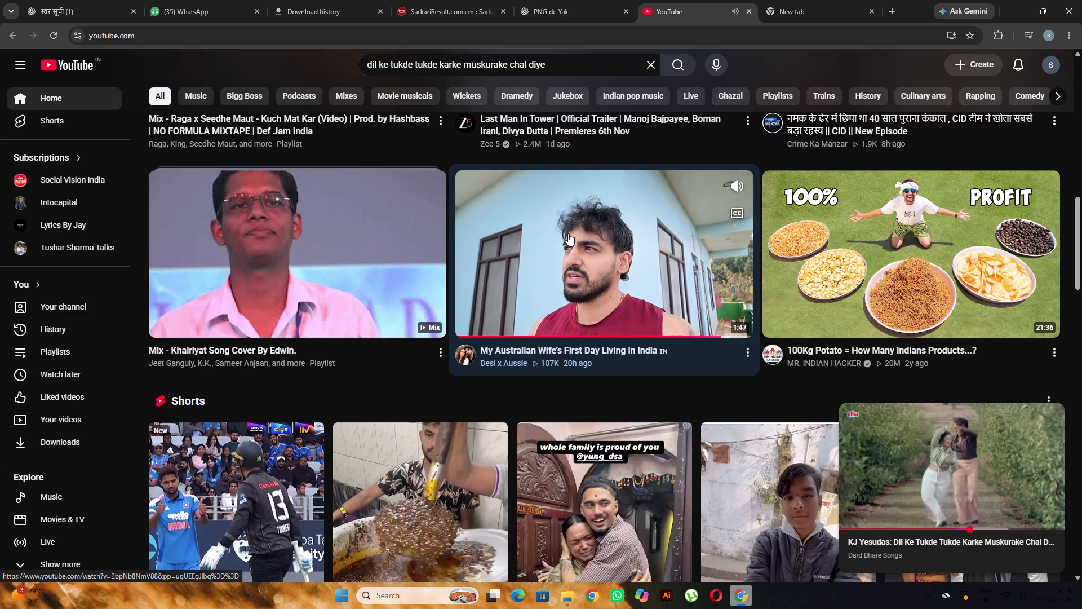
# Watch the family cake cutting short from the YouTube feed and go back to the home page.
pyautogui.scroll(-3, 565, 228)
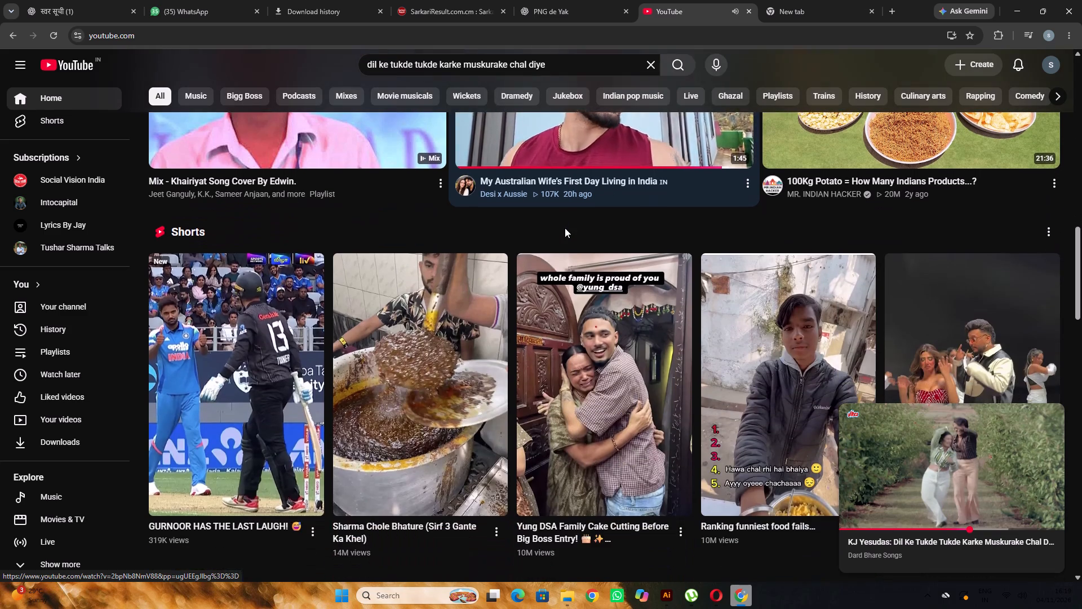
pyautogui.scroll(3, 565, 228)
pyautogui.scroll(-7, 565, 228)
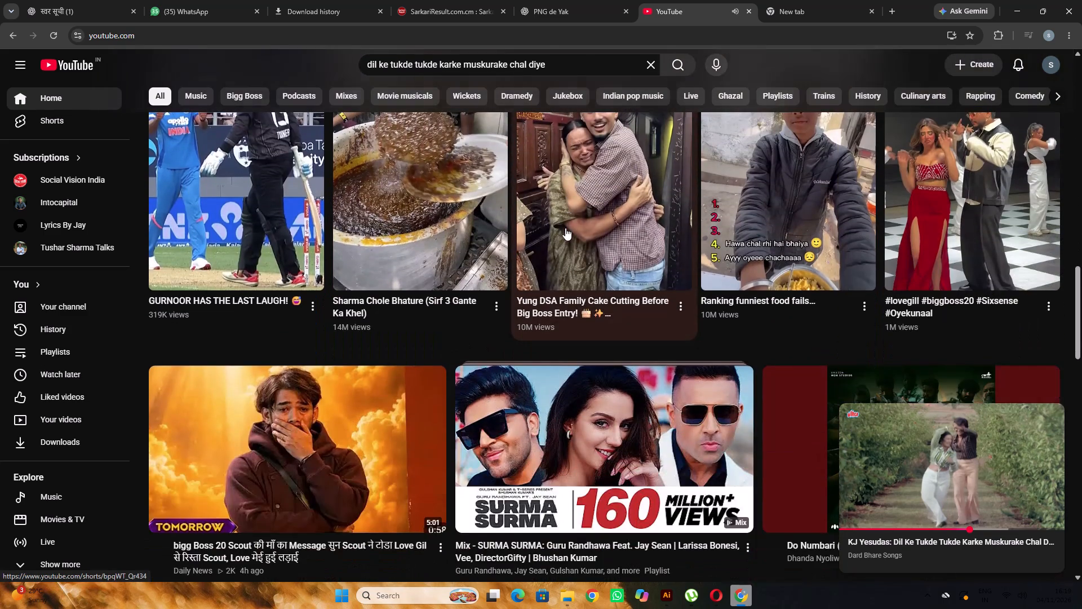
pyautogui.scroll(2, 565, 228)
pyautogui.click(565, 228)
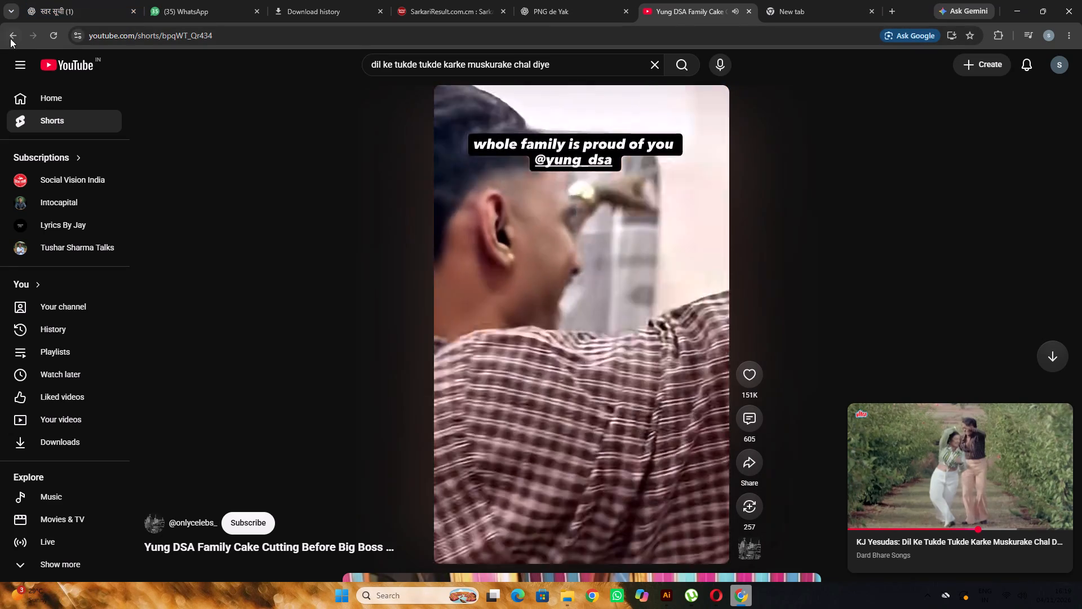
pyautogui.click(10, 38)
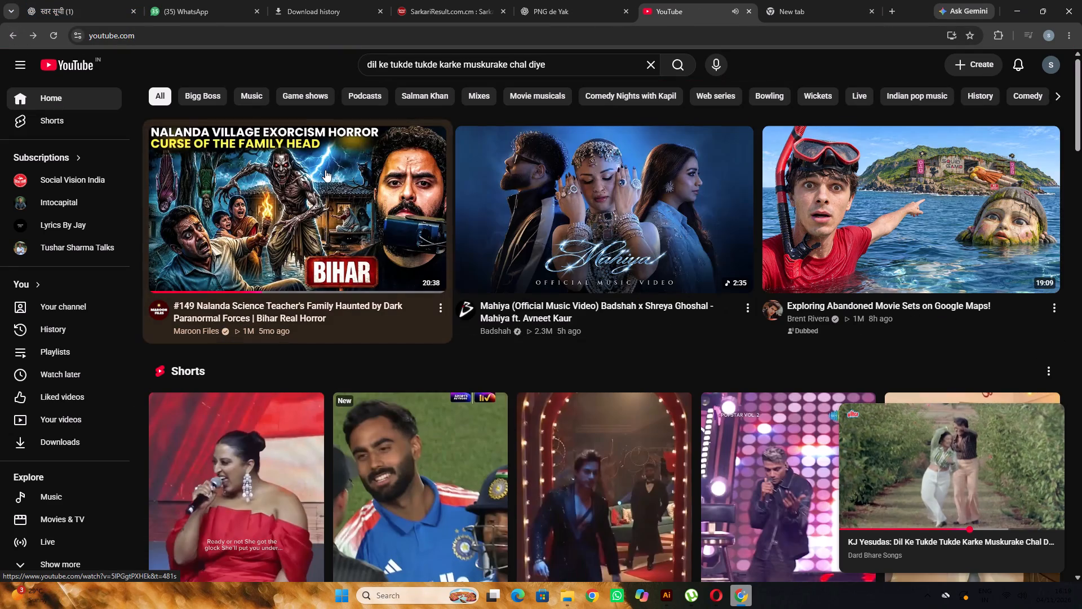
# Switch back to the Capsule 42 worksheet in Illustrator.
pyautogui.click(331, 0)
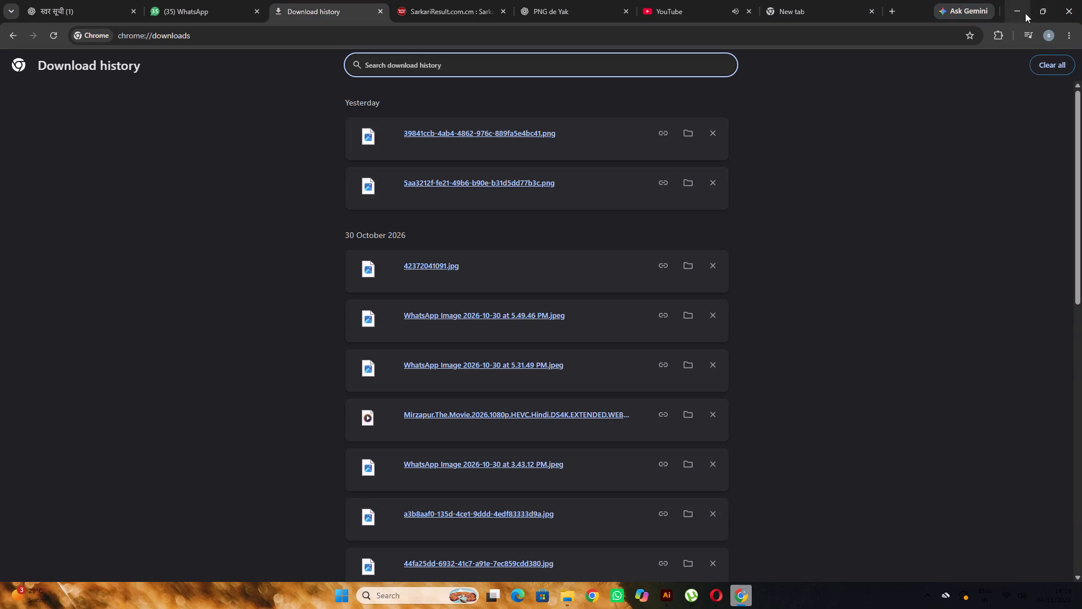
pyautogui.click(1024, 12)
pyautogui.scroll(-3, 708, 79)
pyautogui.scroll(2, 707, 111)
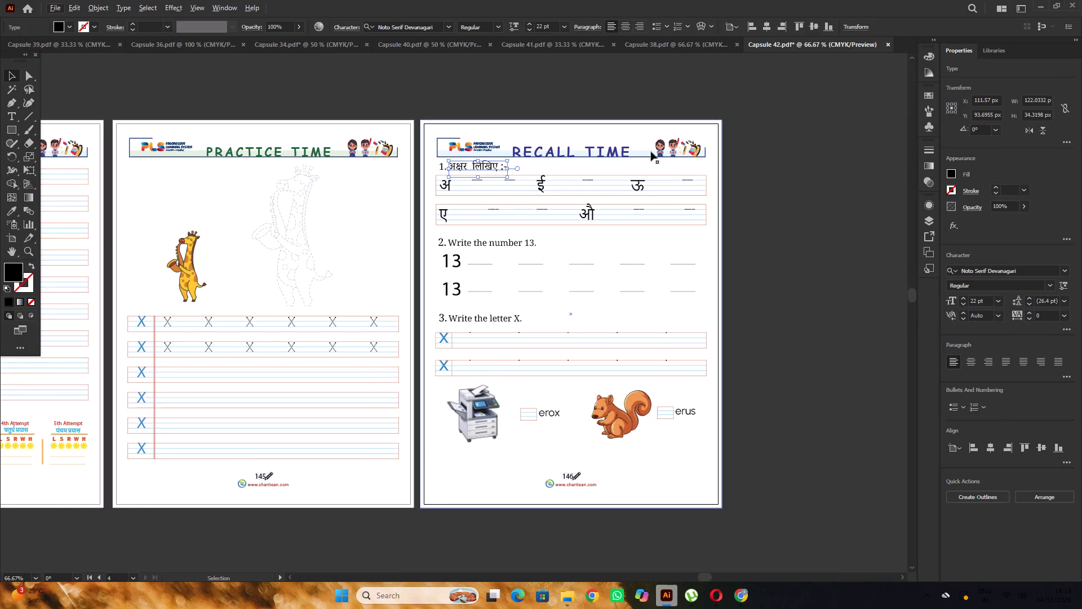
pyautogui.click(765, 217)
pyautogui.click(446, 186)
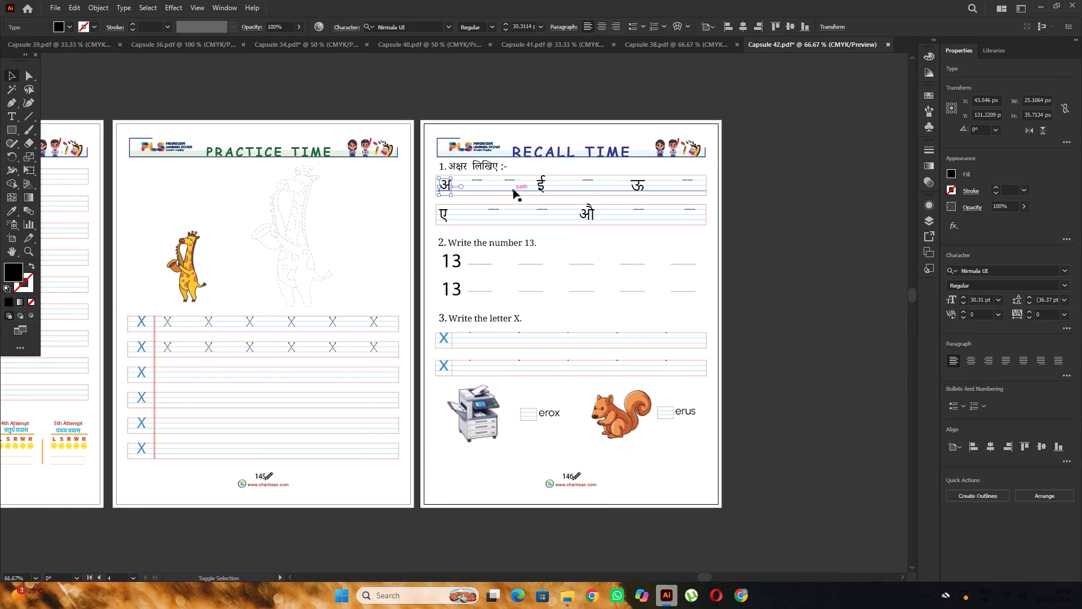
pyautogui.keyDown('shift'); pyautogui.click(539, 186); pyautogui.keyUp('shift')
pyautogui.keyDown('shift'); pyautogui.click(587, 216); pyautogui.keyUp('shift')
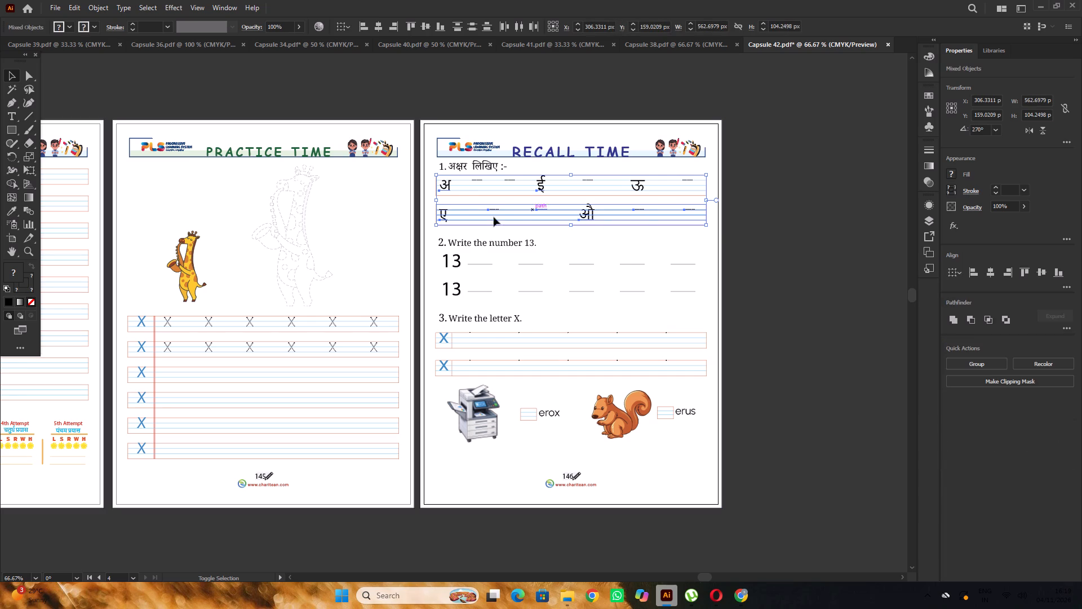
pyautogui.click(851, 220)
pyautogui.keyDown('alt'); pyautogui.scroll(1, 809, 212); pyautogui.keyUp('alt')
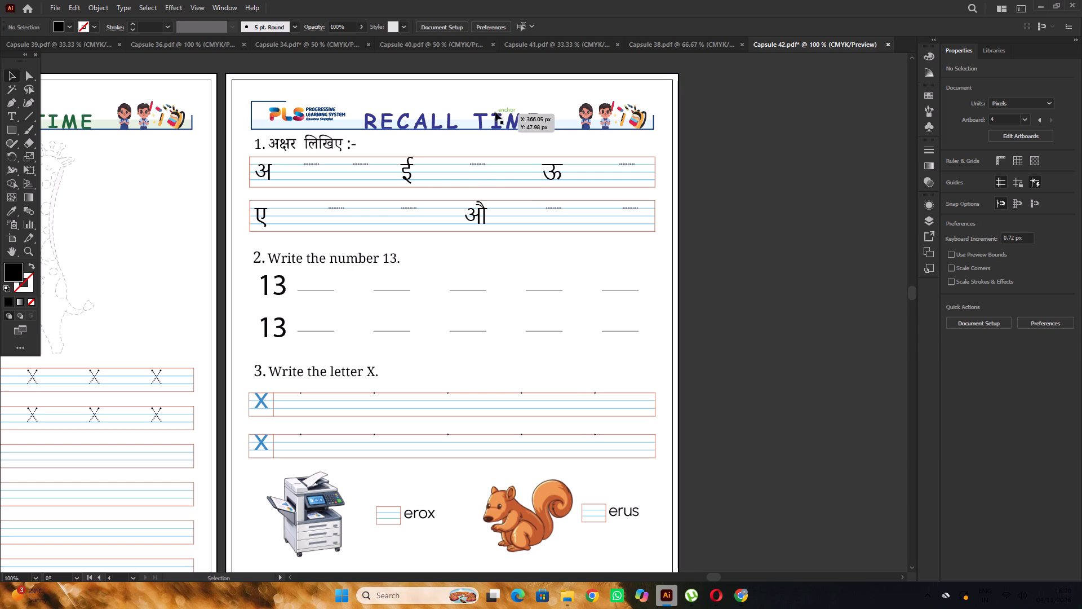
# Switch to Chrome, play the official "Mahiya" music video by Badshah and Shreya Ghoshal from the YouTube home feed, and skip ahead in it.
pyautogui.click(742, 593)
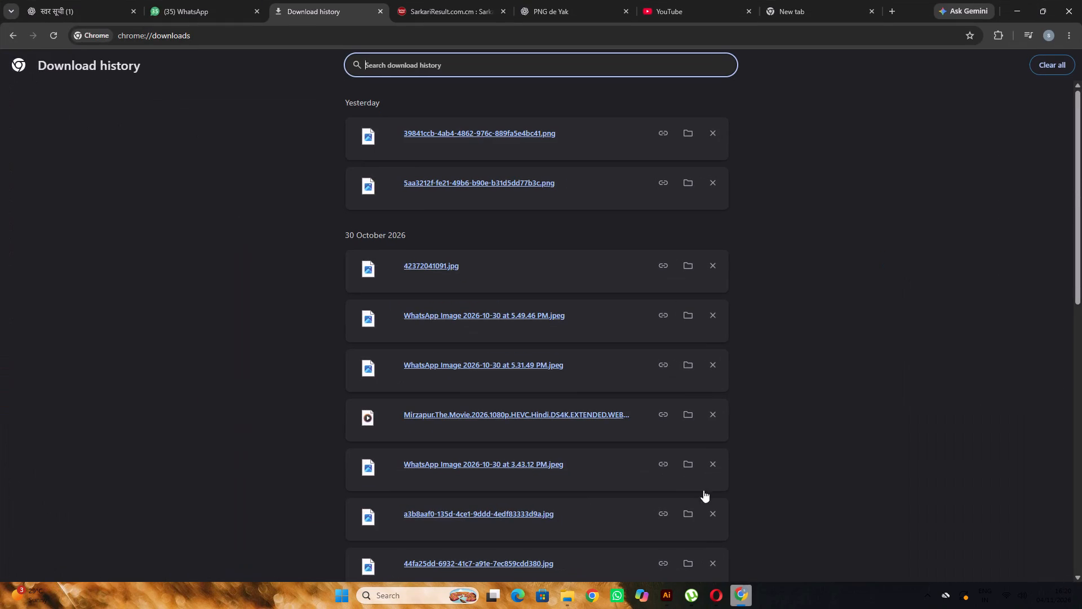
pyautogui.click(700, 0)
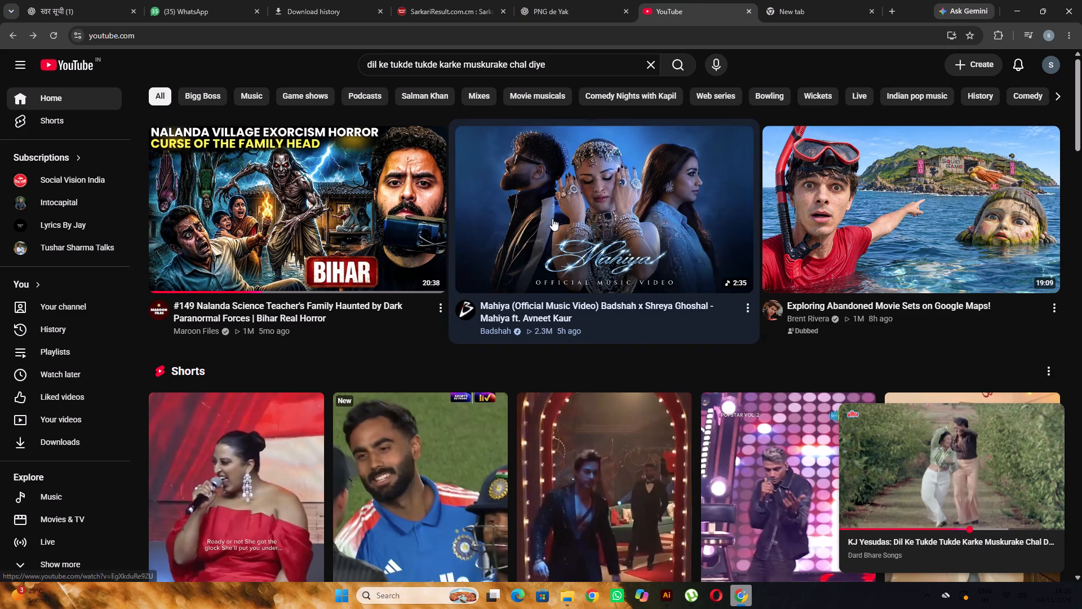
pyautogui.scroll(1, 418, 217)
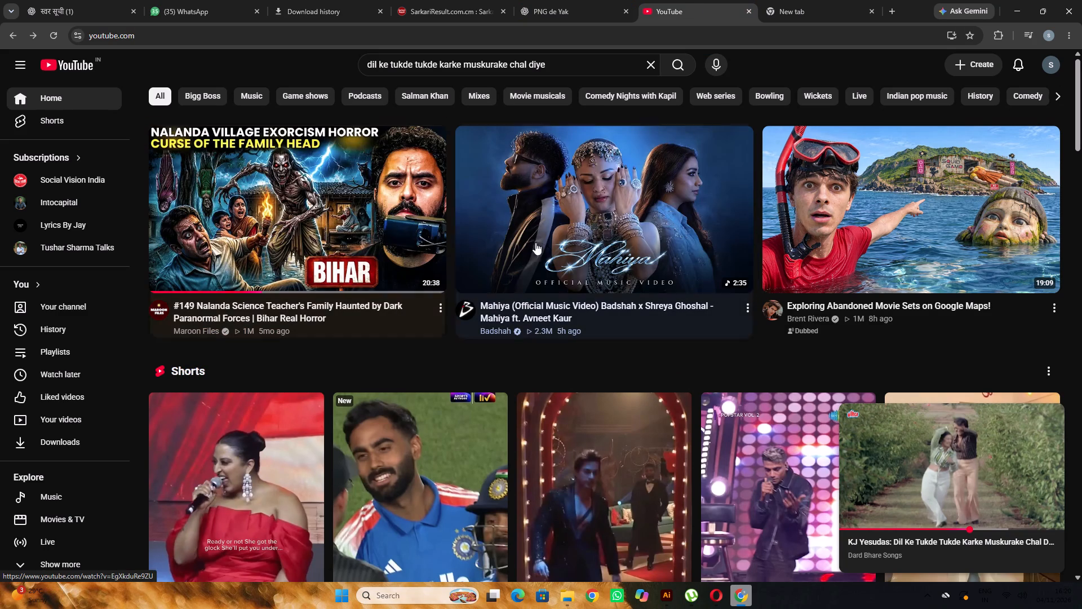
pyautogui.click(591, 238)
pyautogui.click(568, 219)
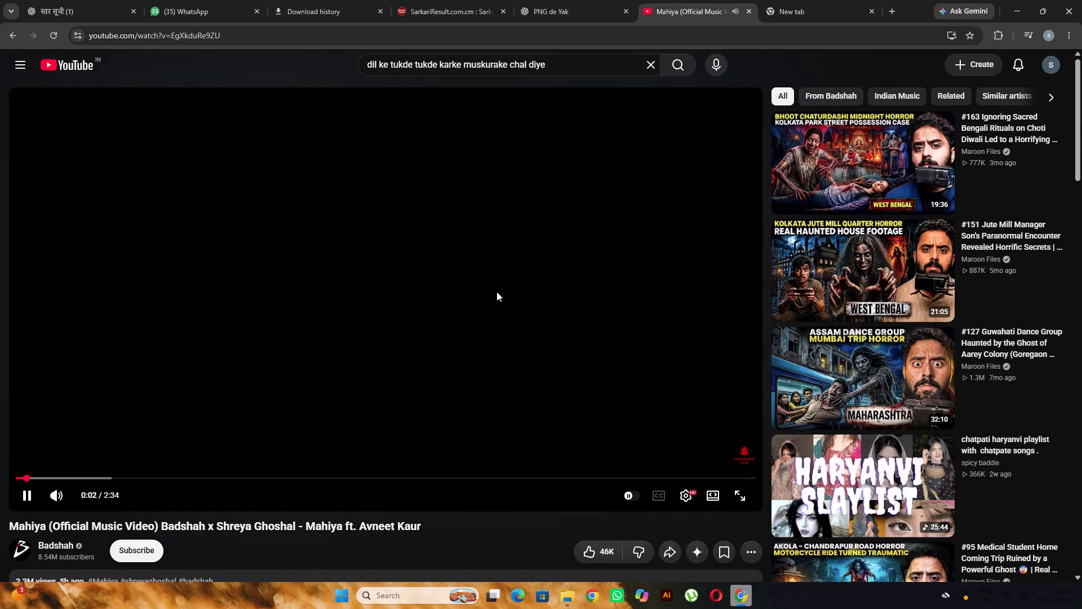
pyautogui.press('Right')
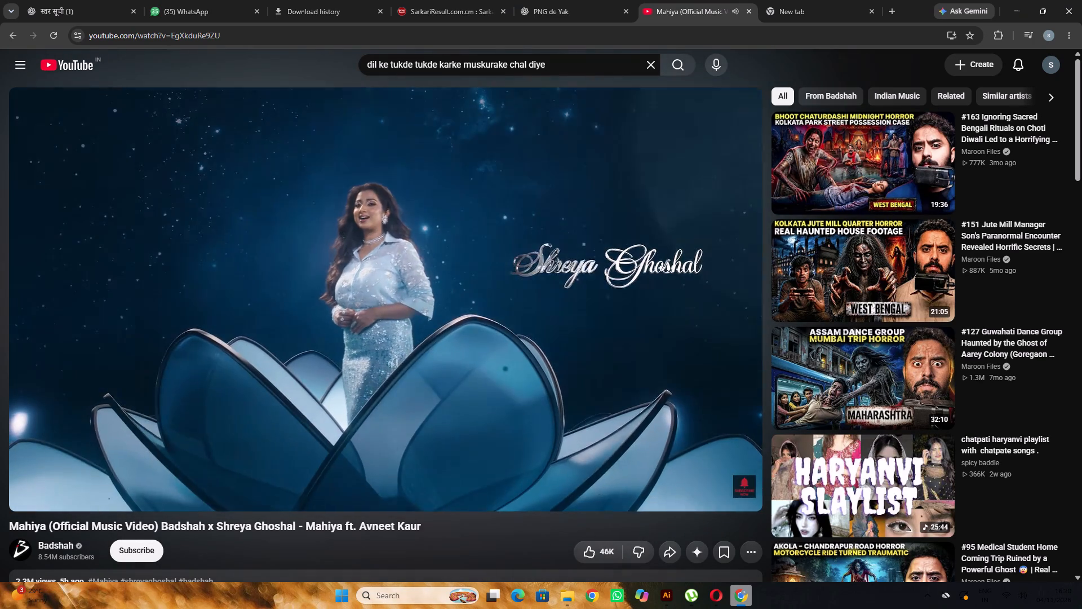
# Skim the description and comments under the "Mahiya" video, and shrink it to the mini player.
pyautogui.scroll(-7, 556, 282)
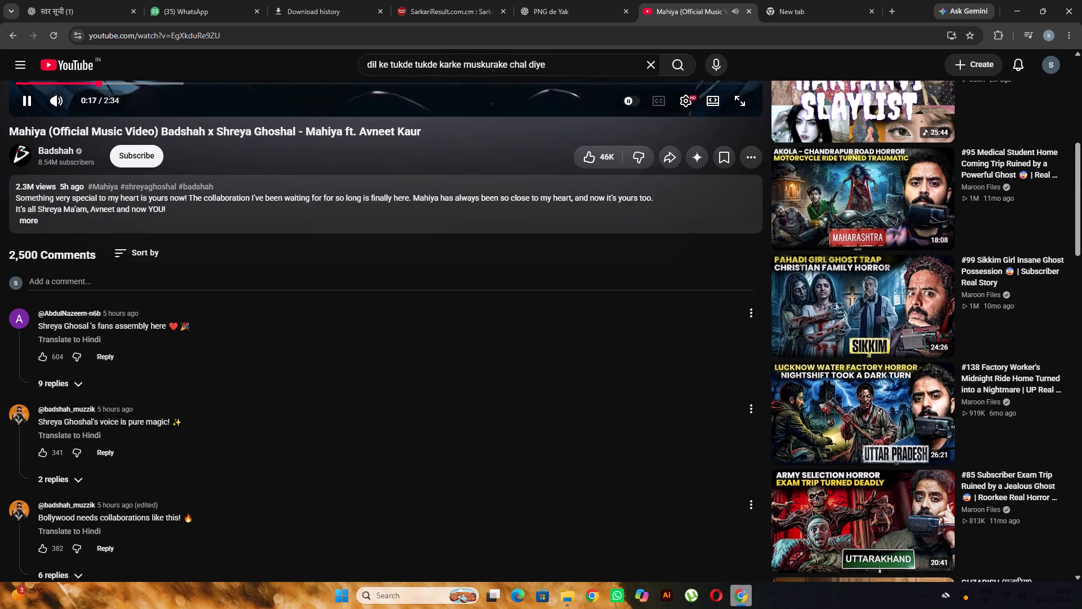
pyautogui.scroll(6, 560, 279)
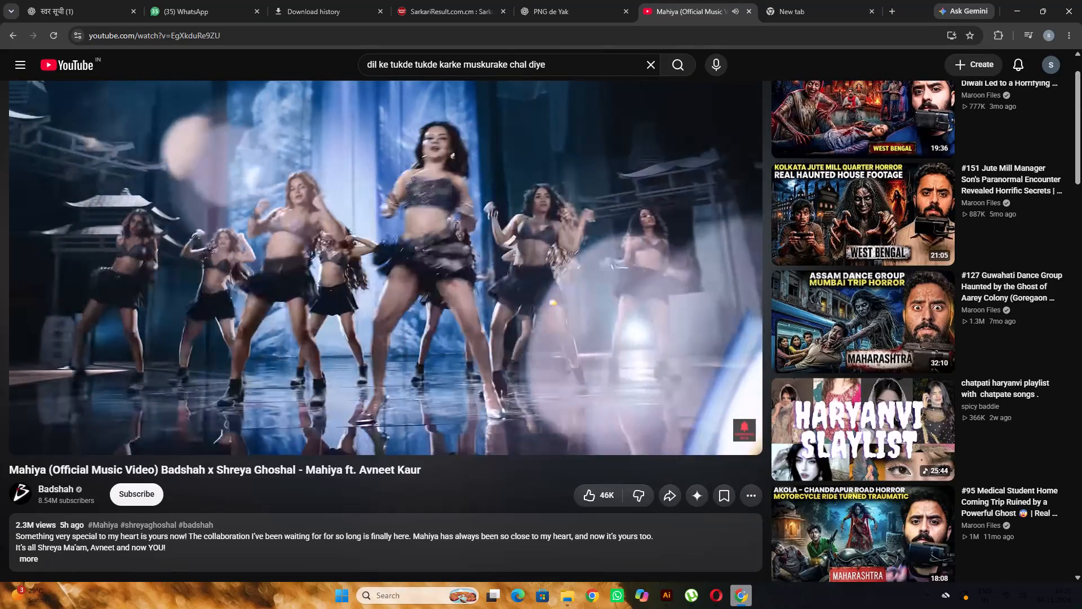
pyautogui.scroll(-8, 640, 267)
pyautogui.scroll(9, 640, 268)
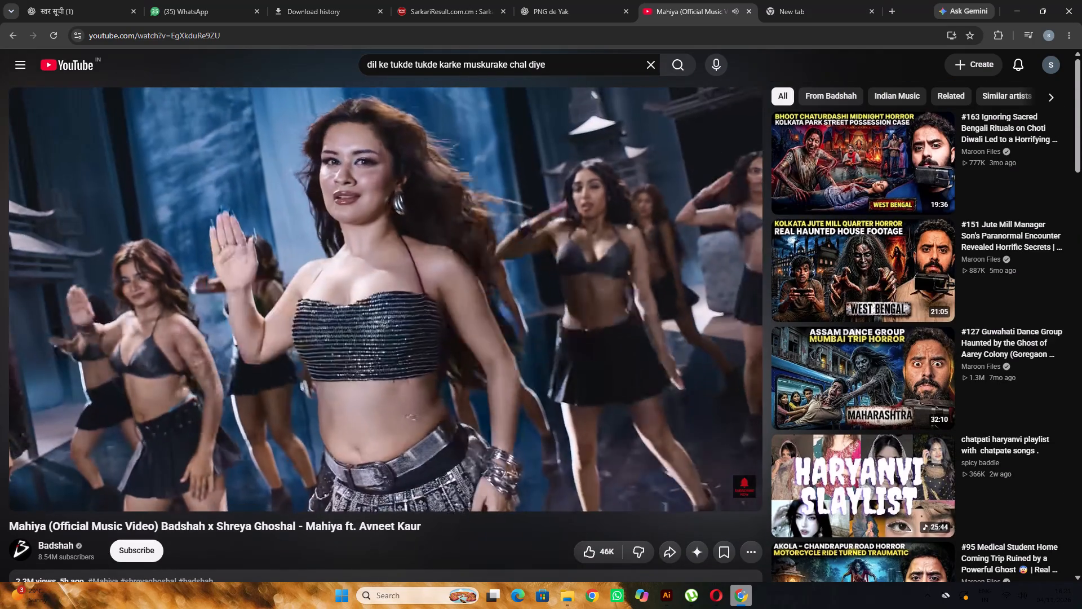
pyautogui.press('i')
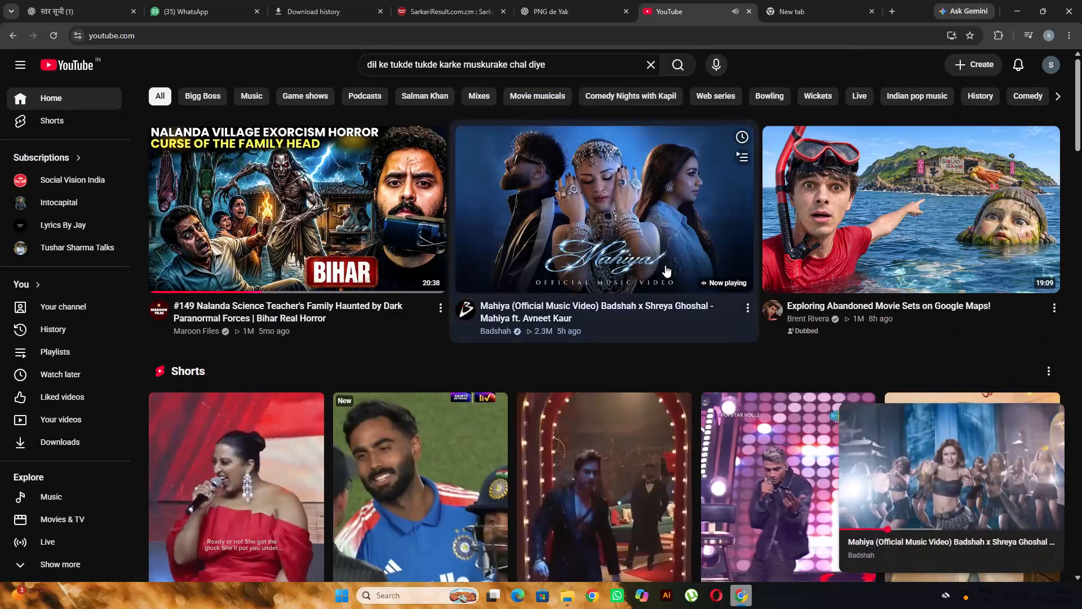
# Browse the YouTube home feed with the song playing in the mini player, and minimise Chrome.
pyautogui.scroll(-5, 665, 263)
pyautogui.scroll(2, 665, 263)
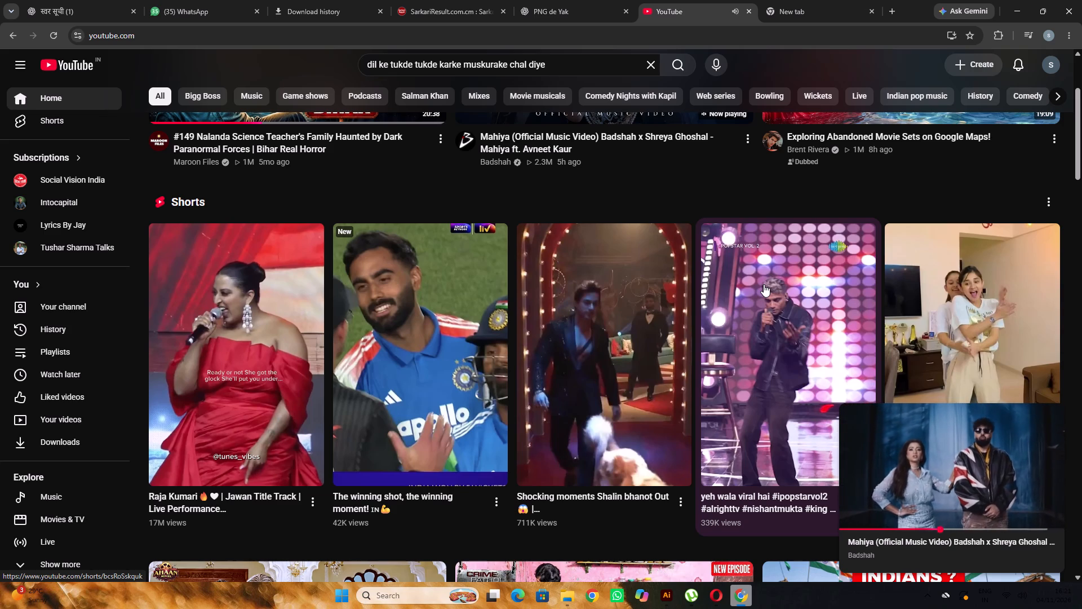
pyautogui.scroll(-5, 764, 286)
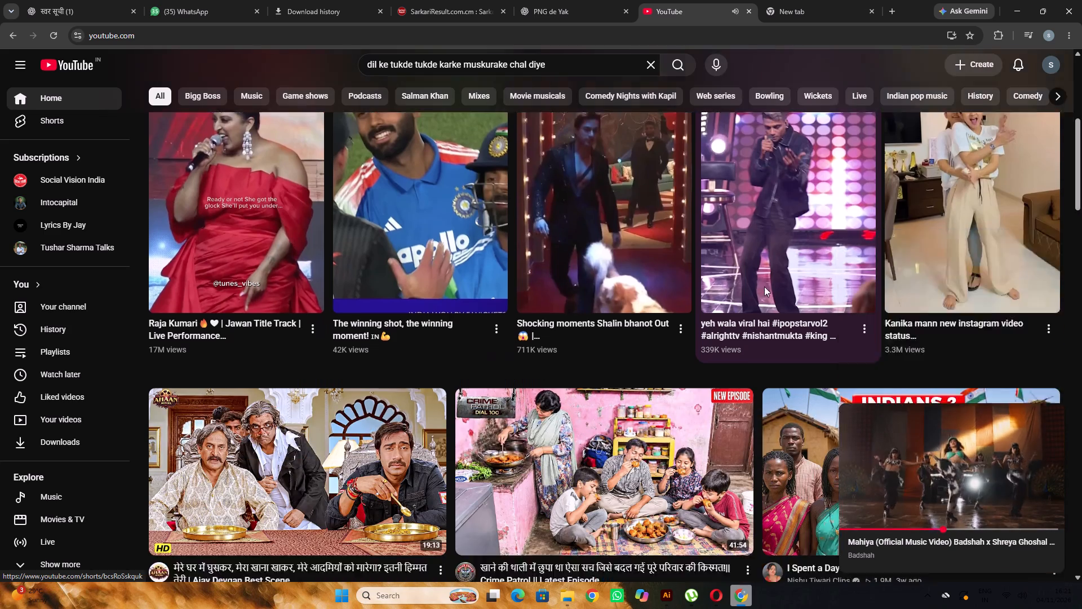
pyautogui.scroll(-4, 764, 286)
pyautogui.scroll(3, 764, 286)
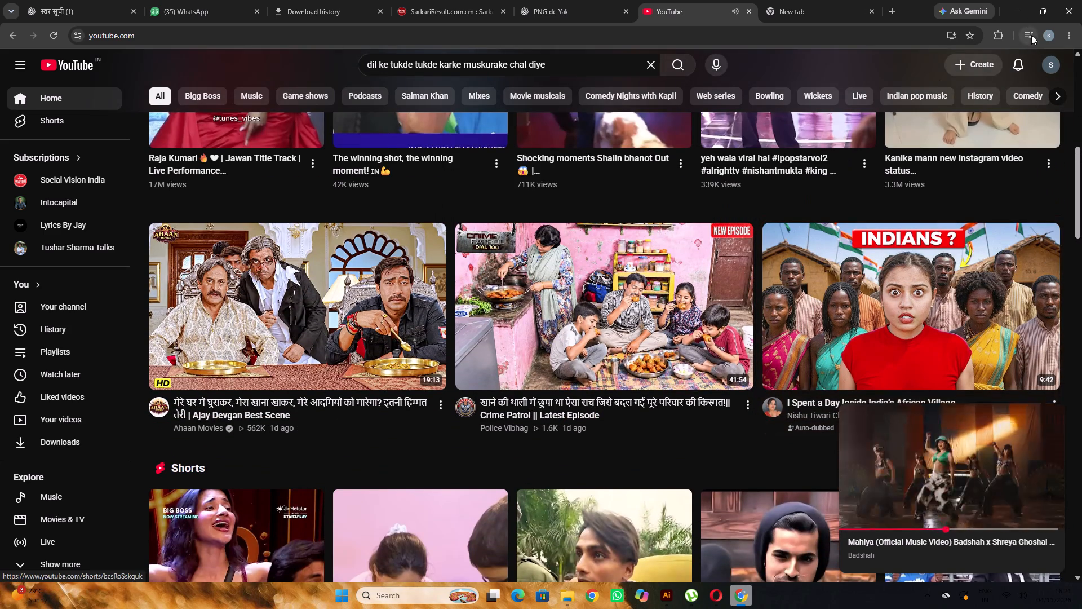
pyautogui.click(1019, 5)
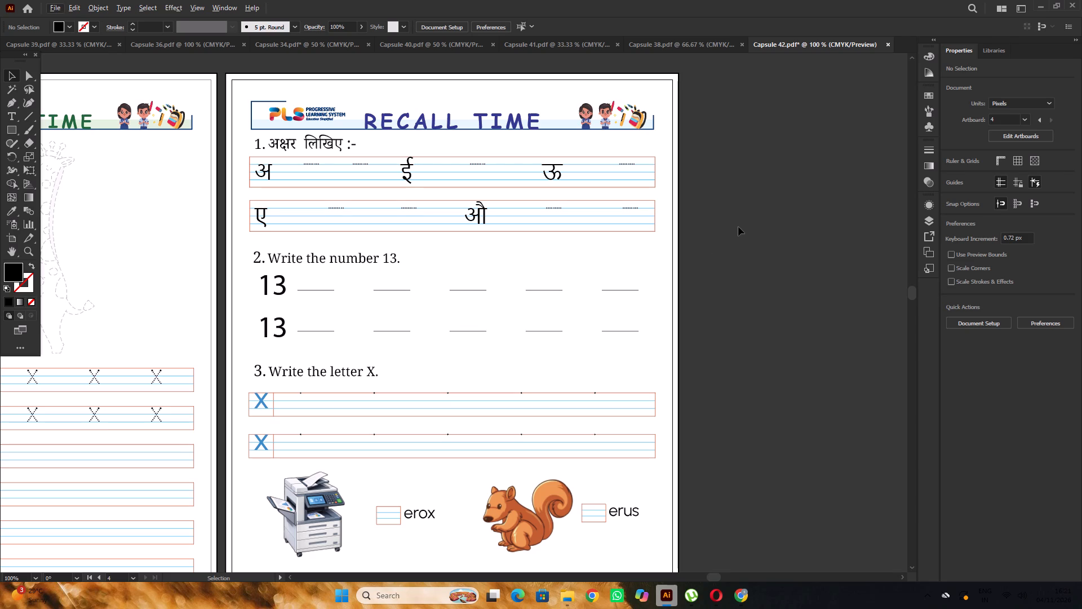
# Return to Chrome, search Google for Shreya Ghoshal in the new tab, and close the results page.
pyautogui.click(744, 608)
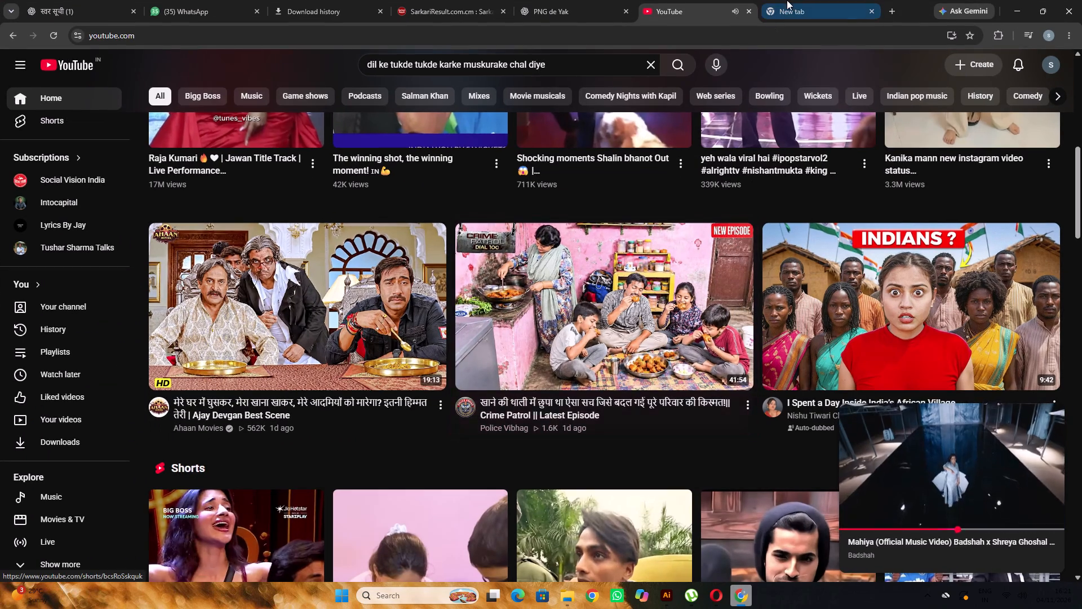
pyautogui.click(790, 0)
pyautogui.moveTo(645, 101); pyautogui.dragTo(639, 104)
pyautogui.click(531, 232)
pyautogui.press('s')
pyautogui.press('h')
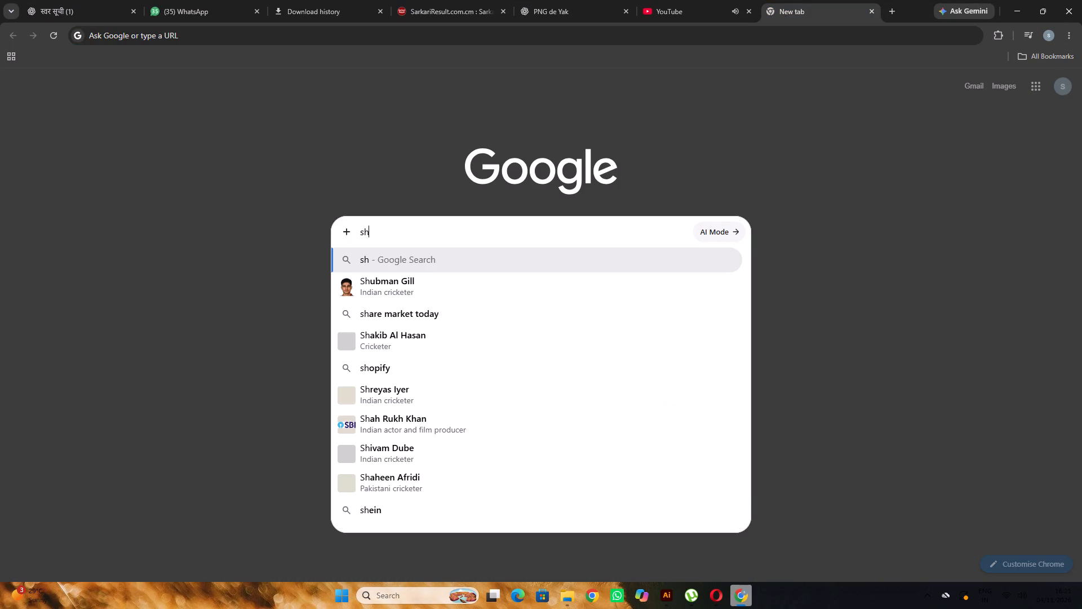
pyautogui.write('re')
pyautogui.click(433, 378)
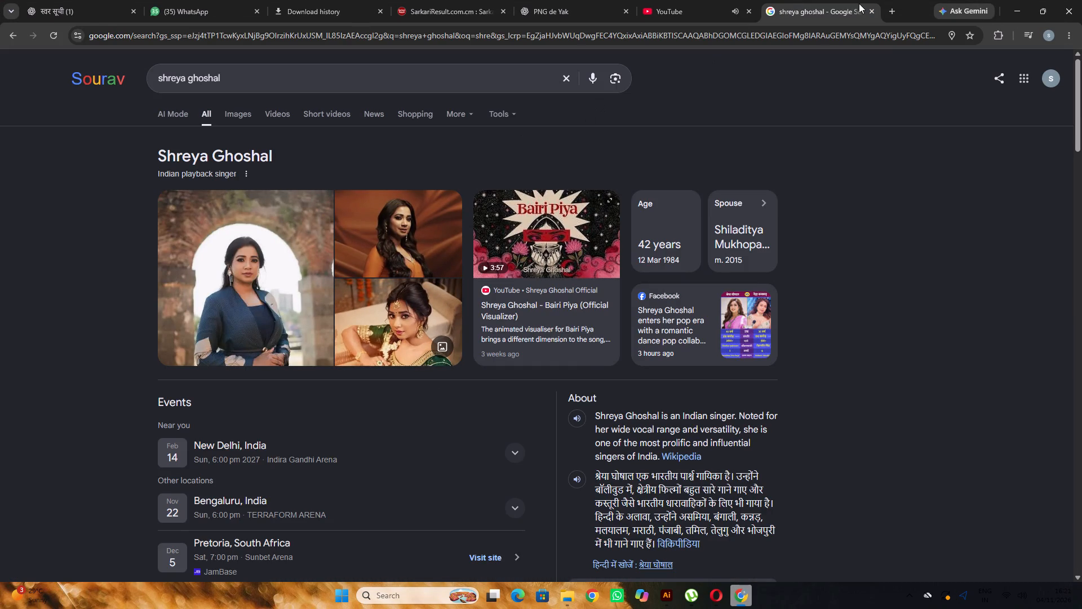
pyautogui.click(871, 10)
# Search Google for Yo Yo Honey Singh in a new tab, read his profile, and replace the results page with a blank tab.
pyautogui.click(832, 8)
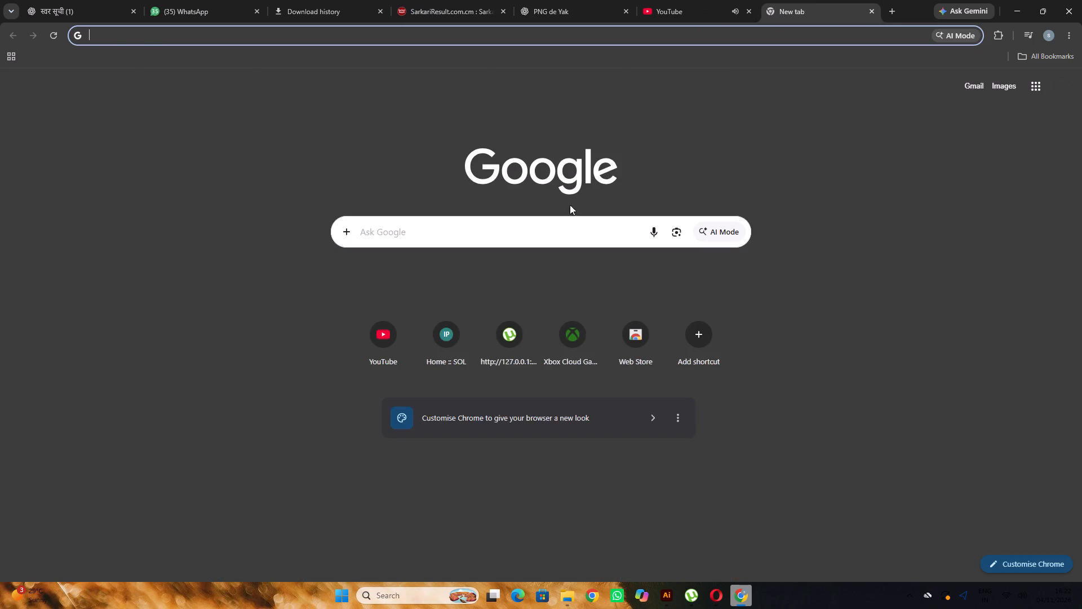
pyautogui.click(552, 220)
pyautogui.press('y')
pyautogui.press('o')
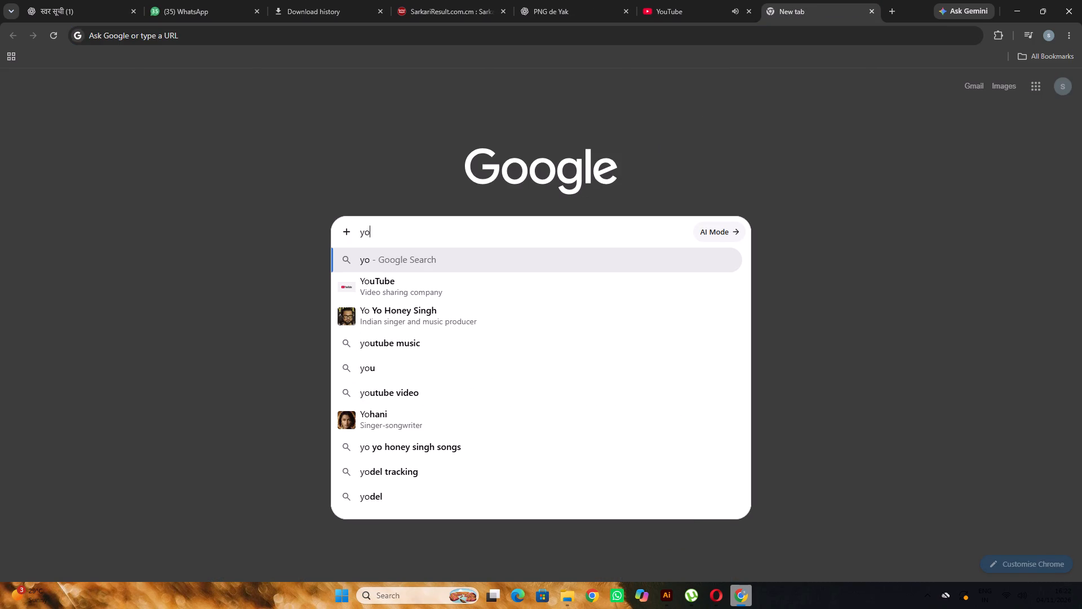
pyautogui.click(464, 317)
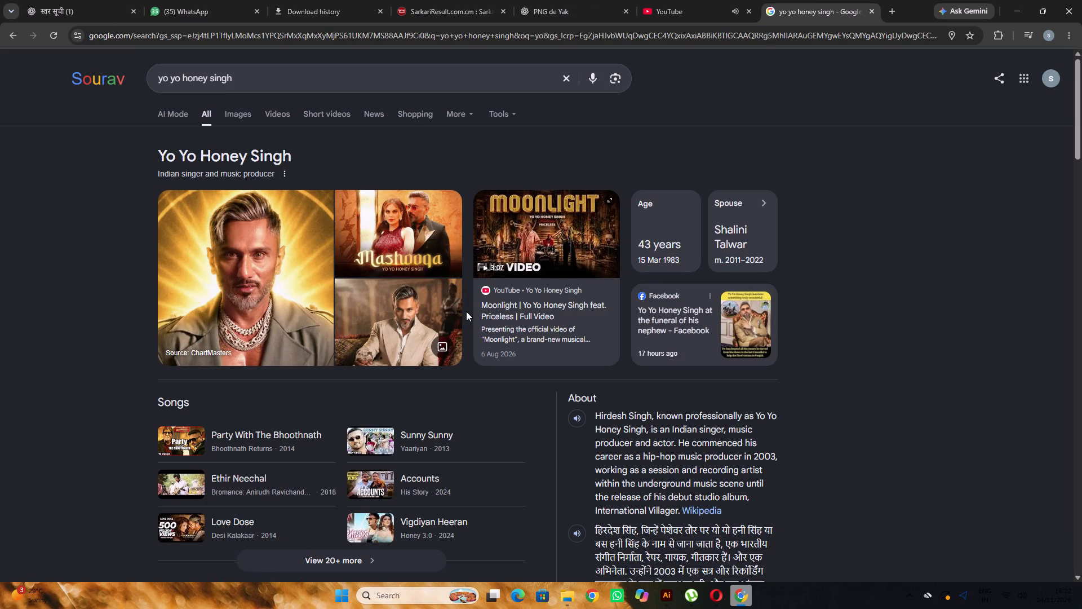
pyautogui.scroll(-5, 466, 311)
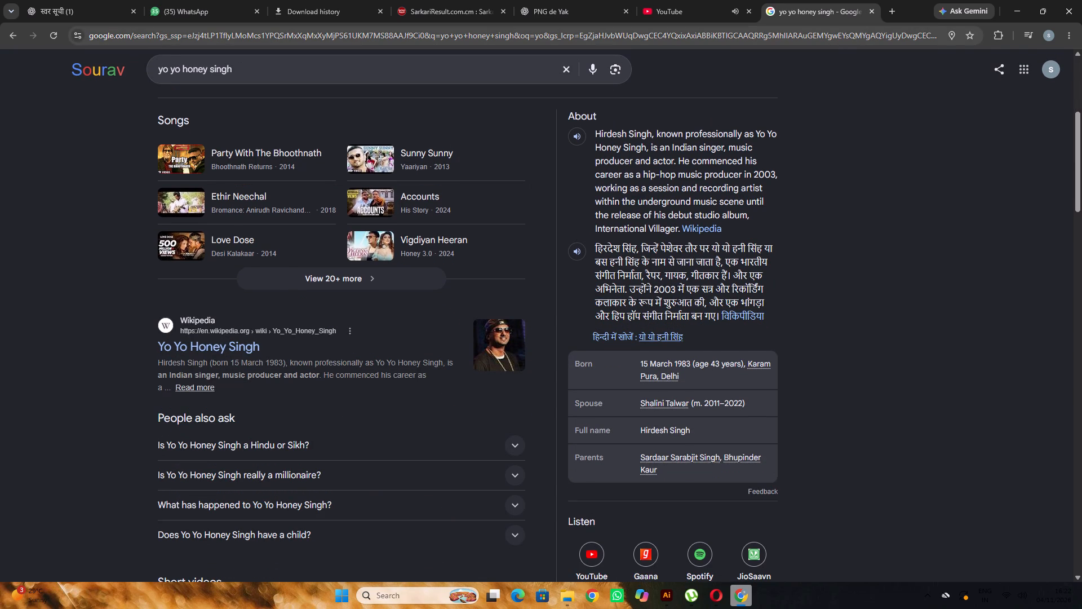
pyautogui.click(889, 6)
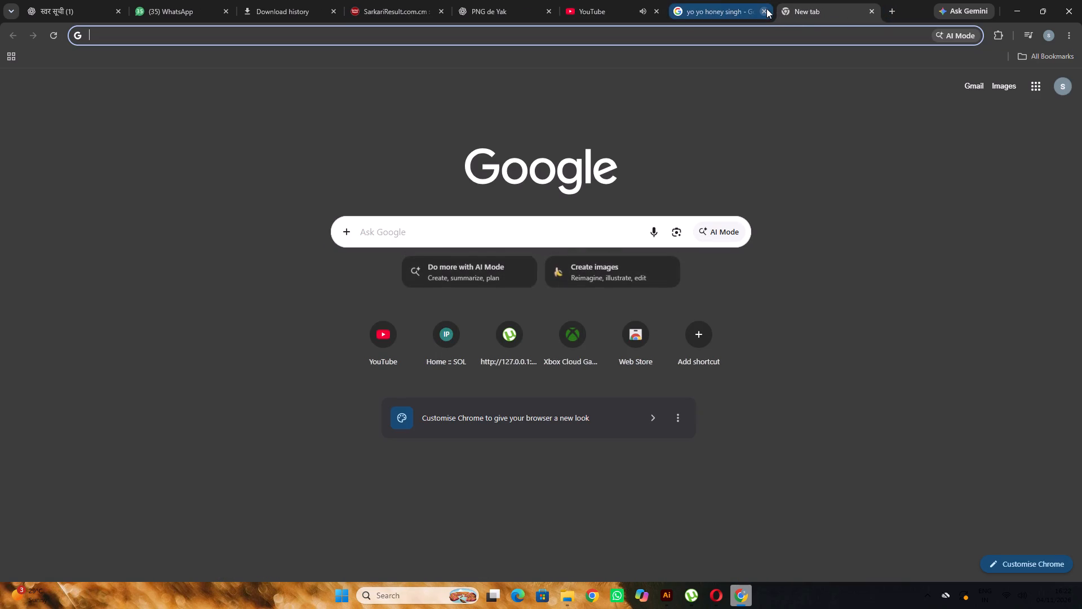
pyautogui.click(766, 8)
# Search Google for Badshah, read the rapper's profile, and replace the results page with a blank tab.
pyautogui.click(575, 215)
pyautogui.click(557, 237)
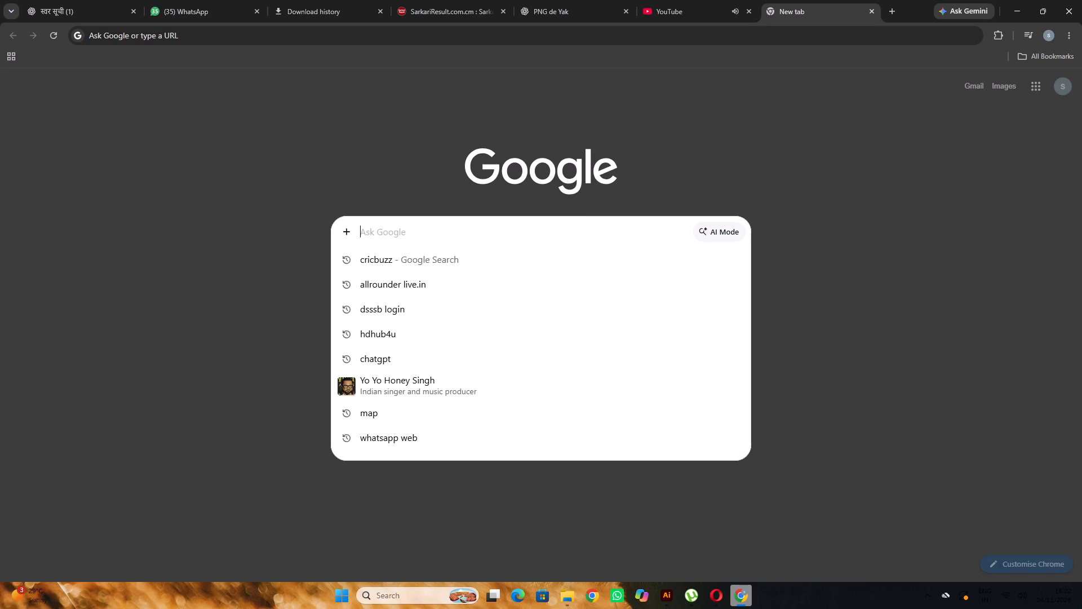
pyautogui.write('bad')
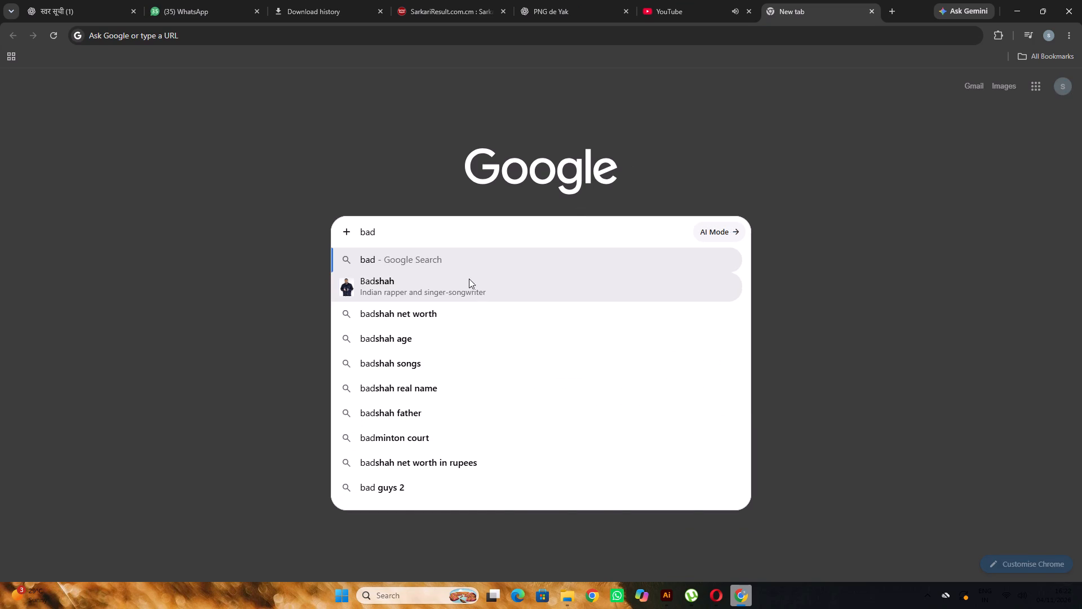
pyautogui.click(469, 279)
pyautogui.scroll(-6, 512, 263)
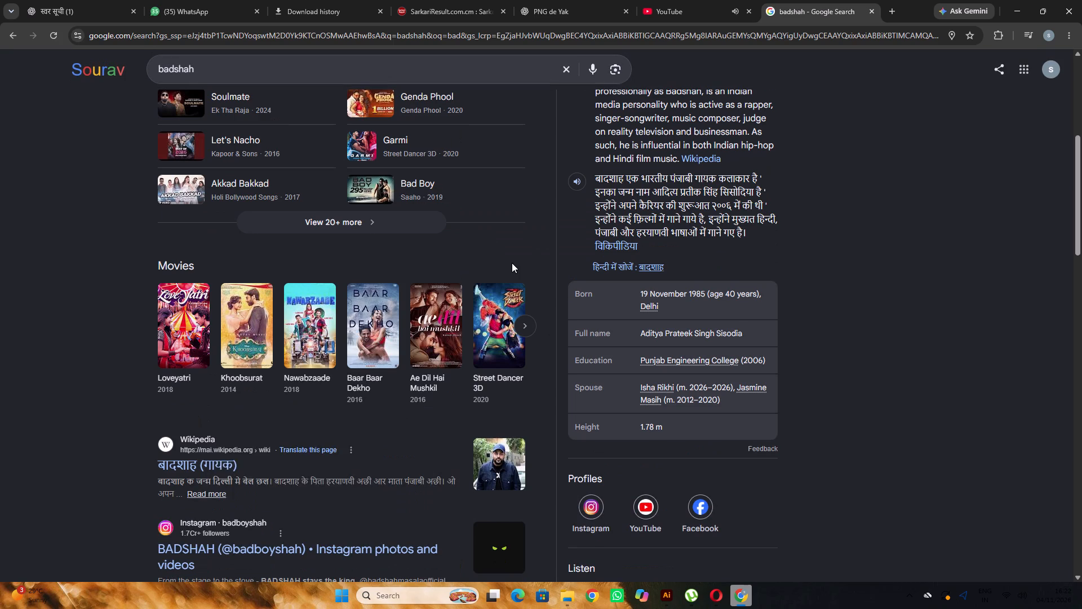
pyautogui.click(886, 12)
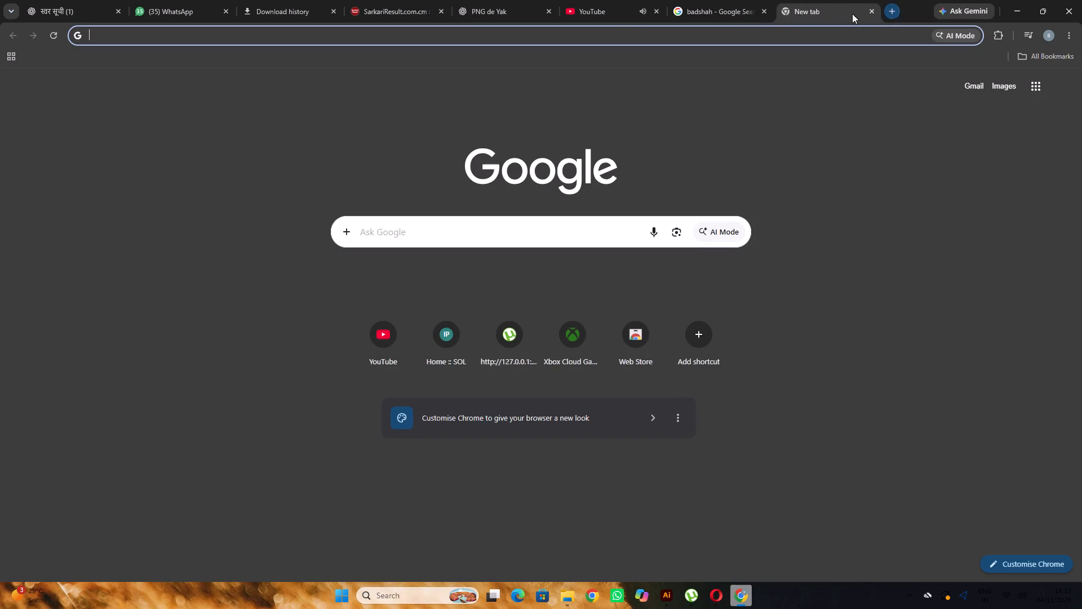
pyautogui.click(729, 6)
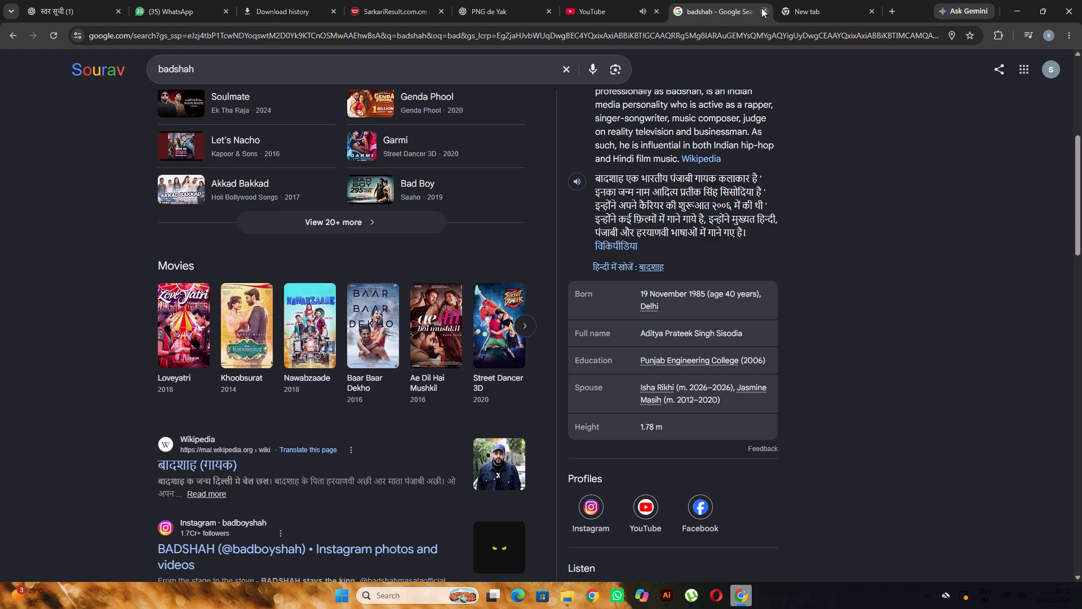
pyautogui.click(761, 8)
# Remove Yo Yo Honey Singh and Badshah from the recent Google search suggestions.
pyautogui.click(529, 235)
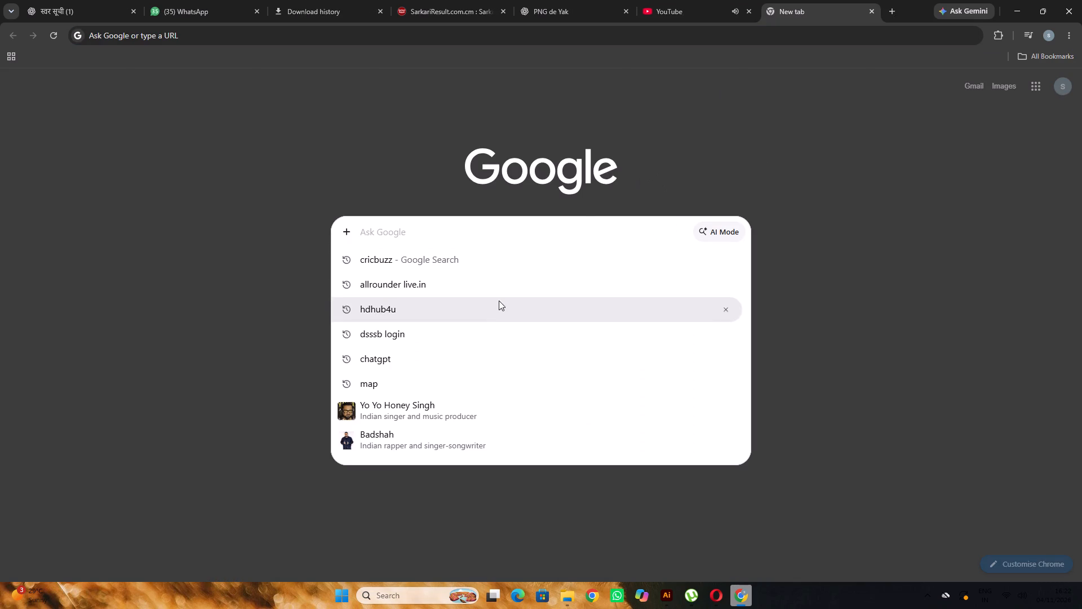
pyautogui.click(722, 408)
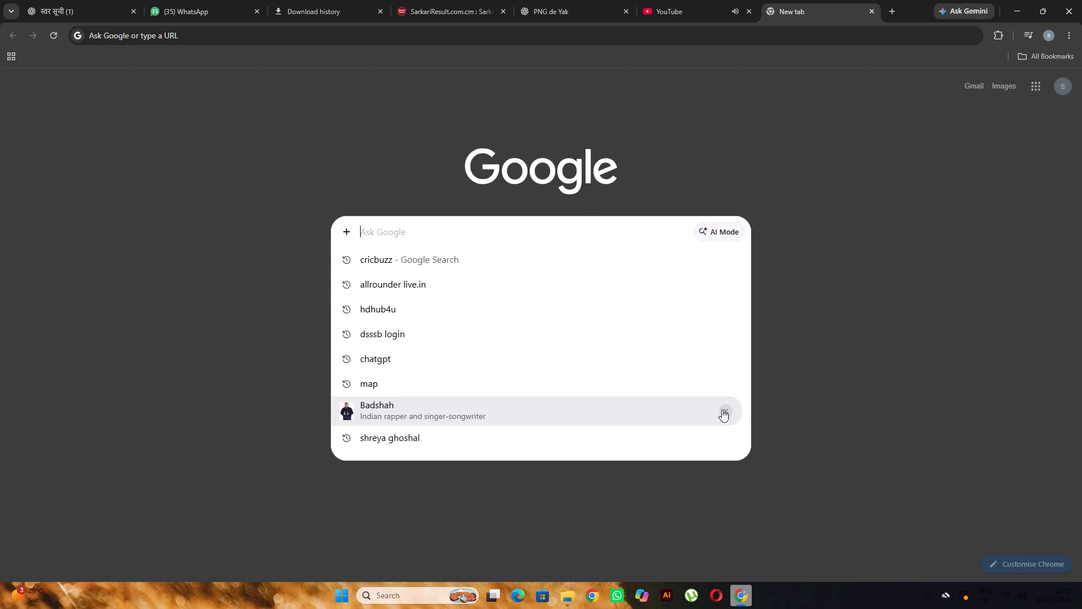
pyautogui.click(722, 409)
pyautogui.click(330, 153)
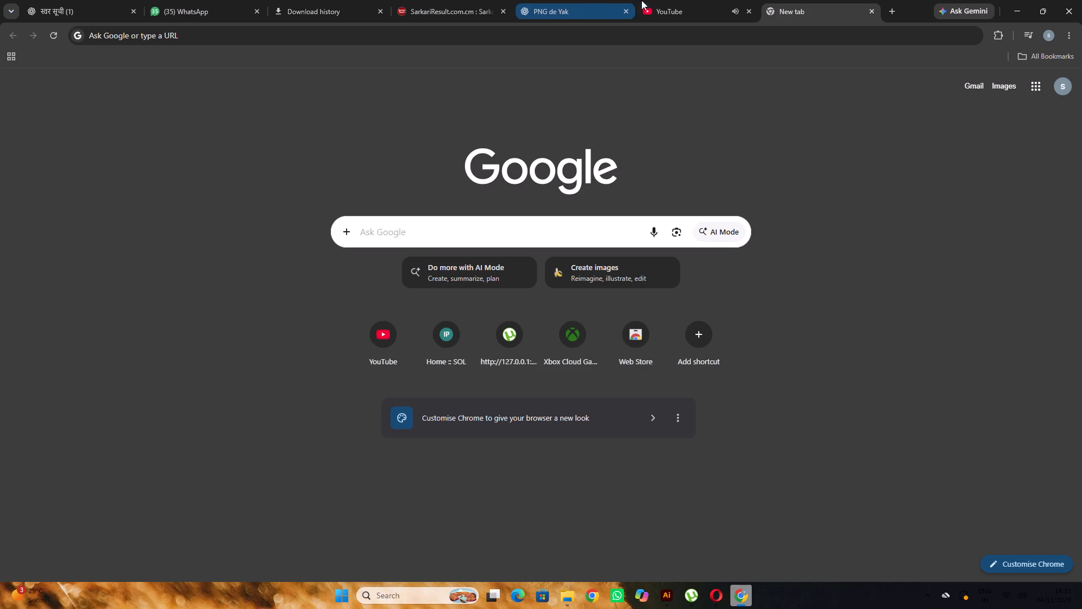
# Go back to the YouTube tab and close the mini player playing "Mahiya".
pyautogui.click(666, 0)
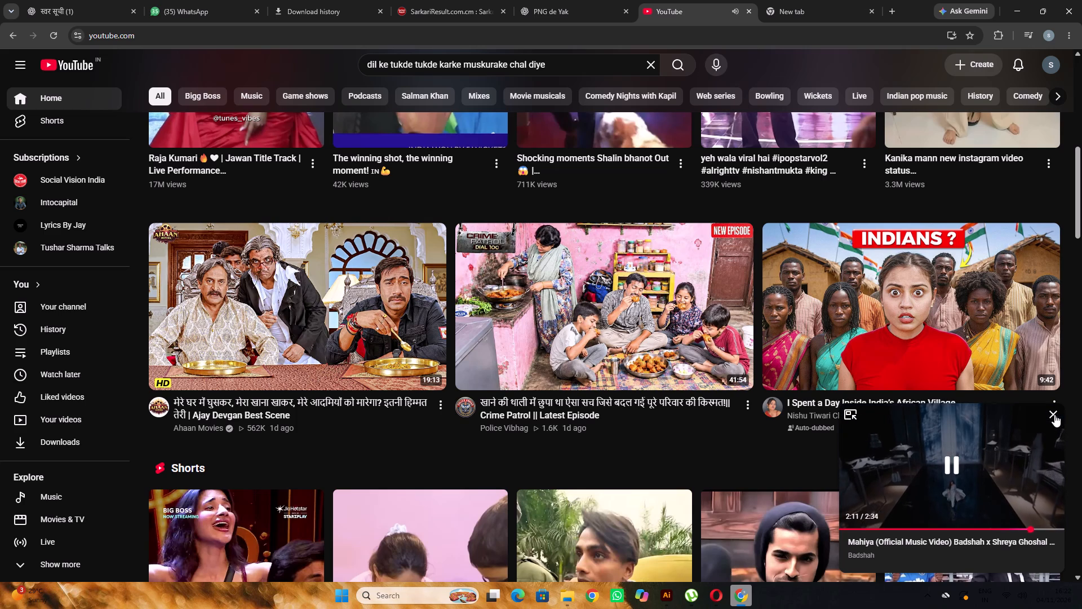
pyautogui.click(1054, 414)
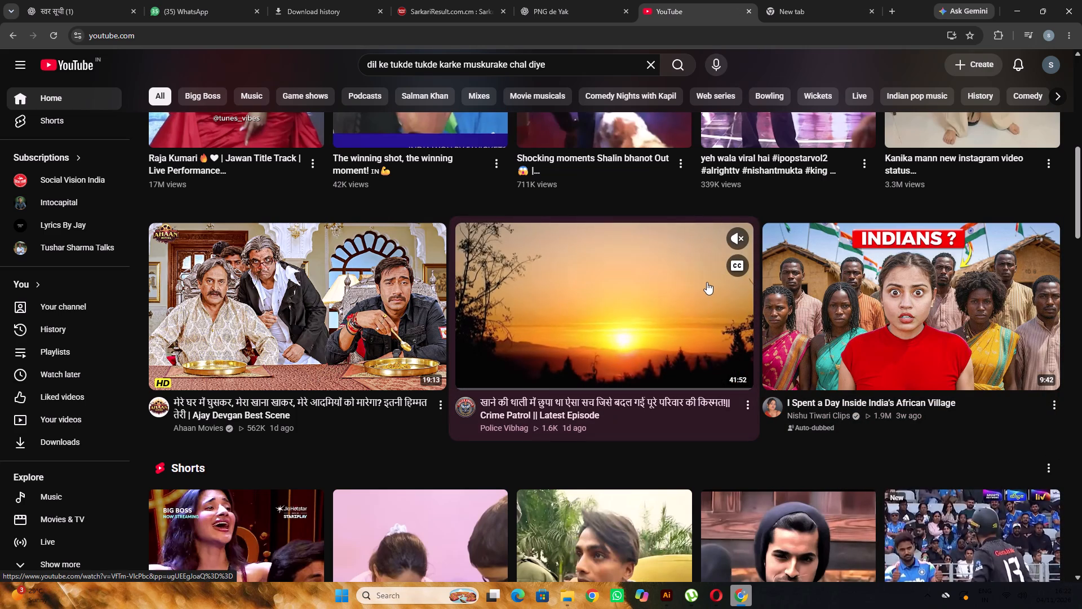
# Browse the YouTube home feed with preview sound turned on, and open the "#149 Nalanda Science Teacher's Family" Bihar horror video.
pyautogui.click(738, 232)
pyautogui.click(497, 382)
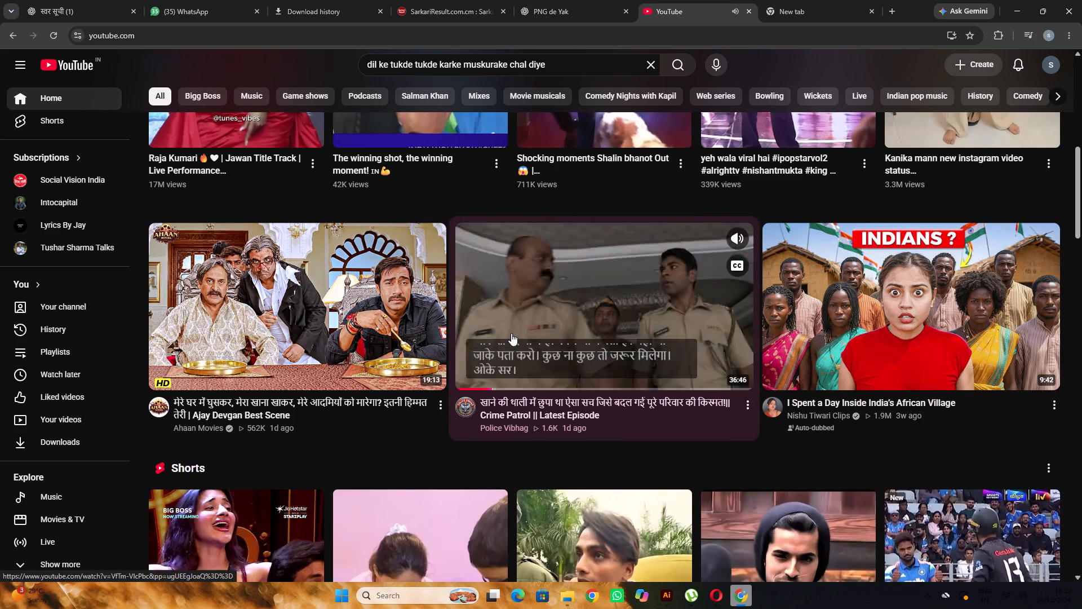
pyautogui.scroll(-11, 511, 333)
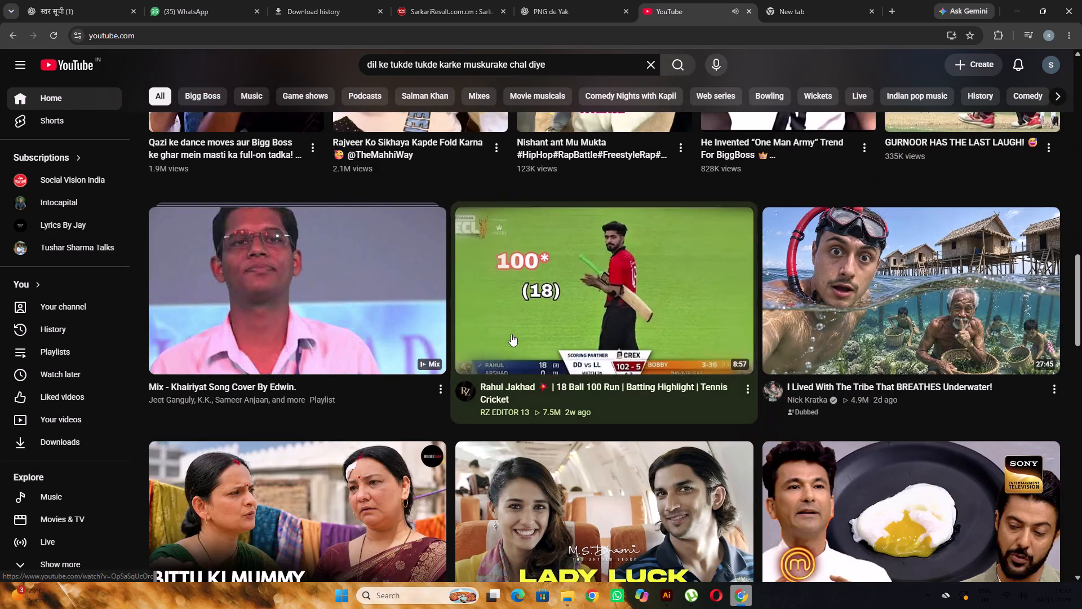
pyautogui.scroll(4, 511, 334)
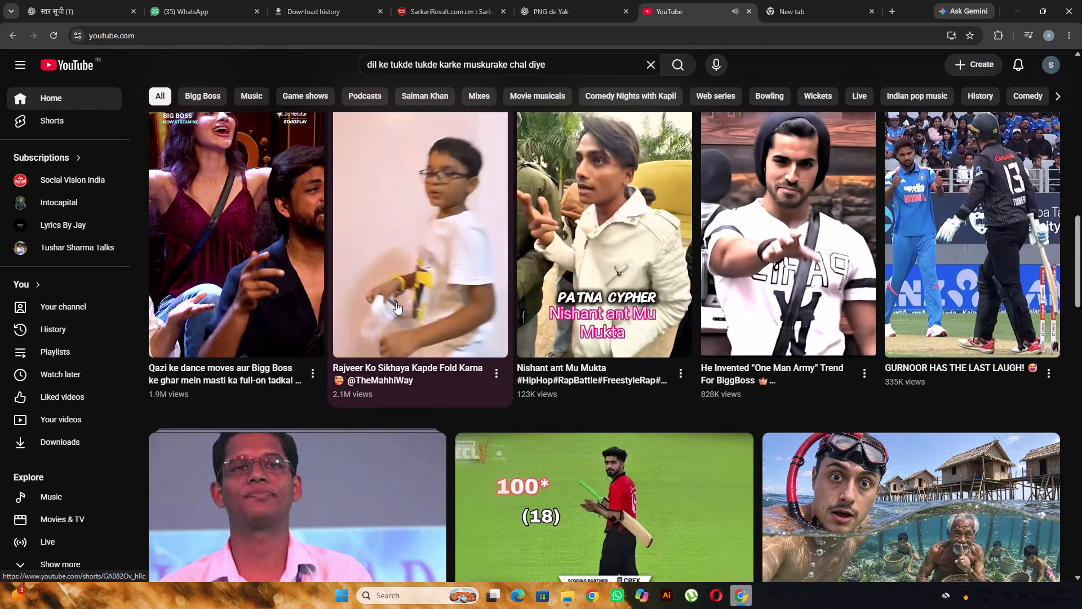
pyautogui.scroll(-8, 396, 302)
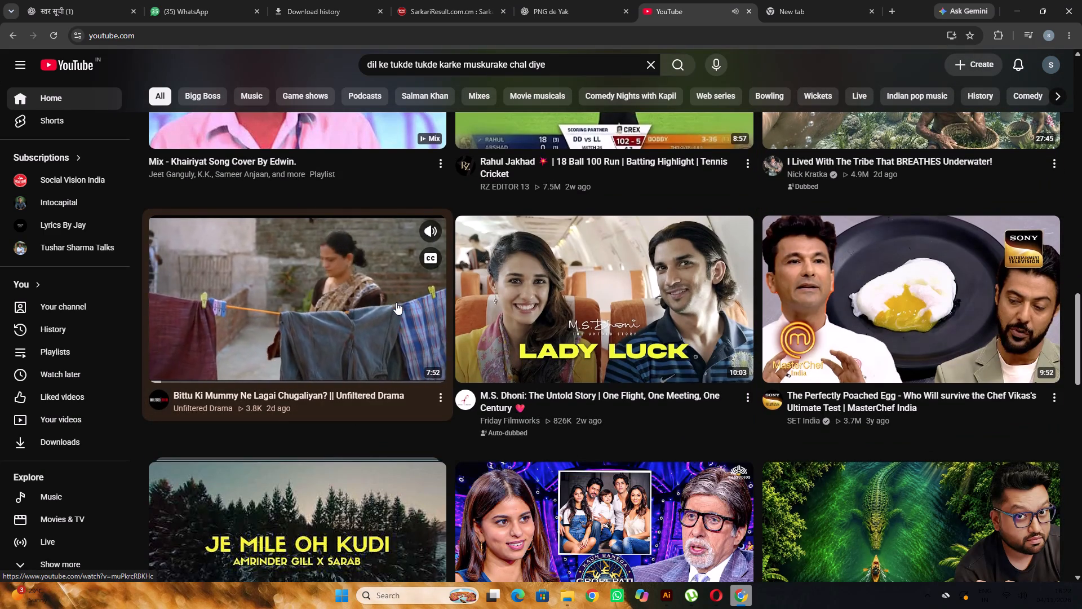
pyautogui.click(850, 377)
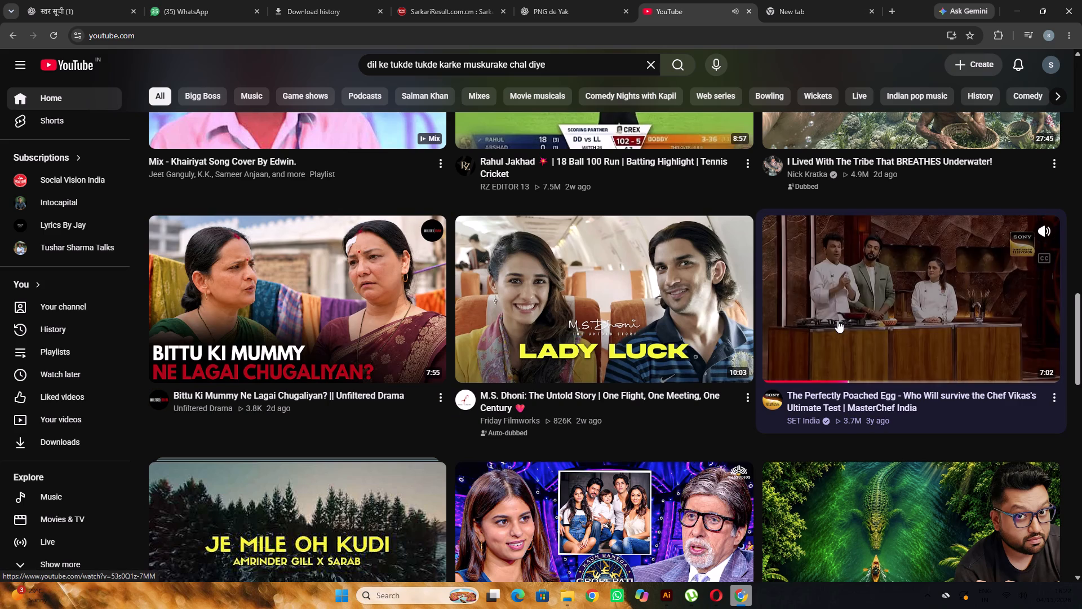
pyautogui.scroll(-5, 671, 218)
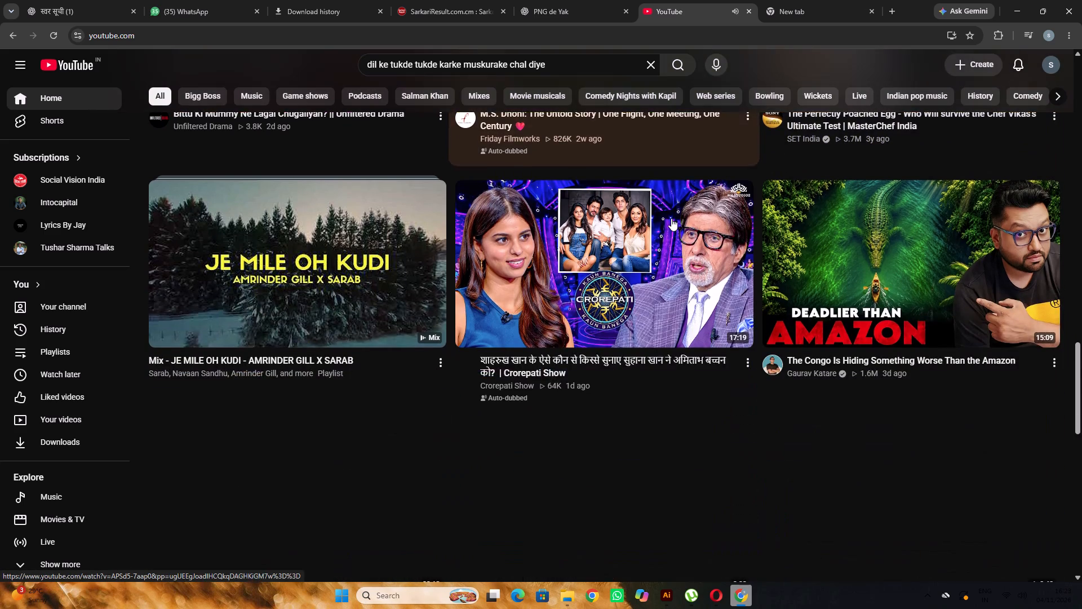
pyautogui.scroll(-1, 671, 218)
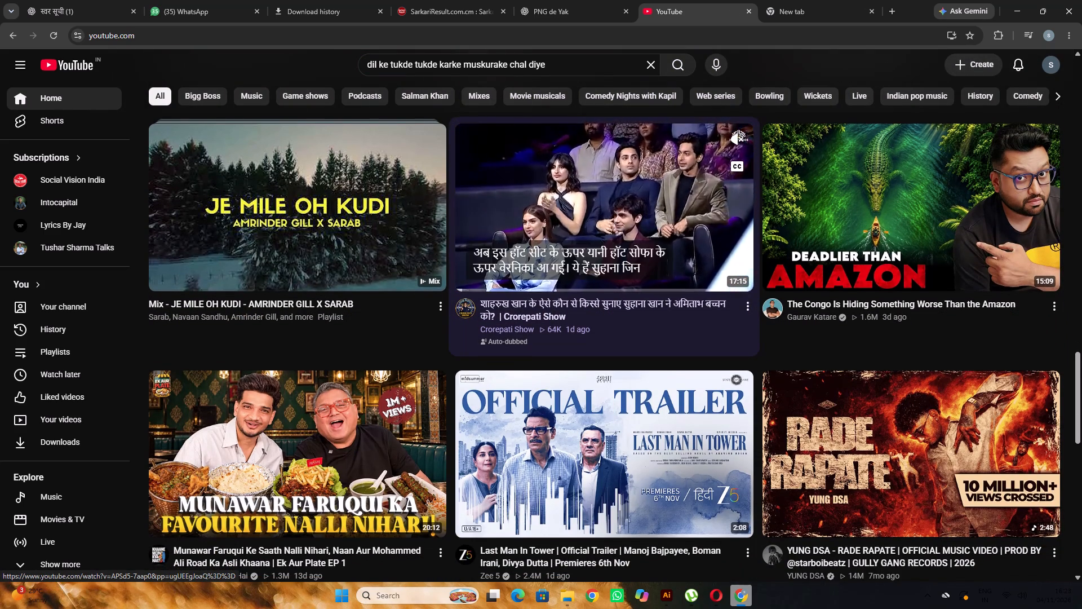
pyautogui.scroll(-1, 938, 407)
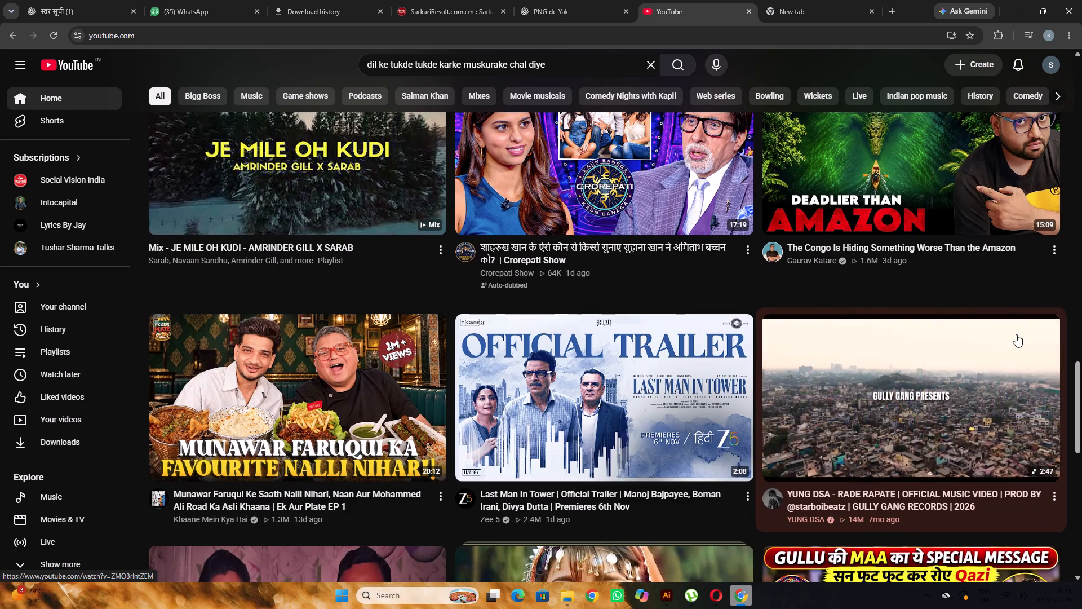
pyautogui.scroll(-5, 932, 376)
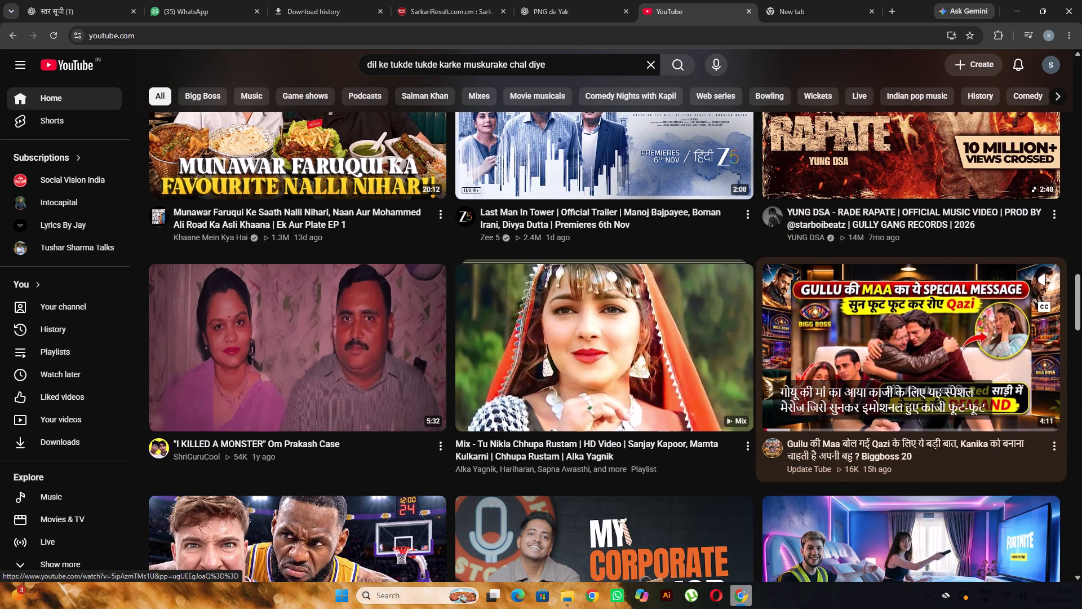
pyautogui.scroll(-4, 782, 336)
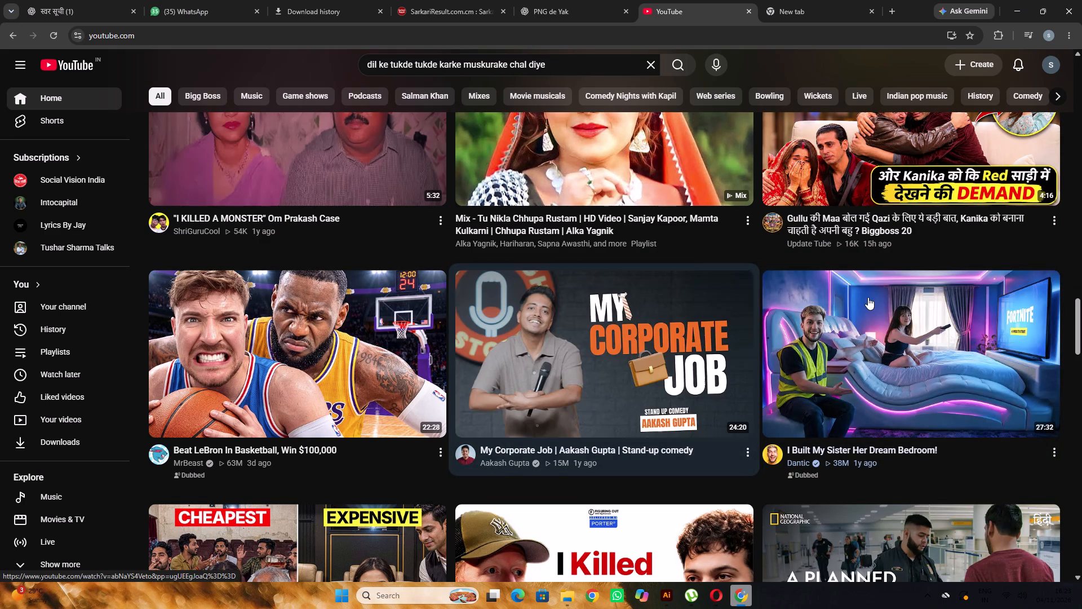
pyautogui.scroll(-4, 871, 298)
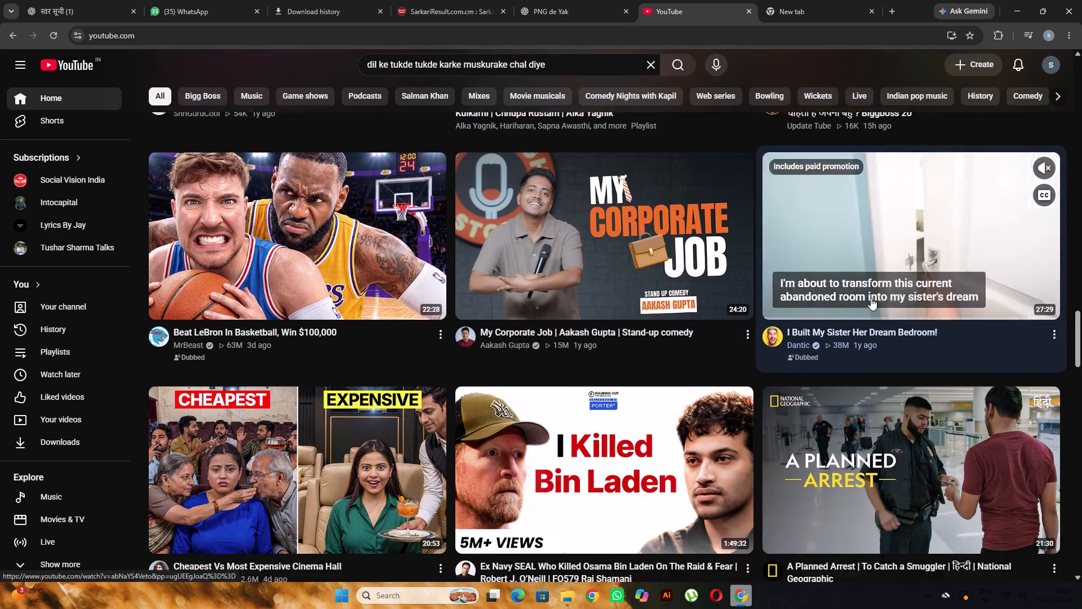
pyautogui.scroll(20, 805, 268)
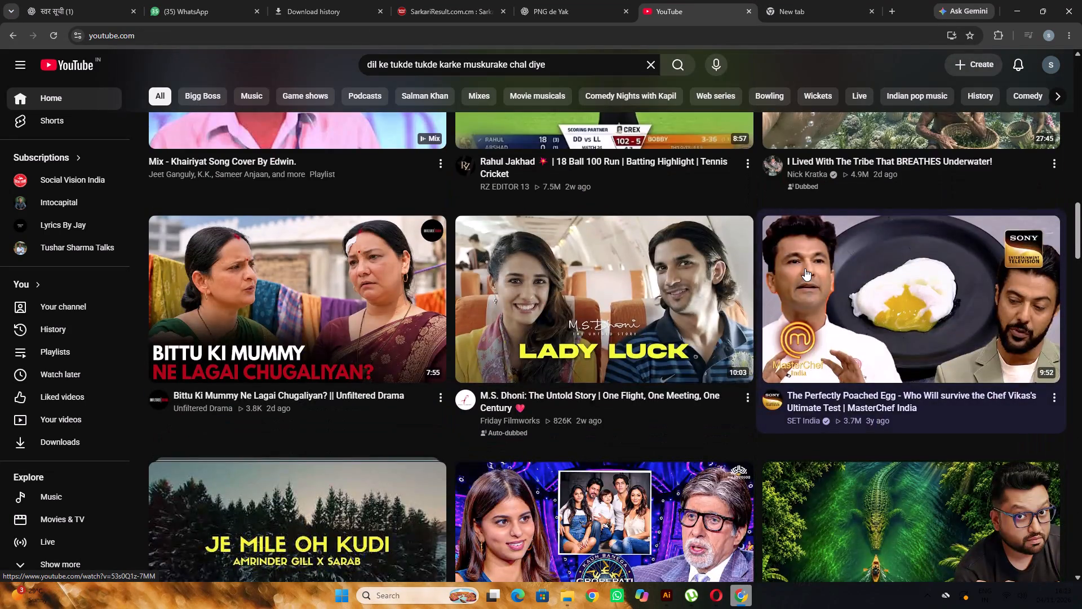
pyautogui.scroll(19, 805, 268)
pyautogui.scroll(4, 805, 268)
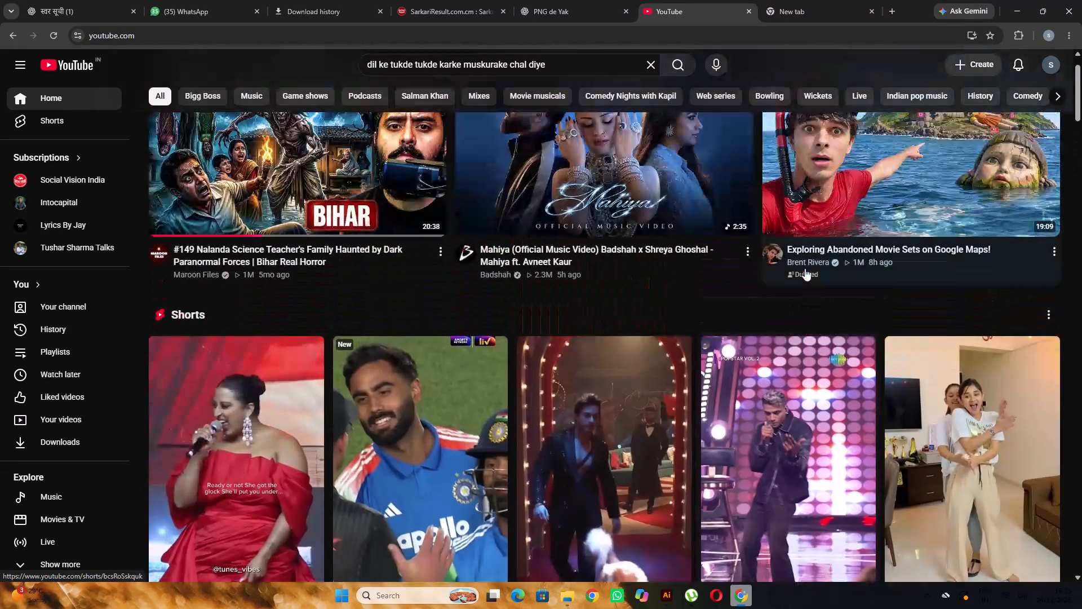
pyautogui.scroll(5, 805, 268)
pyautogui.click(301, 214)
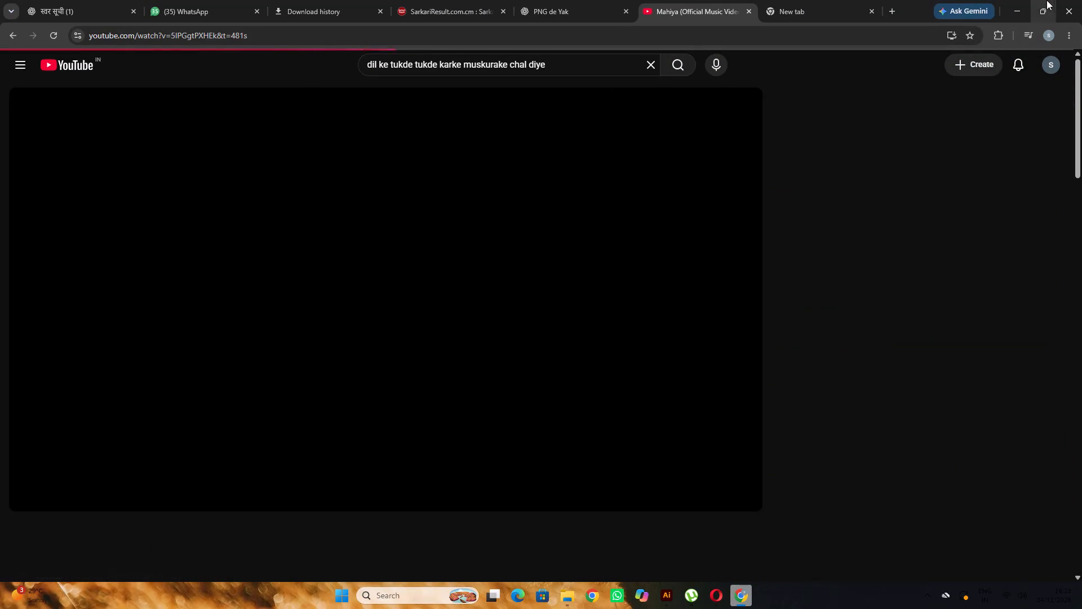
# Leave the browser and return to the Recall Time page of Capsule 42 in Illustrator.
pyautogui.click(1019, 3)
pyautogui.keyDown('alt'); pyautogui.scroll(-1, 628, 285); pyautogui.keyUp('alt')
pyautogui.keyDown('alt'); pyautogui.scroll(2, 437, 262); pyautogui.keyUp('alt')
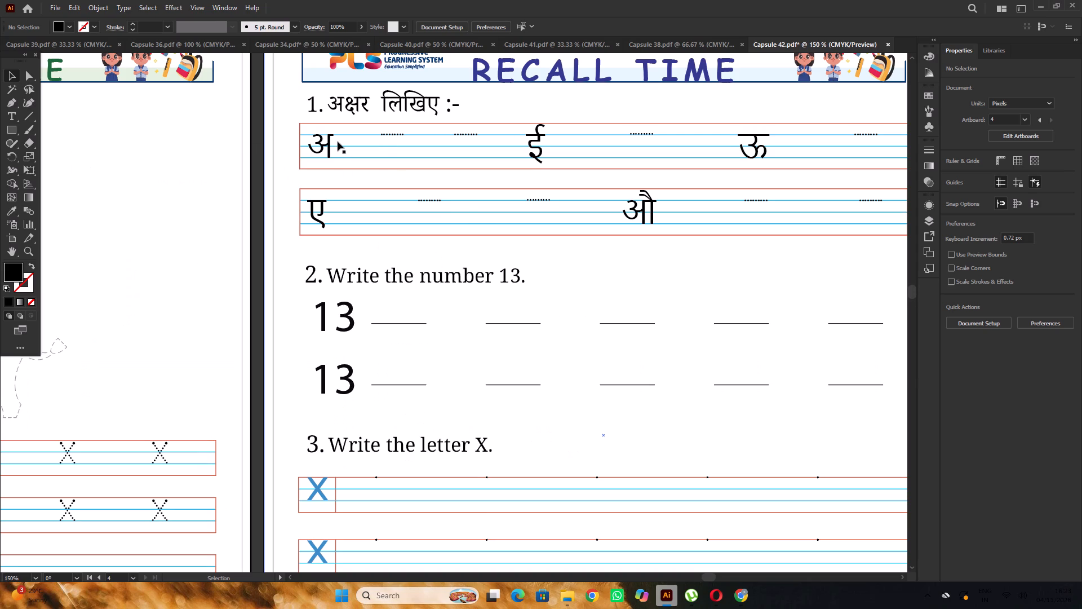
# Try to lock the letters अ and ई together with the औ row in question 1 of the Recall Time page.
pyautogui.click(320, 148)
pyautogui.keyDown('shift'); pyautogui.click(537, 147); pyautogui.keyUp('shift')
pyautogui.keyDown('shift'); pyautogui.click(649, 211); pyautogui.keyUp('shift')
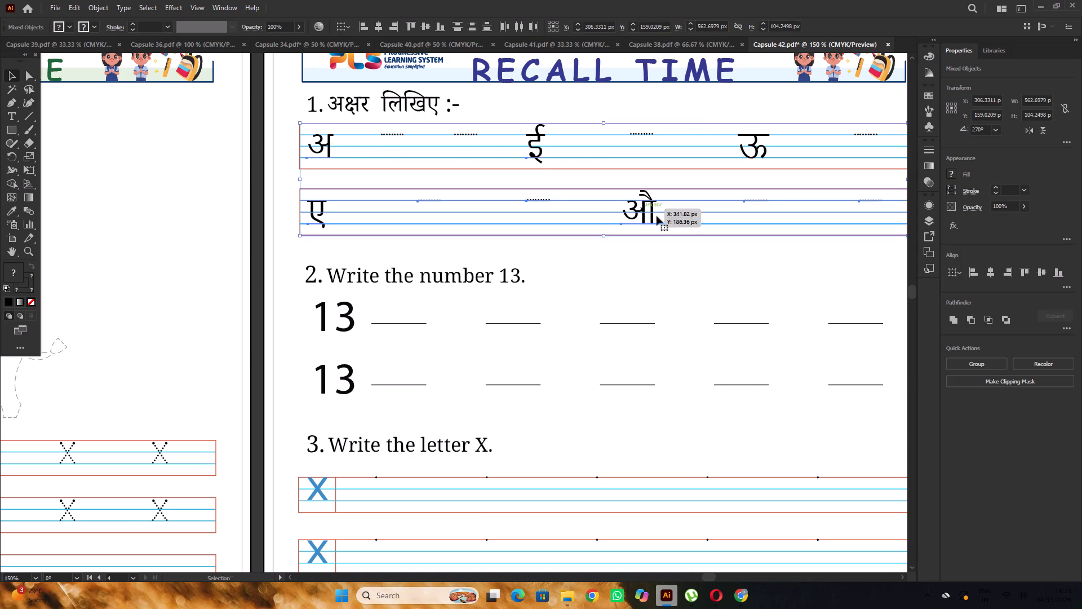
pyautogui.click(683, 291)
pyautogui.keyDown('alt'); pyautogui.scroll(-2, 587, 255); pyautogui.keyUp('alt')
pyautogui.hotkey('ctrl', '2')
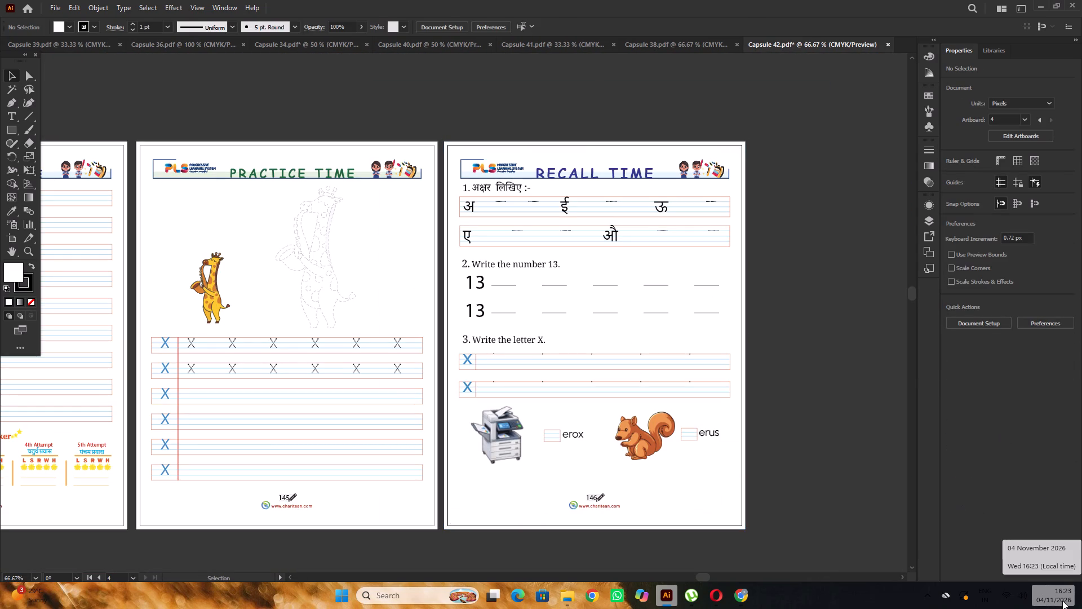
# Check which Hindi letters in question 1 can be selected separately by selecting अ, ई, ऊ and औ.
pyautogui.scroll(1, 779, 288)
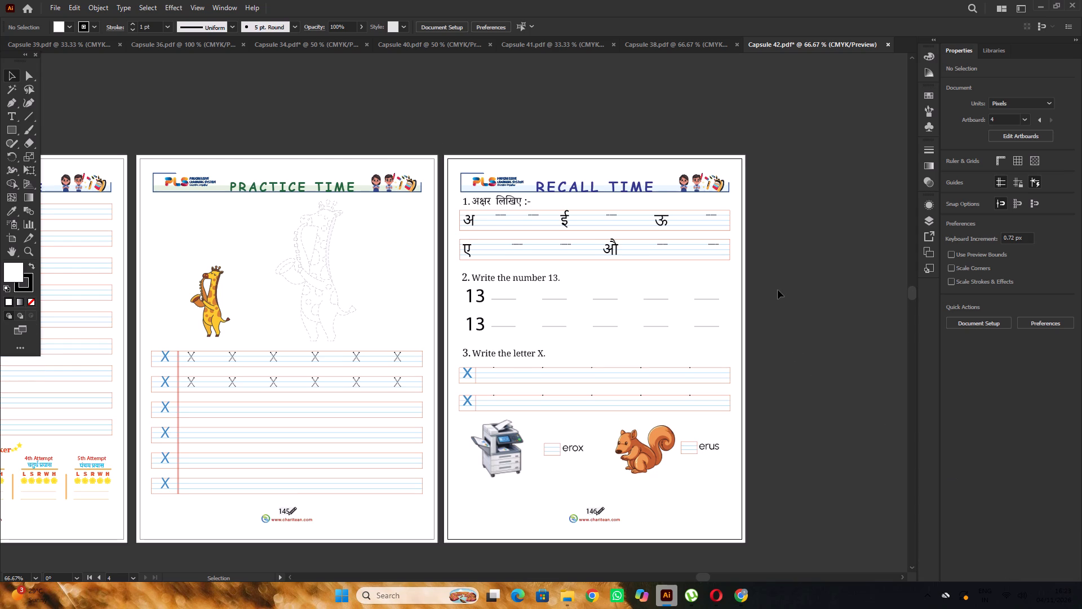
pyautogui.keyDown('alt'); pyautogui.scroll(2, 618, 229); pyautogui.keyUp('alt')
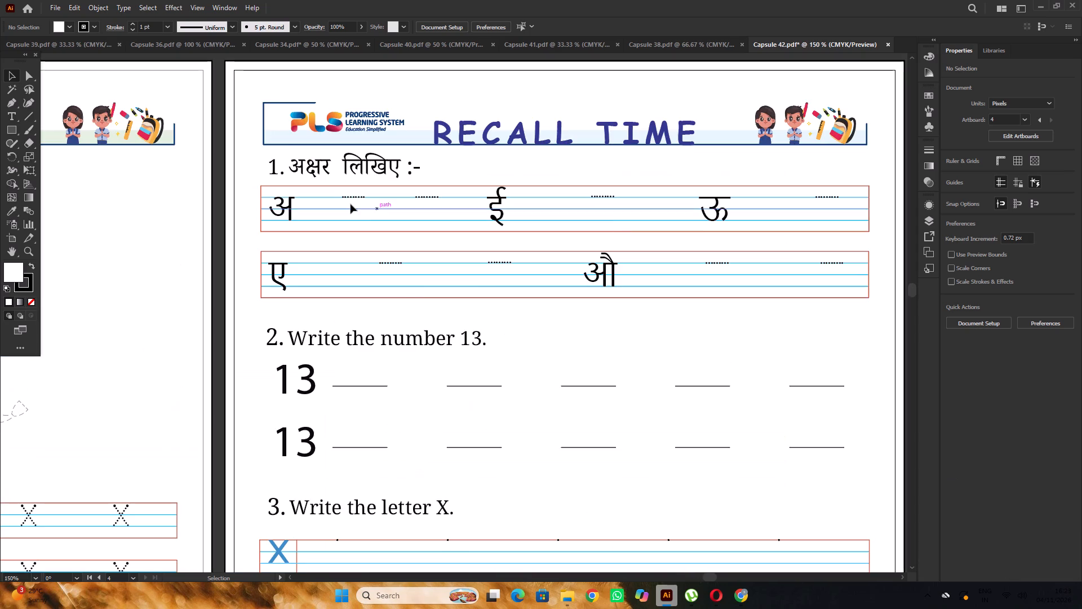
pyautogui.keyDown('alt'); pyautogui.scroll(-1, 338, 199); pyautogui.keyUp('alt')
pyautogui.click(307, 204)
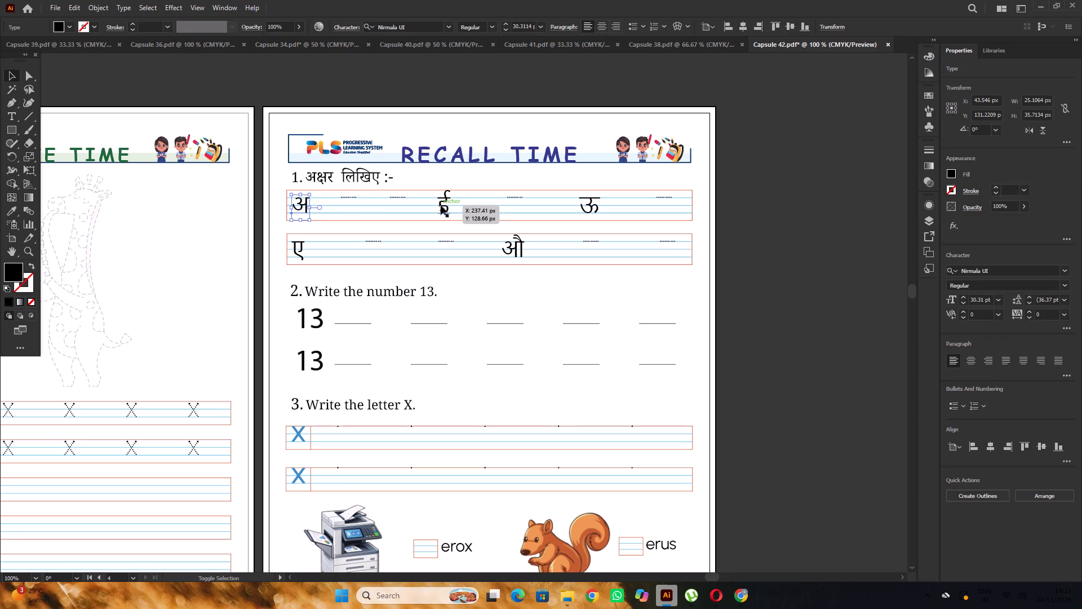
pyautogui.keyDown('shift'); pyautogui.click(441, 205); pyautogui.keyUp('shift')
pyautogui.keyDown('shift'); pyautogui.click(590, 209); pyautogui.keyUp('shift')
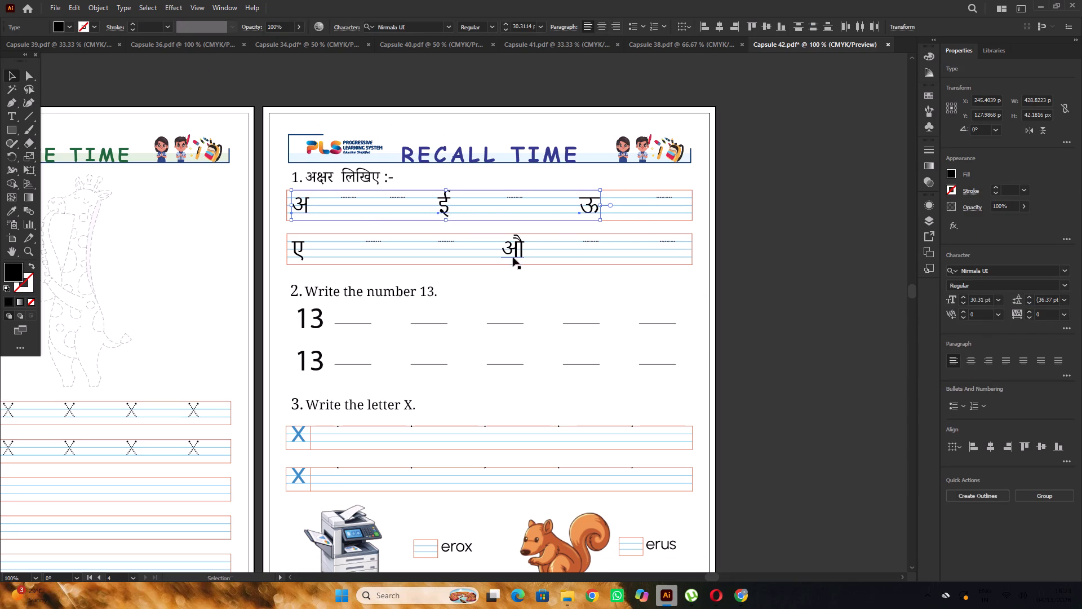
pyautogui.keyDown('shift'); pyautogui.click(515, 249); pyautogui.keyUp('shift')
pyautogui.click(793, 271)
pyautogui.click(692, 275)
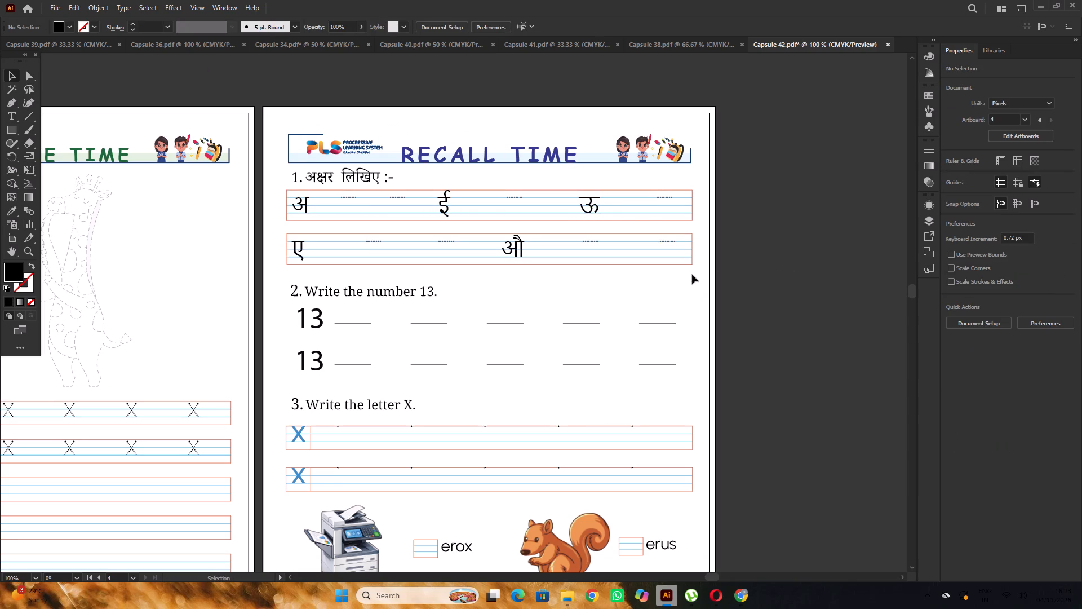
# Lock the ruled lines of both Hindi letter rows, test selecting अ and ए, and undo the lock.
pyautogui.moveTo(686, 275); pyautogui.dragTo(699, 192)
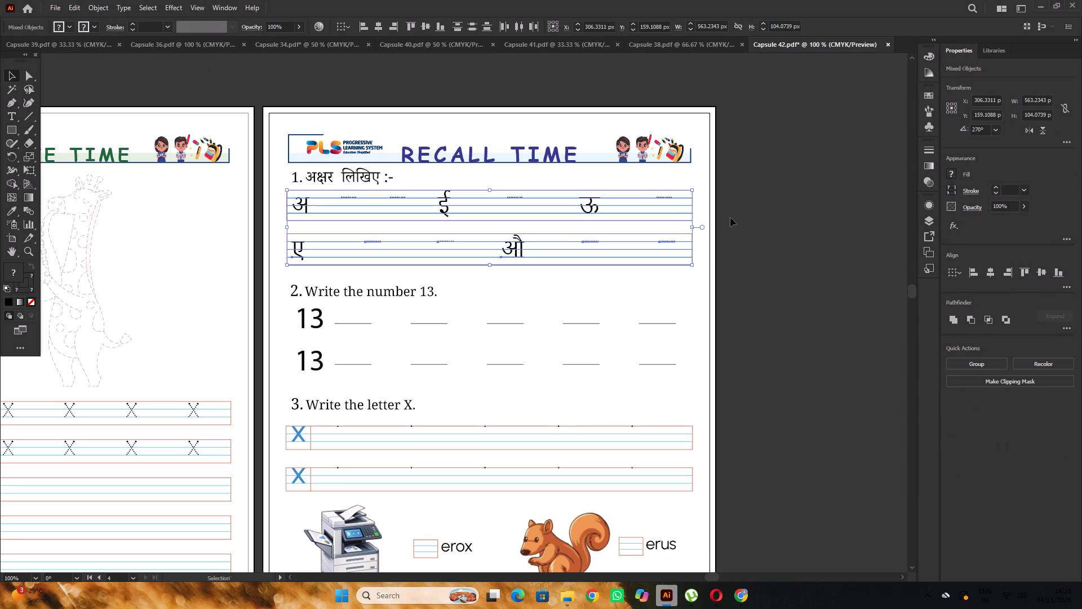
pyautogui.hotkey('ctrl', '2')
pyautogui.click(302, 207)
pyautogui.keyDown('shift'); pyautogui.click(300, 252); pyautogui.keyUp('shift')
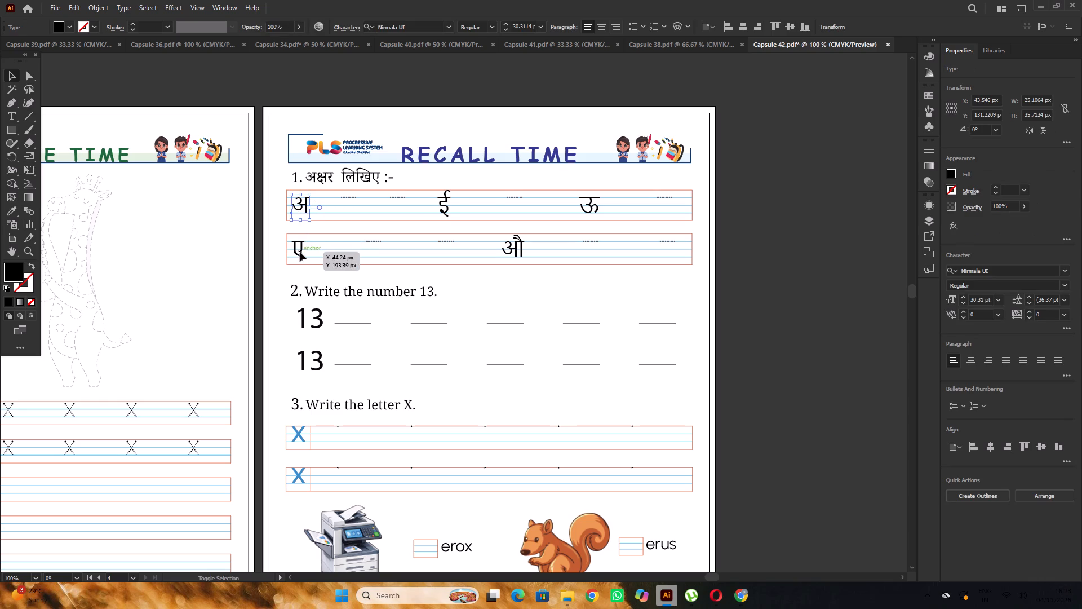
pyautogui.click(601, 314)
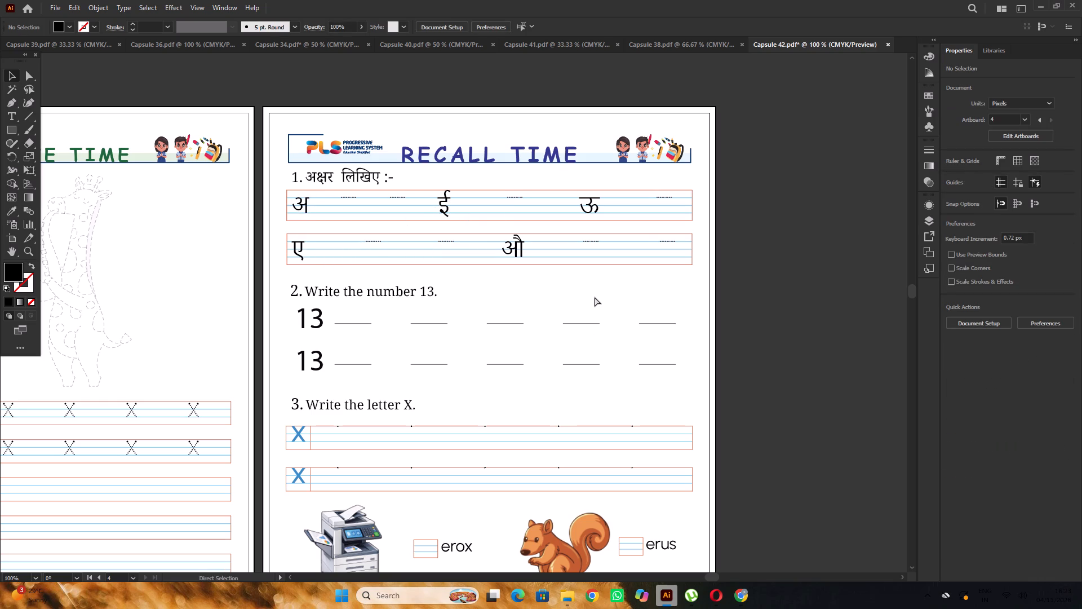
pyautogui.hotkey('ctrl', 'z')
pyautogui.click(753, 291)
# Ungroup the second Hindi letter row containing ए and औ in question 1.
pyautogui.click(681, 264)
pyautogui.rightClick(651, 255)
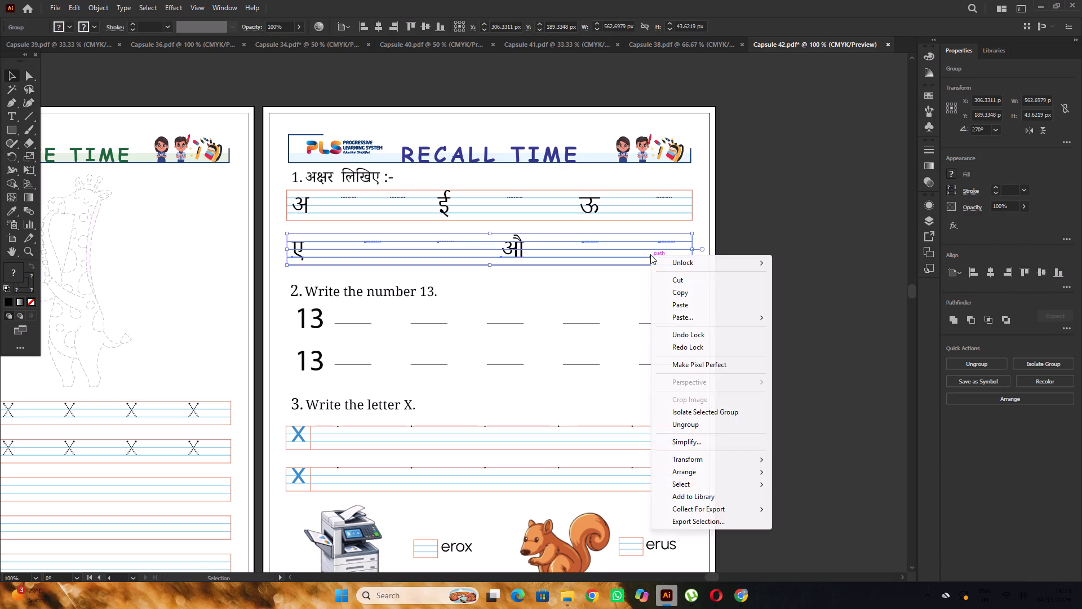
pyautogui.click(816, 345)
pyautogui.click(518, 247)
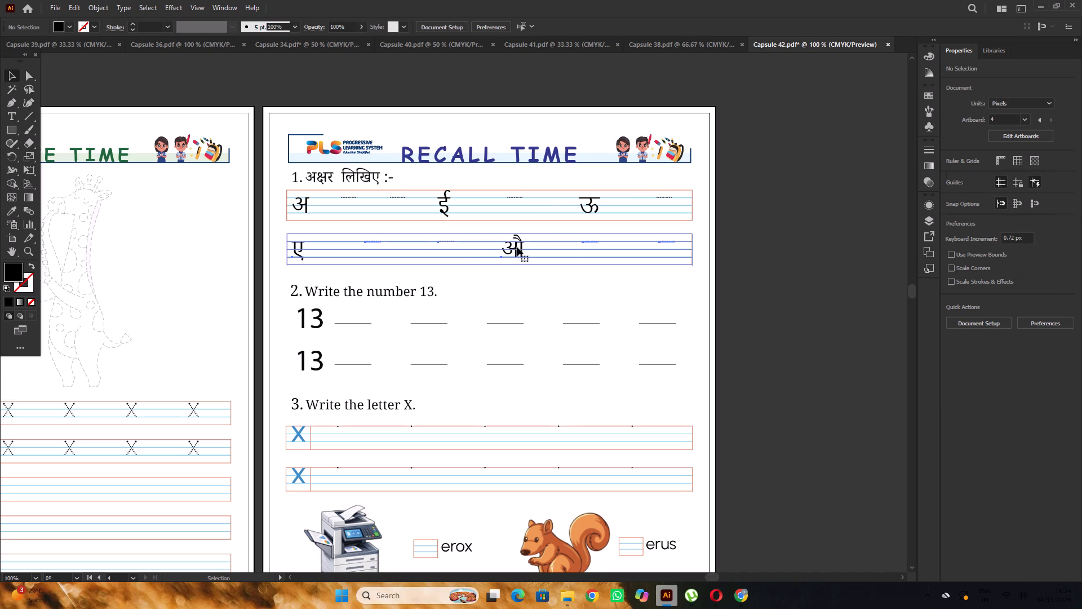
pyautogui.rightClick(505, 248)
pyautogui.click(555, 414)
pyautogui.click(761, 306)
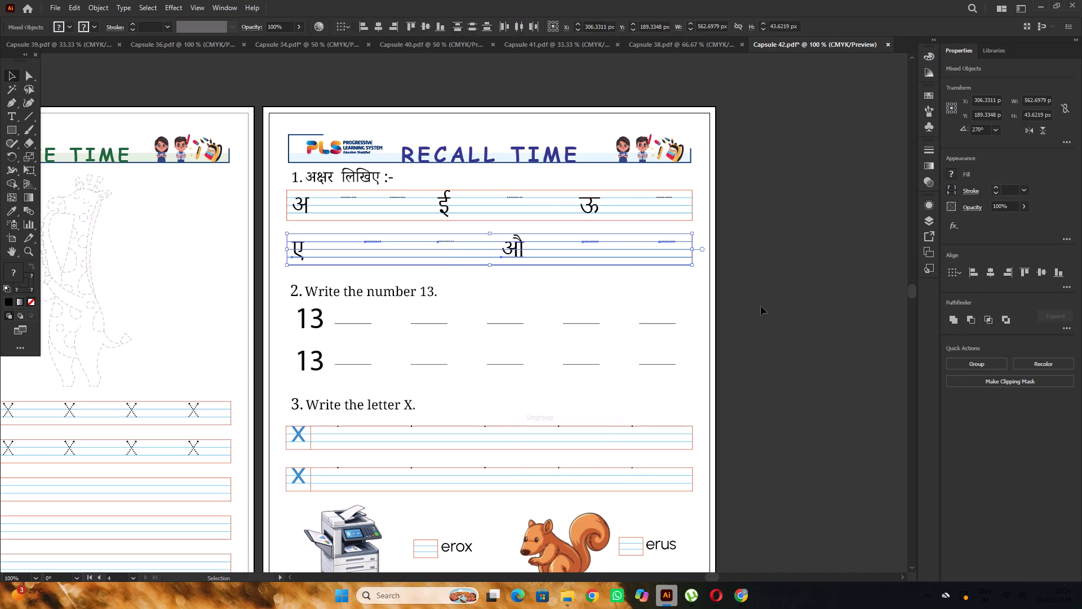
# Group the frame and ruled lines of the second Hindi letter row, leaving out its letters and dashes.
pyautogui.click(693, 260)
pyautogui.click(783, 260)
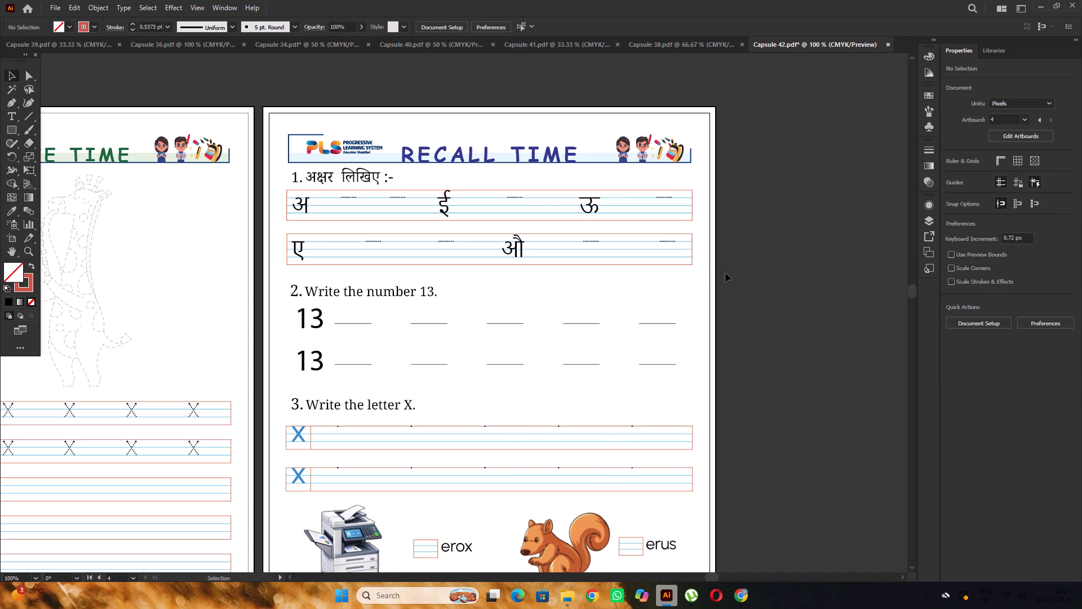
pyautogui.moveTo(695, 275); pyautogui.dragTo(683, 226)
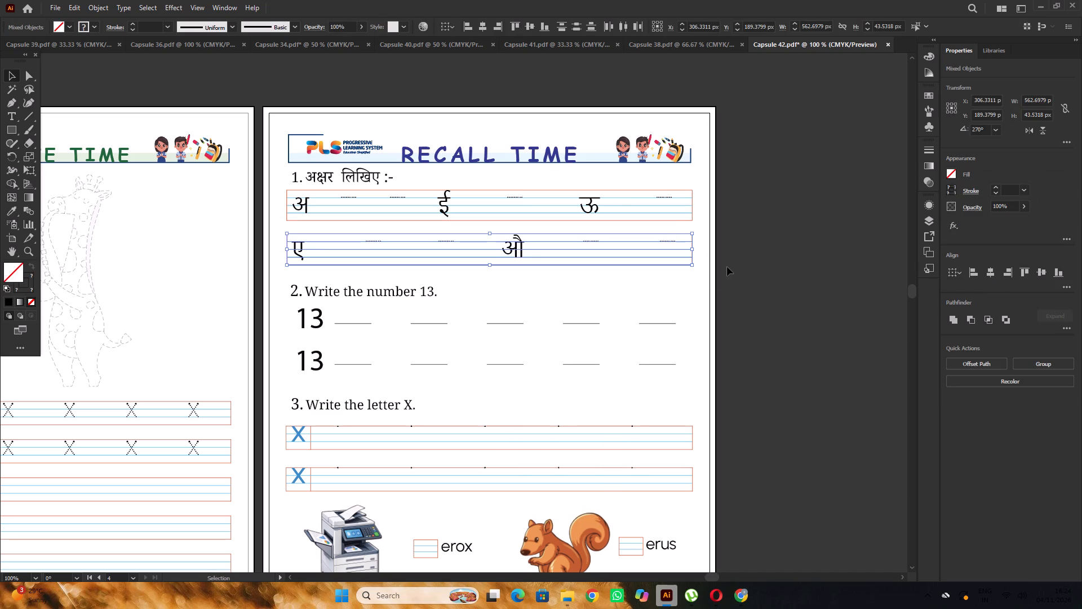
pyautogui.hotkey('ctrl', 'g')
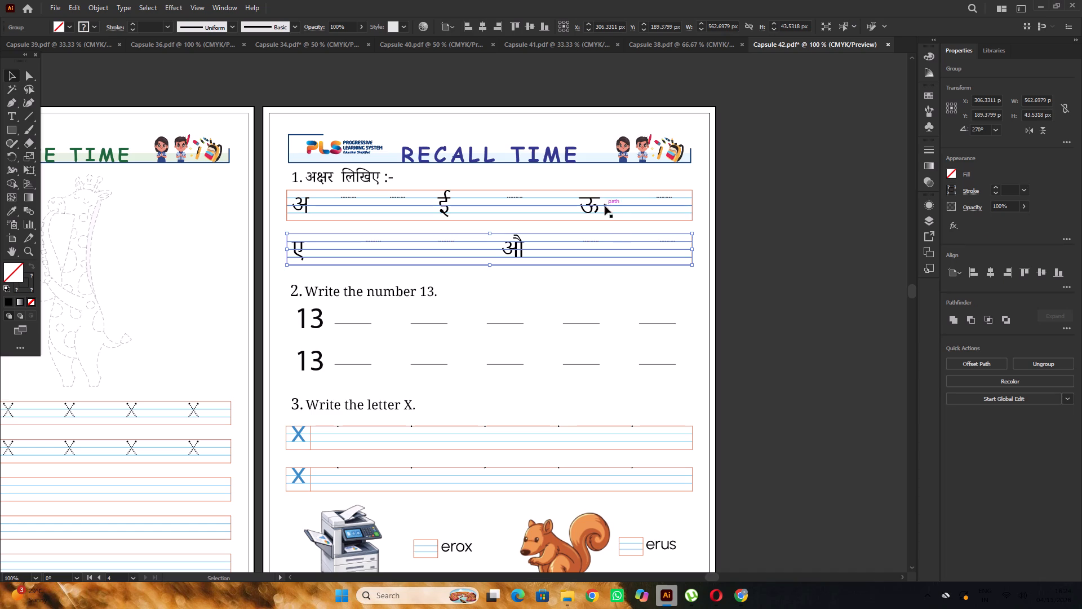
# Group the frame and ruled lines of the first Hindi letter row, leaving out its letters and dashes, and lock the group.
pyautogui.click(701, 220)
pyautogui.moveTo(691, 230); pyautogui.dragTo(691, 183)
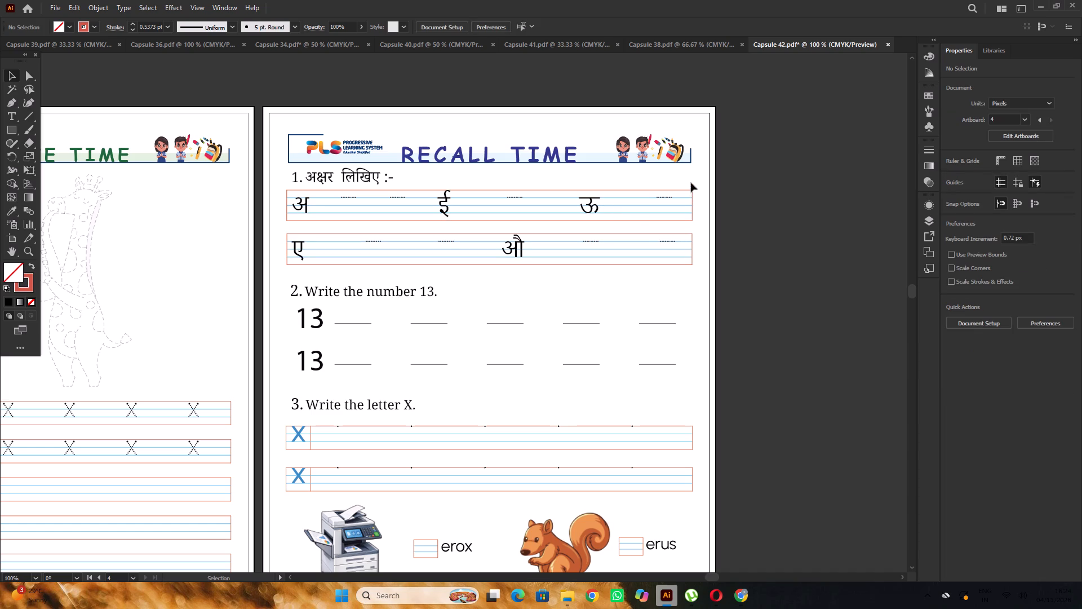
pyautogui.click(691, 190)
pyautogui.click(751, 208)
pyautogui.moveTo(699, 183); pyautogui.dragTo(686, 217)
pyautogui.moveTo(686, 217); pyautogui.dragTo(686, 223)
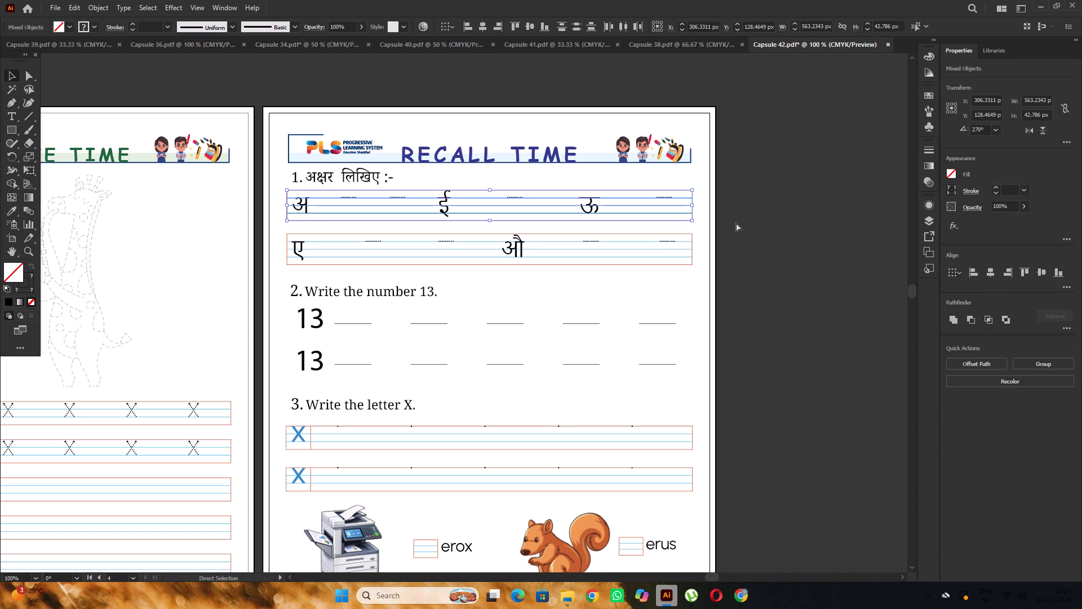
pyautogui.hotkey('ctrl', 'g')
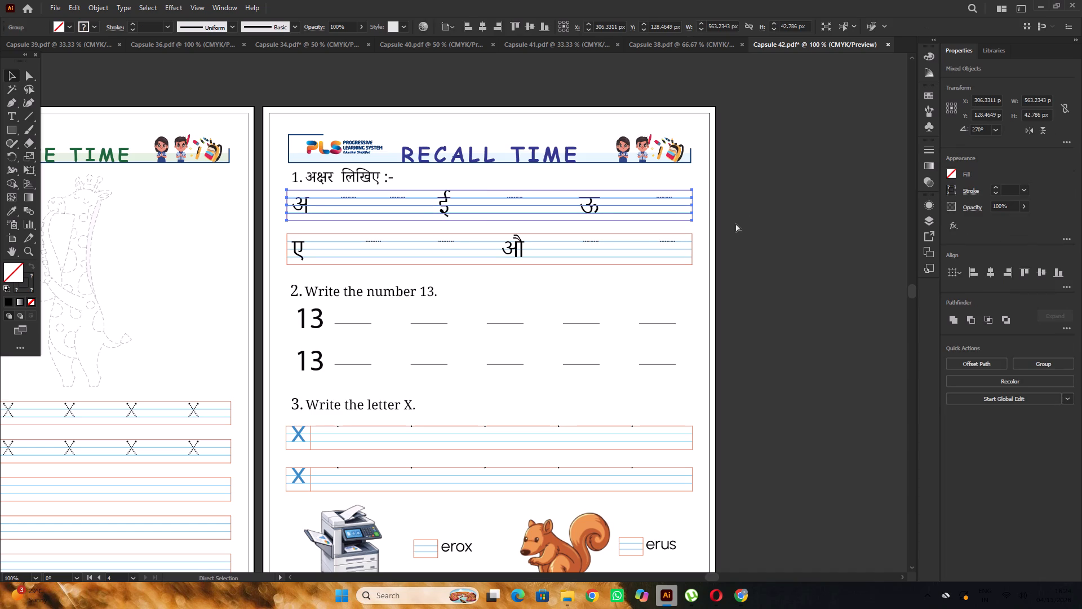
pyautogui.hotkey('ctrl', '2')
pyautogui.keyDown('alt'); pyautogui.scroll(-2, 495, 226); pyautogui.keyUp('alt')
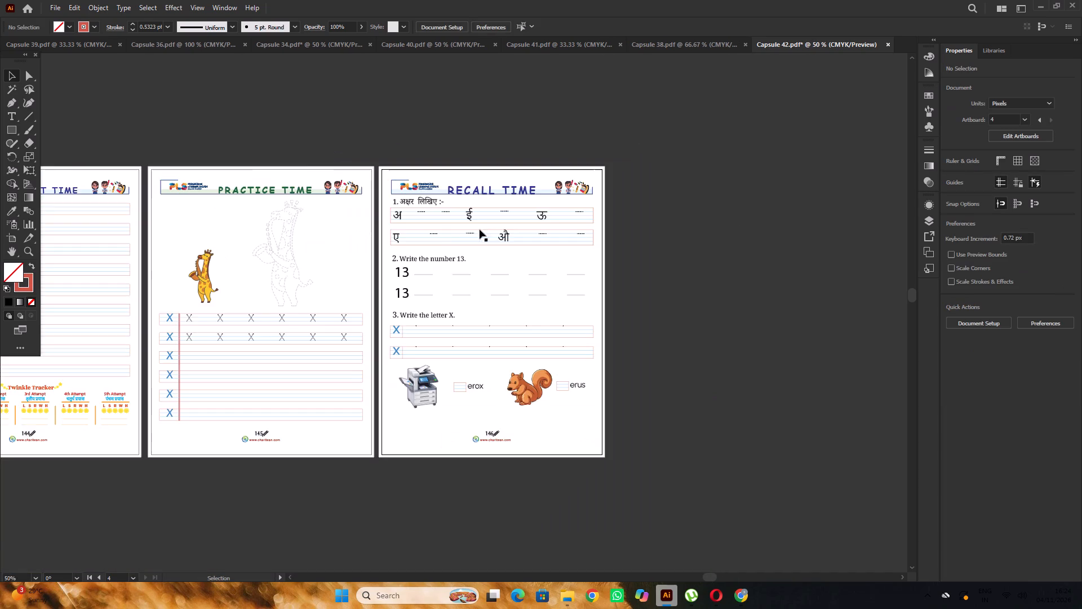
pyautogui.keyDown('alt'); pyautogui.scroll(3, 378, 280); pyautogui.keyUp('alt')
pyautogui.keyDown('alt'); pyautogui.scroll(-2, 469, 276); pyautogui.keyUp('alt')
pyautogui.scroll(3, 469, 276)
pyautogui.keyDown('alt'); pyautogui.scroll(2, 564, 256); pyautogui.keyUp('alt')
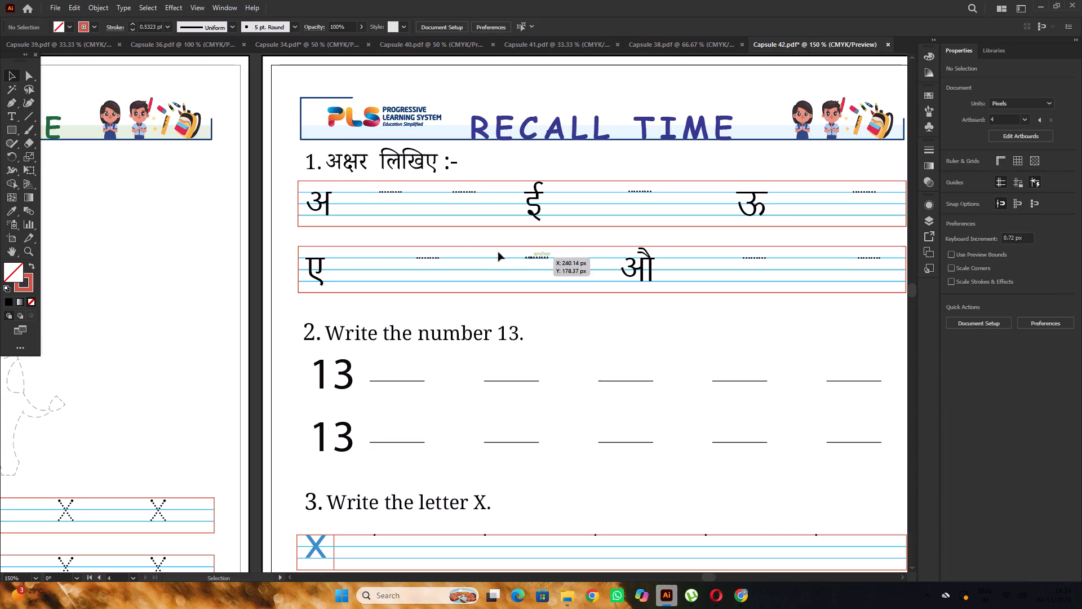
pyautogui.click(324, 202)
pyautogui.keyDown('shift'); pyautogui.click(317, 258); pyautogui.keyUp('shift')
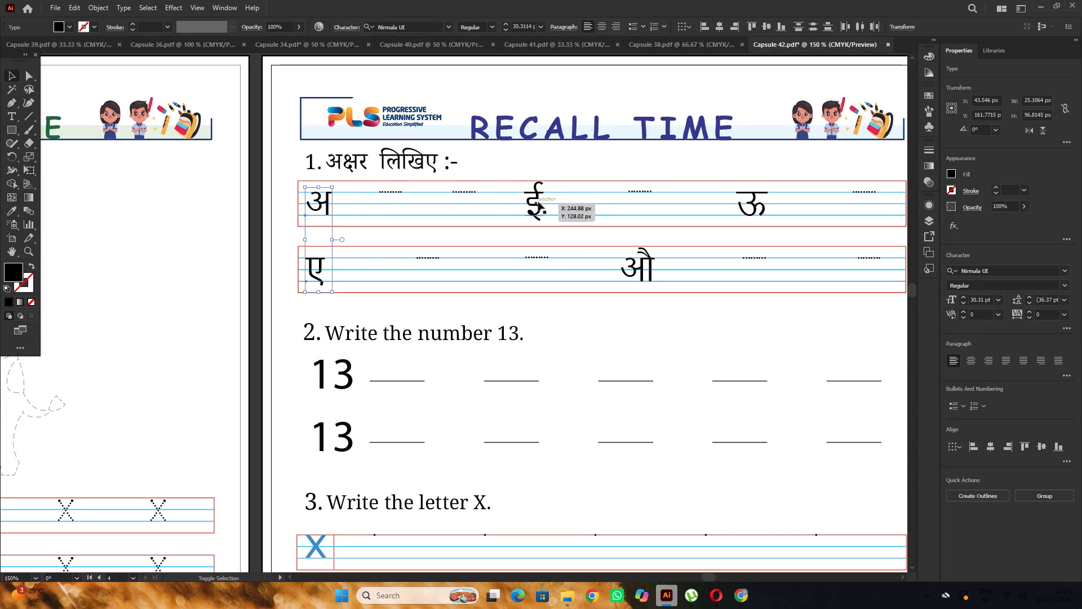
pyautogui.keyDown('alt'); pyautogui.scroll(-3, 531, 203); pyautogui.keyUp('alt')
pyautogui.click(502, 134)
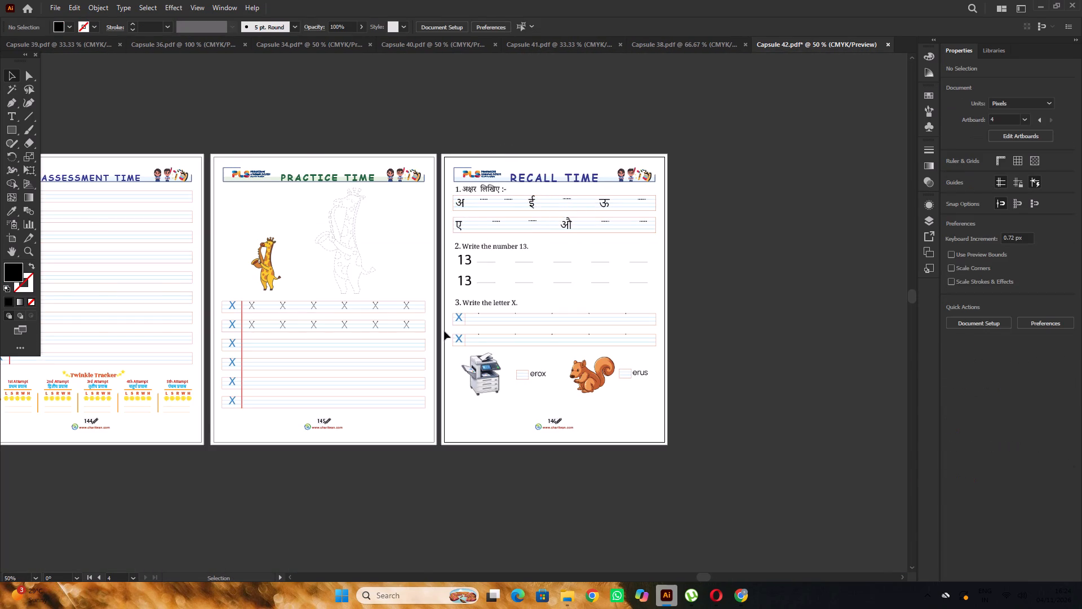
# Copy the hex fill colour code of the blue letter X in question 3's first row.
pyautogui.keyDown('alt'); pyautogui.scroll(2, 448, 323); pyautogui.keyUp('alt')
pyautogui.click(465, 314)
pyautogui.doubleClick(10, 273)
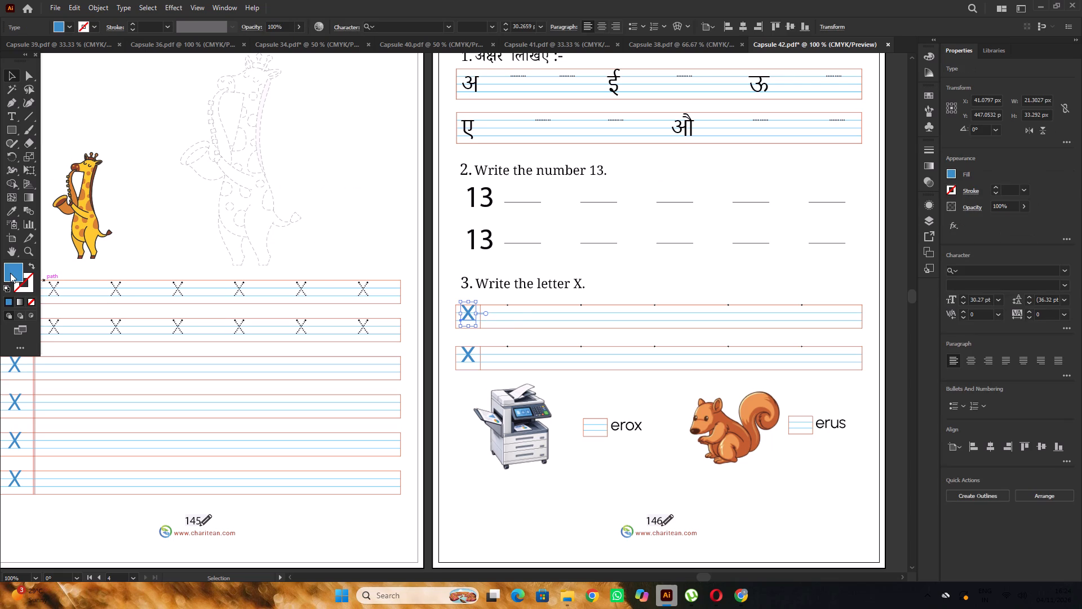
pyautogui.hotkey('ctrl', 'c')
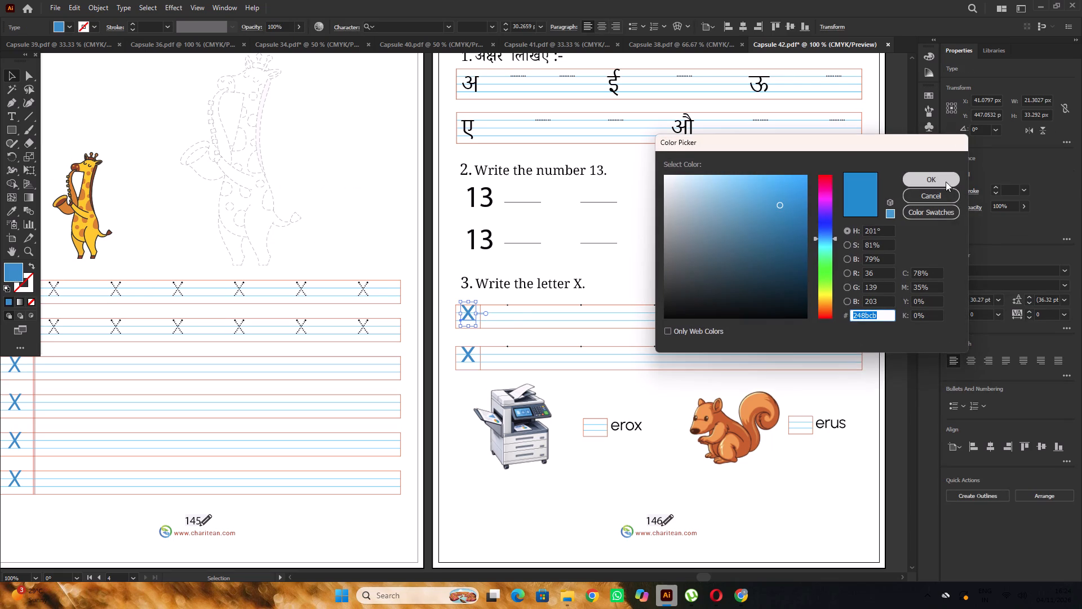
pyautogui.click(940, 176)
# Check which font the Hindi heading of question 1 uses.
pyautogui.keyDown('alt'); pyautogui.scroll(-1, 374, 178); pyautogui.keyUp('alt')
pyautogui.scroll(3, 373, 177)
pyautogui.keyDown('alt'); pyautogui.scroll(2, 539, 180); pyautogui.keyUp('alt')
pyautogui.scroll(2, 400, 158)
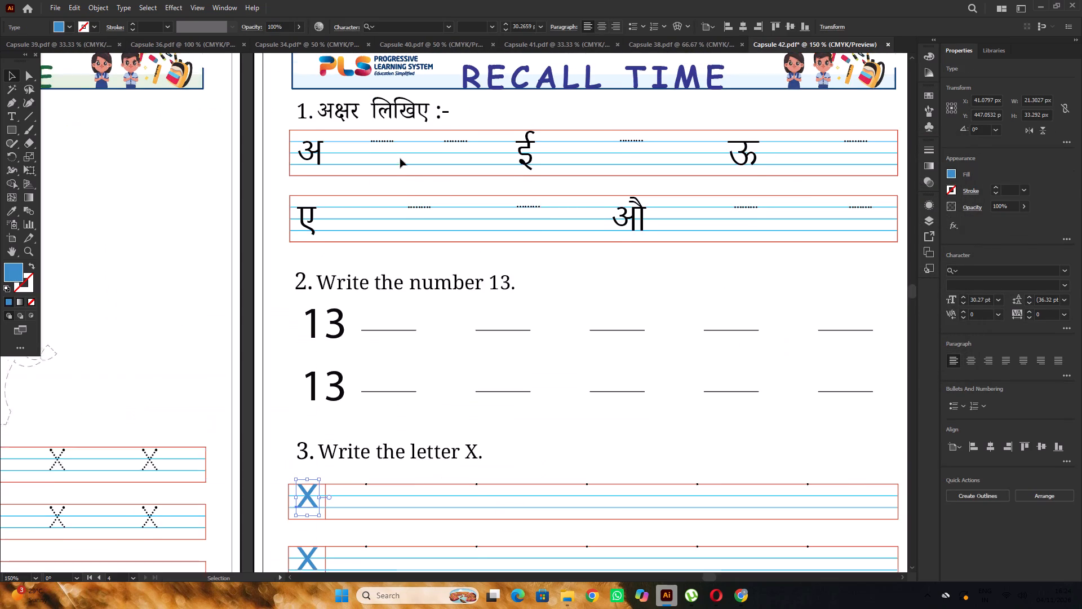
pyautogui.scroll(1, 400, 158)
pyautogui.click(351, 125)
pyautogui.keyDown('alt'); pyautogui.scroll(-1, 383, 138); pyautogui.keyUp('alt')
pyautogui.scroll(2, 383, 138)
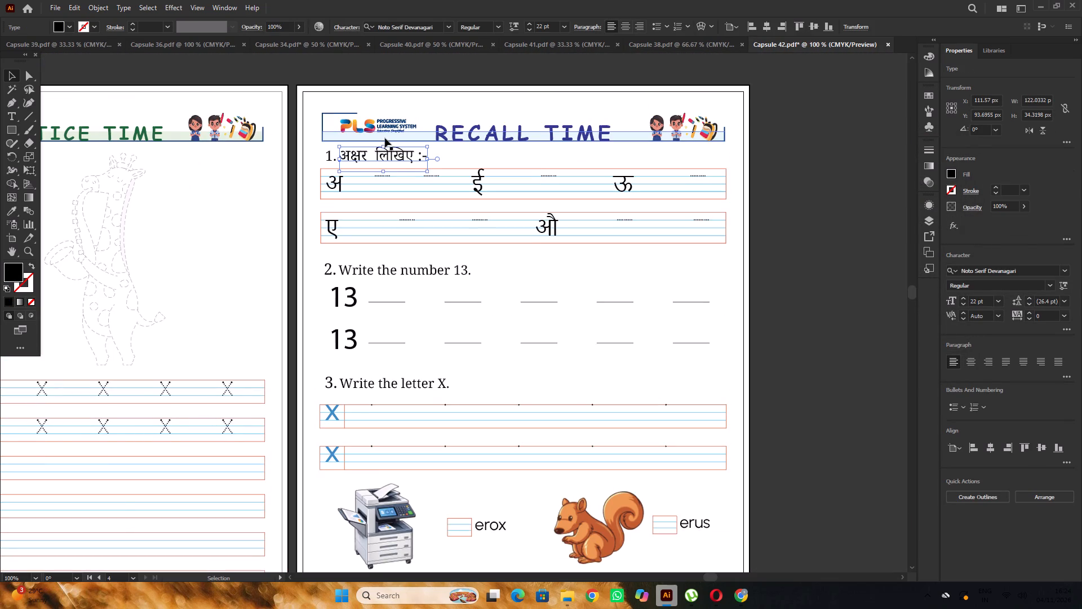
pyautogui.scroll(3, 381, 142)
pyautogui.click(396, 108)
pyautogui.scroll(-1, 392, 115)
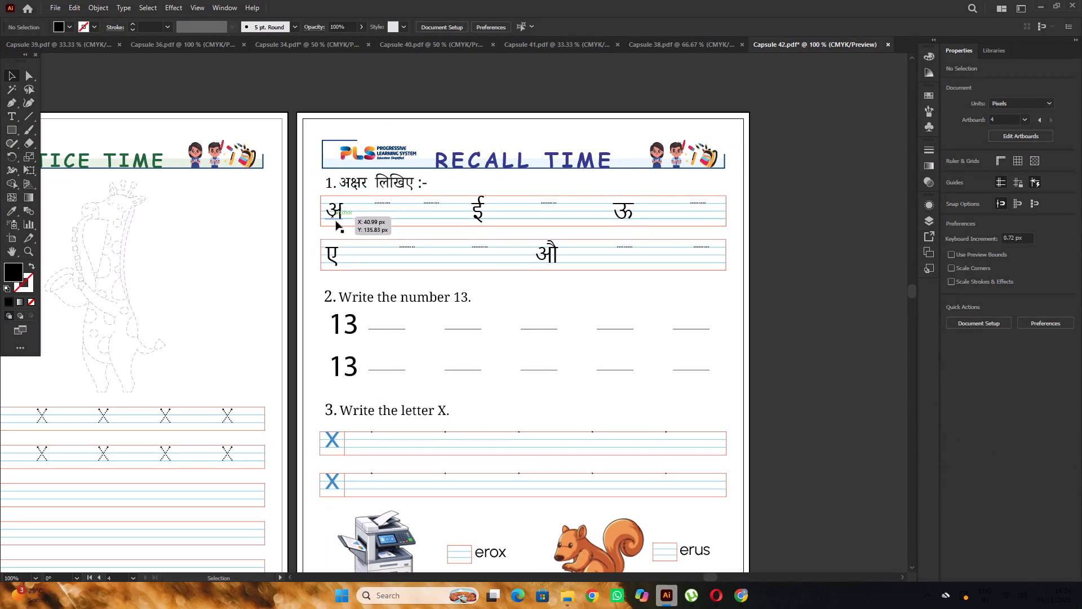
# Change the font of the Hindi letters अ, ए, ई, औ and ऊ in question 1 to Noto Serif Devanagari Light.
pyautogui.click(337, 214)
pyautogui.scroll(-3, 349, 183)
pyautogui.keyDown('alt'); pyautogui.scroll(1, 336, 209); pyautogui.keyUp('alt')
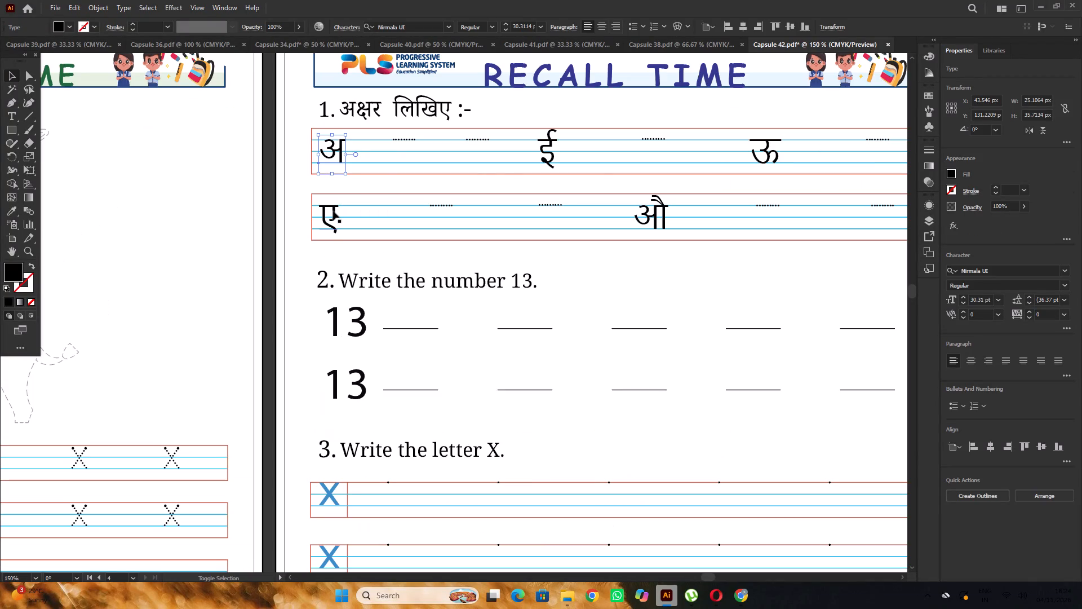
pyautogui.keyDown('shift'); pyautogui.click(333, 211); pyautogui.keyUp('shift')
pyautogui.keyDown('shift'); pyautogui.click(551, 157); pyautogui.keyUp('shift')
pyautogui.keyDown('shift'); pyautogui.click(649, 213); pyautogui.keyUp('shift')
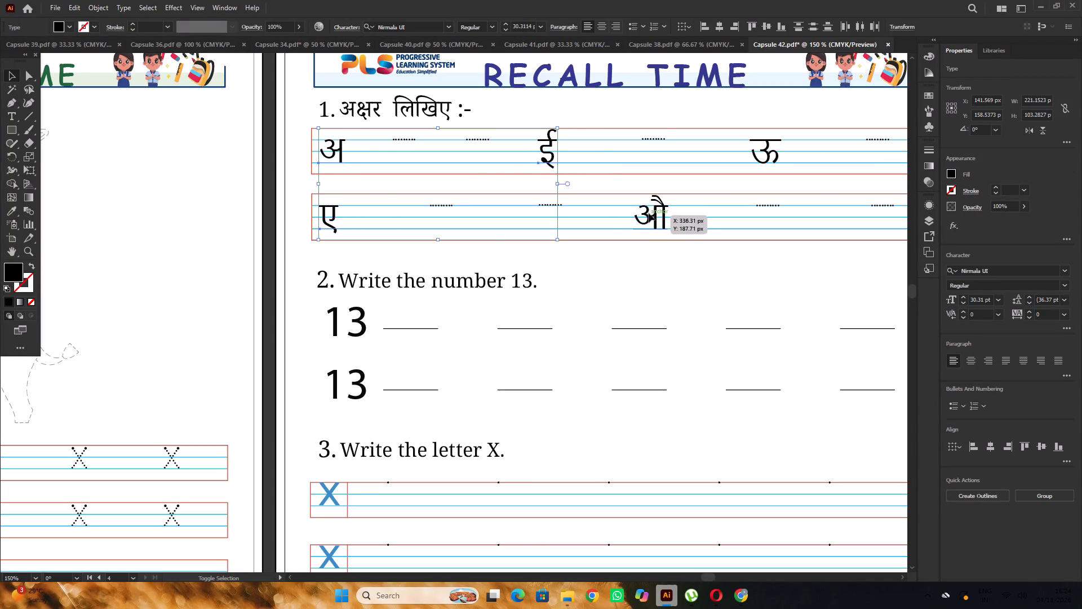
pyautogui.keyDown('shift'); pyautogui.click(769, 152); pyautogui.keyUp('shift')
pyautogui.keyDown('alt'); pyautogui.scroll(-2, 583, 153); pyautogui.keyUp('alt')
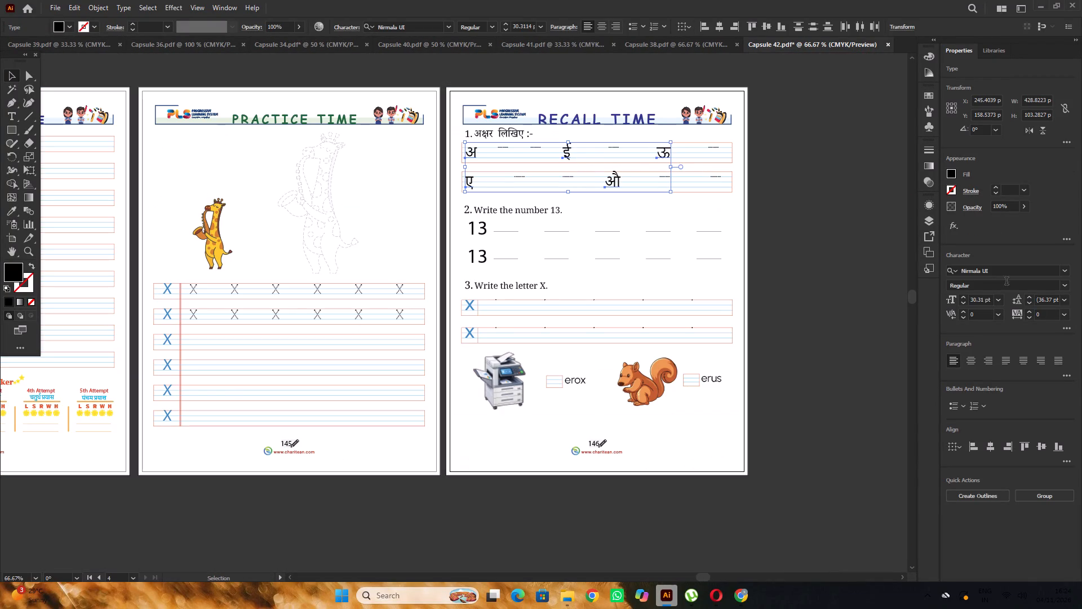
pyautogui.click(1004, 269)
pyautogui.write('sa')
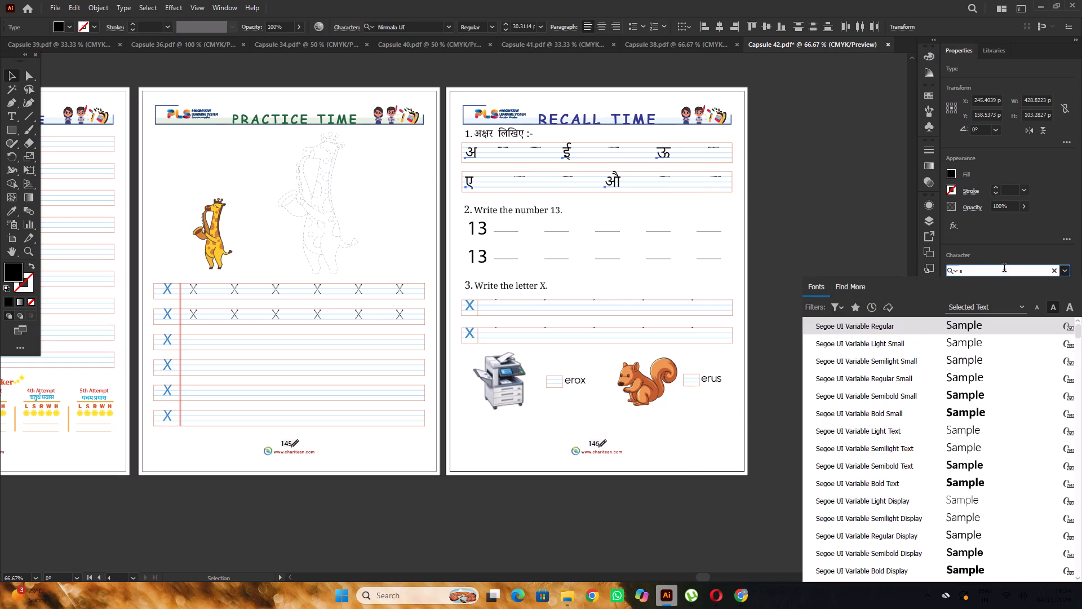
pyautogui.press('BackSpace')
pyautogui.press('BackSpace')
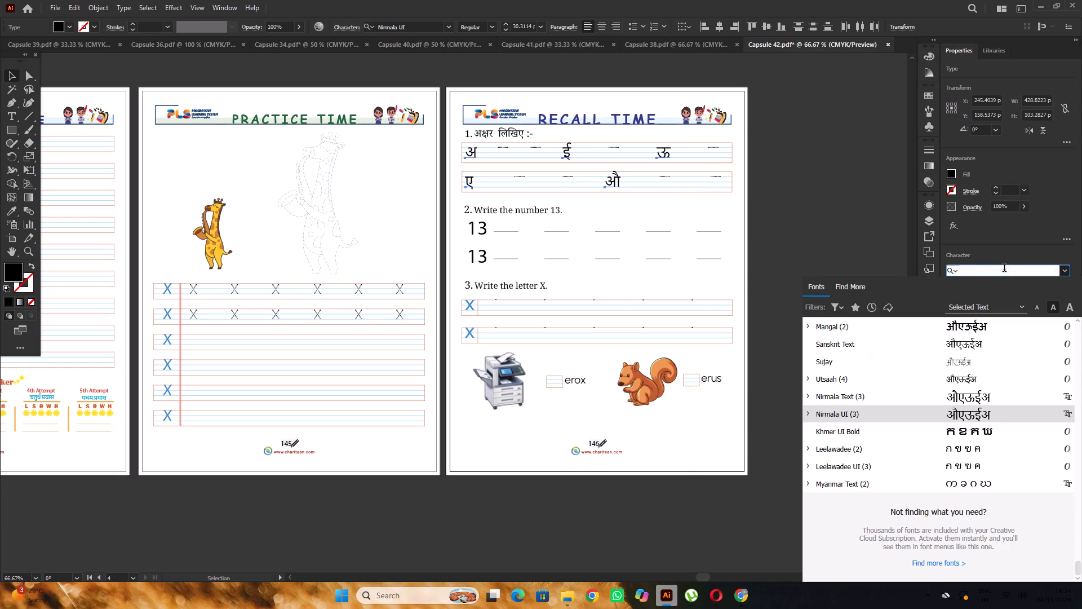
pyautogui.write('no')
pyautogui.write('to')
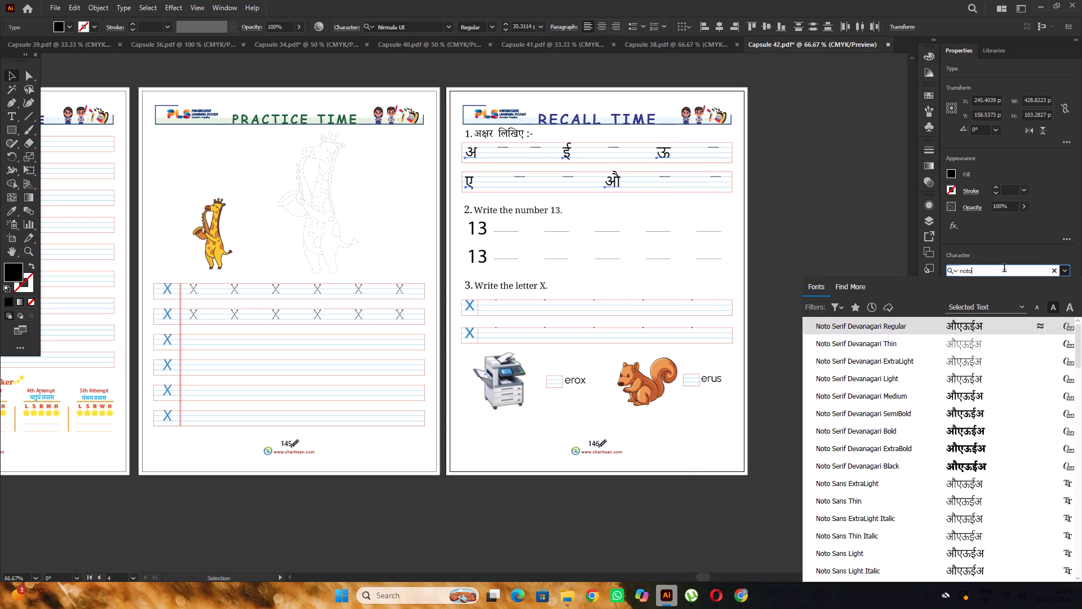
pyautogui.click(917, 383)
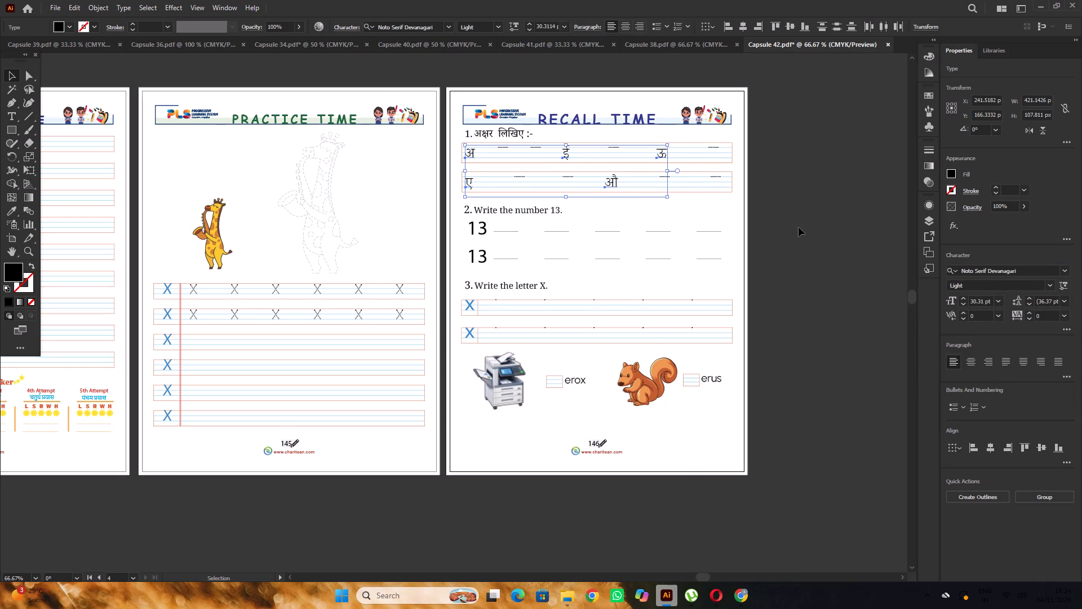
pyautogui.scroll(2, 798, 227)
pyautogui.click(797, 226)
# Move अ up to the top blue line and enlarge it to about 33.3 pt so it reaches the bottom blue line.
pyautogui.scroll(4, 522, 165)
pyautogui.keyDown('alt'); pyautogui.scroll(2, 445, 246); pyautogui.keyUp('alt')
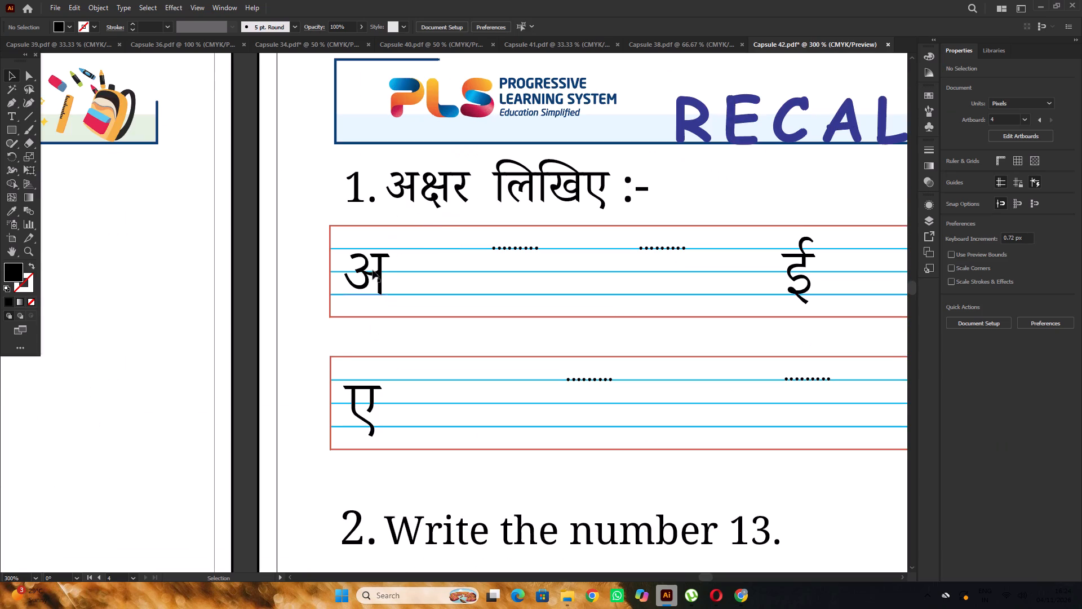
pyautogui.keyDown('alt'); pyautogui.scroll(2, 373, 270); pyautogui.keyUp('alt')
pyautogui.moveTo(391, 266); pyautogui.dragTo(388, 253)
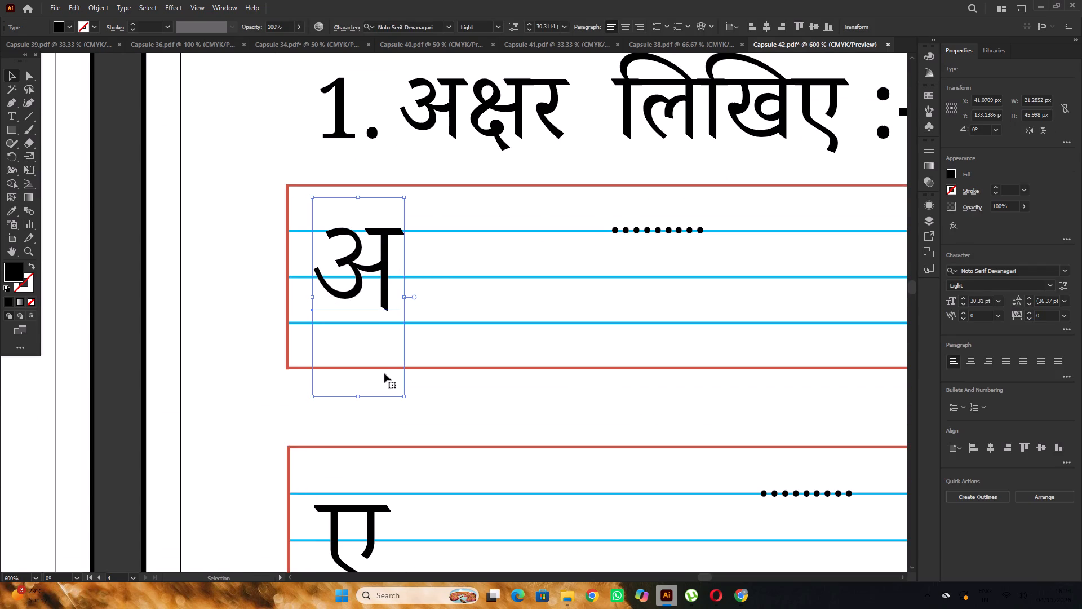
pyautogui.keyDown('shift'); pyautogui.moveTo(405, 396); pyautogui.dragTo(420, 416); pyautogui.keyUp('shift')
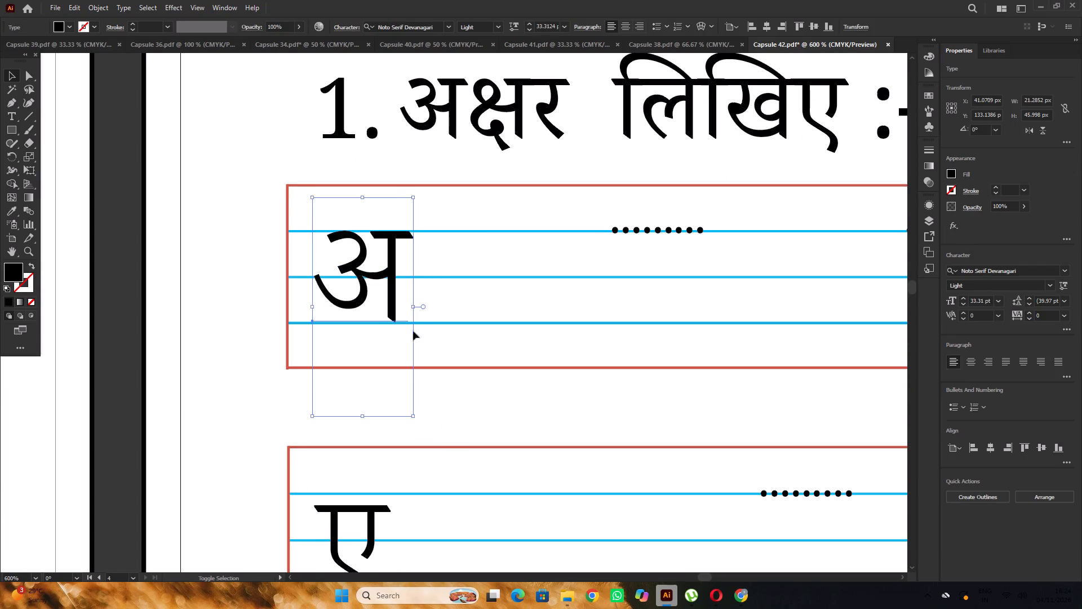
pyautogui.scroll(2, 400, 275)
pyautogui.moveTo(388, 277); pyautogui.dragTo(388, 272)
pyautogui.keyDown('alt'); pyautogui.scroll(-3, 379, 255); pyautogui.keyUp('alt')
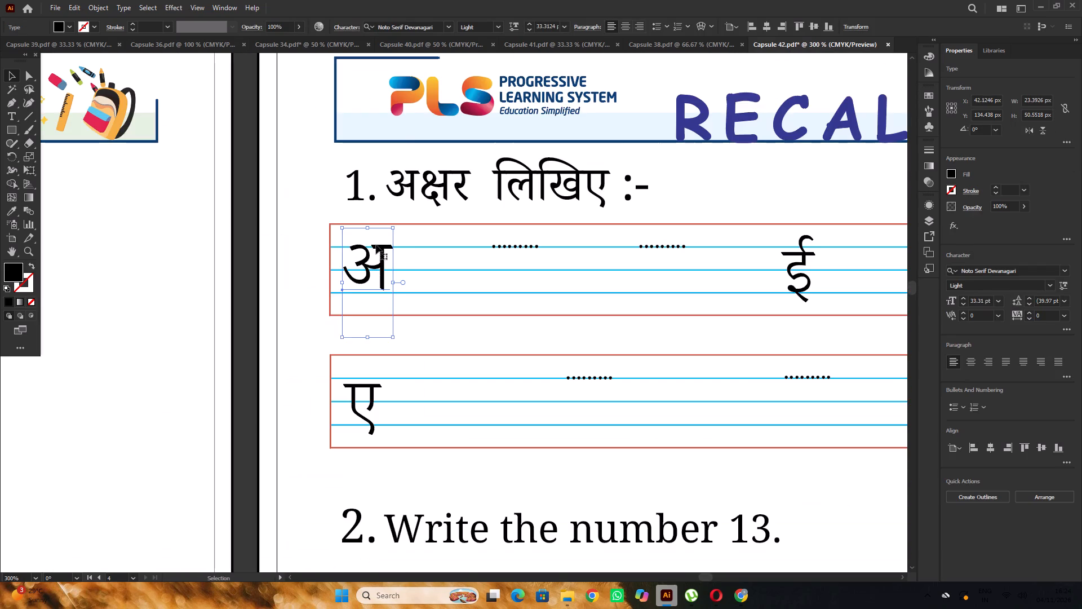
pyautogui.keyDown('alt'); pyautogui.scroll(1, 396, 349); pyautogui.keyUp('alt')
pyautogui.keyDown('shift'); pyautogui.moveTo(393, 334); pyautogui.dragTo(394, 340); pyautogui.keyUp('shift')
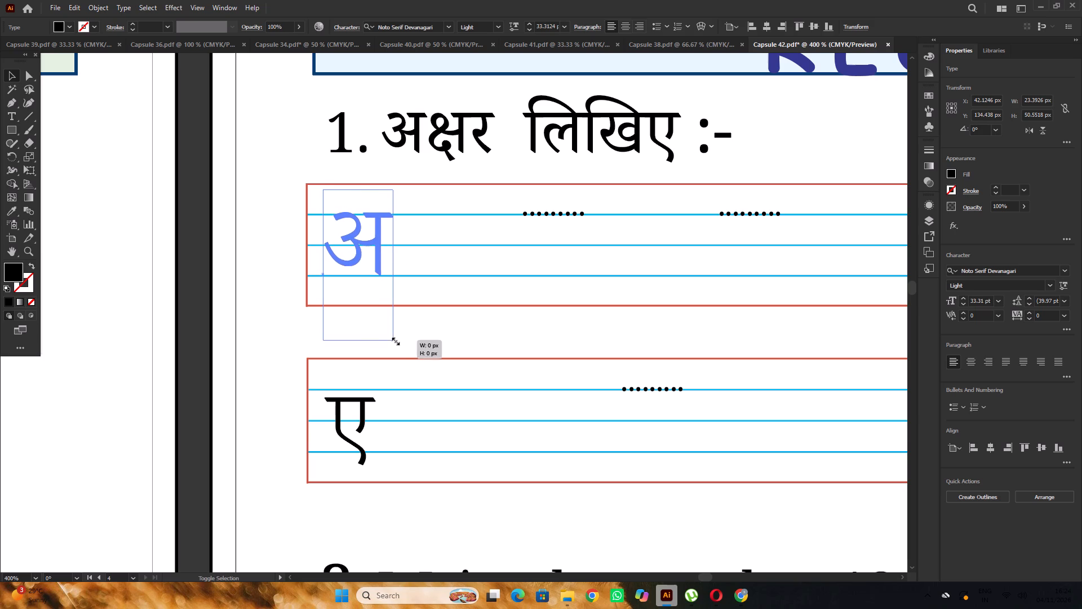
pyautogui.keyDown('shift'); pyautogui.moveTo(394, 340); pyautogui.dragTo(395, 341); pyautogui.keyUp('shift')
# Move ए up so its headstroke sits on the top blue line of the second Hindi row.
pyautogui.keyDown('alt'); pyautogui.scroll(-7, 323, 296); pyautogui.keyUp('alt')
pyautogui.click(337, 288)
pyautogui.keyDown('alt'); pyautogui.scroll(5, 337, 288); pyautogui.keyUp('alt')
pyautogui.moveTo(347, 291); pyautogui.dragTo(352, 271)
pyautogui.keyDown('alt'); pyautogui.scroll(-1, 352, 270); pyautogui.keyUp('alt')
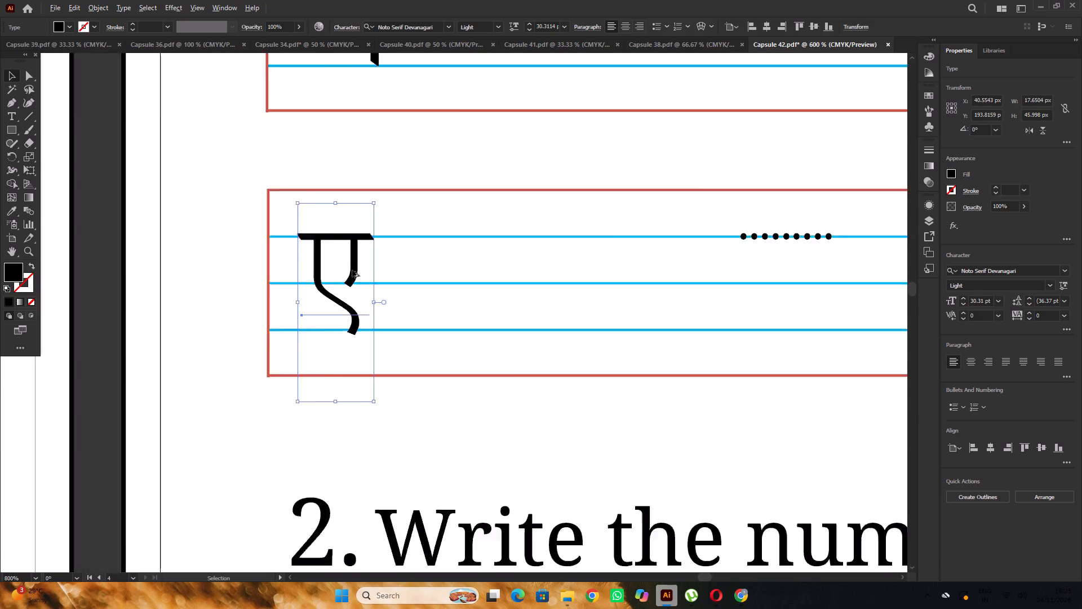
# Move ई up about 3 px so its headstroke sits on the top blue line of the first Hindi row.
pyautogui.keyDown('alt'); pyautogui.scroll(-5, 352, 270); pyautogui.keyUp('alt')
pyautogui.keyDown('alt'); pyautogui.scroll(4, 498, 267); pyautogui.keyUp('alt')
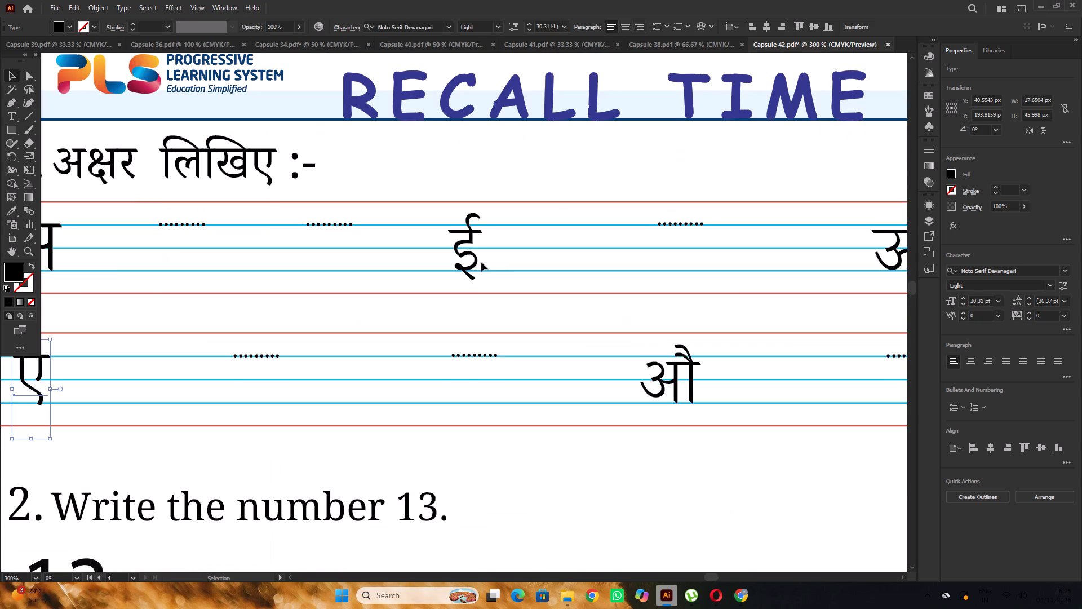
pyautogui.scroll(3, 481, 262)
pyautogui.click(477, 271)
pyautogui.keyDown('alt'); pyautogui.scroll(2, 476, 271); pyautogui.keyUp('alt')
pyautogui.moveTo(476, 269); pyautogui.dragTo(476, 254)
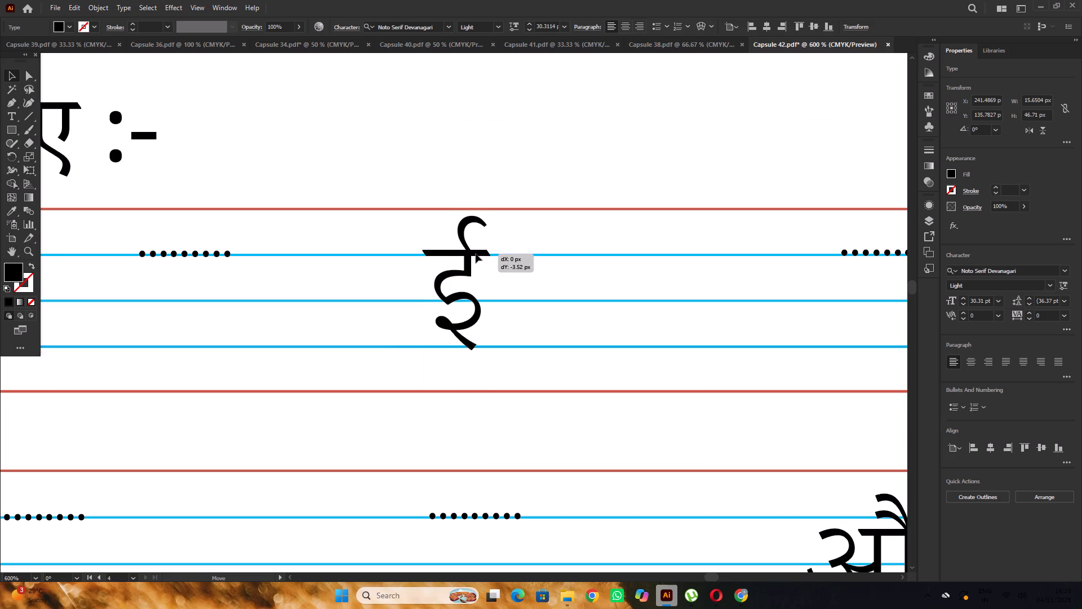
pyautogui.moveTo(476, 254); pyautogui.dragTo(476, 256)
pyautogui.keyDown('alt'); pyautogui.scroll(-9, 400, 259); pyautogui.keyUp('alt')
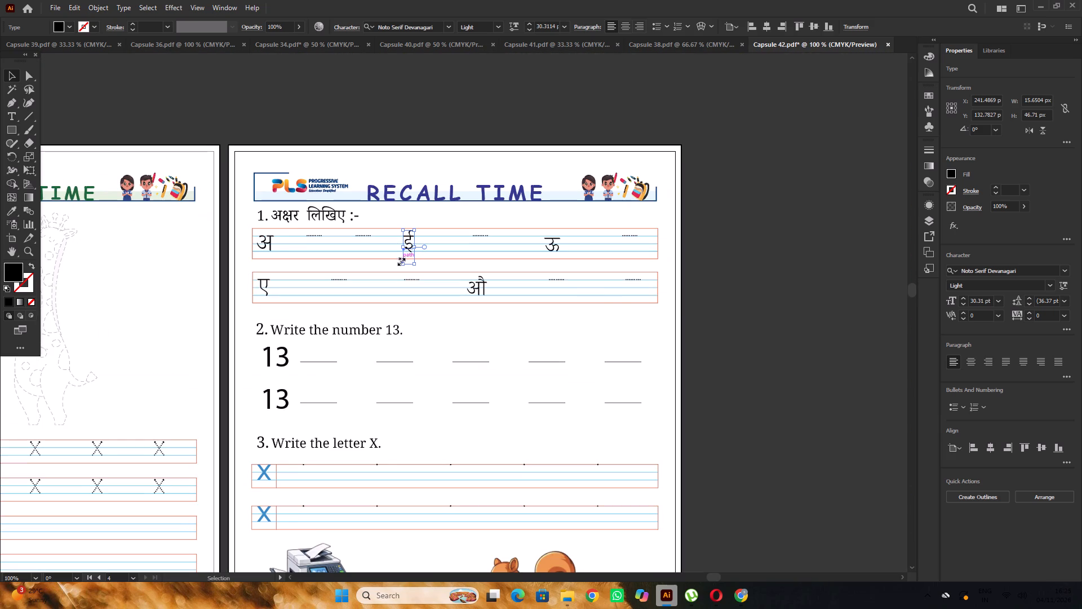
pyautogui.click(691, 295)
# Align औ with the top blue line of the second Hindi row and enlarge it to about 35.4 pt to span the blue lines.
pyautogui.keyDown('alt'); pyautogui.scroll(2, 452, 282); pyautogui.keyUp('alt')
pyautogui.click(505, 293)
pyautogui.keyDown('alt'); pyautogui.scroll(2, 505, 293); pyautogui.keyUp('alt')
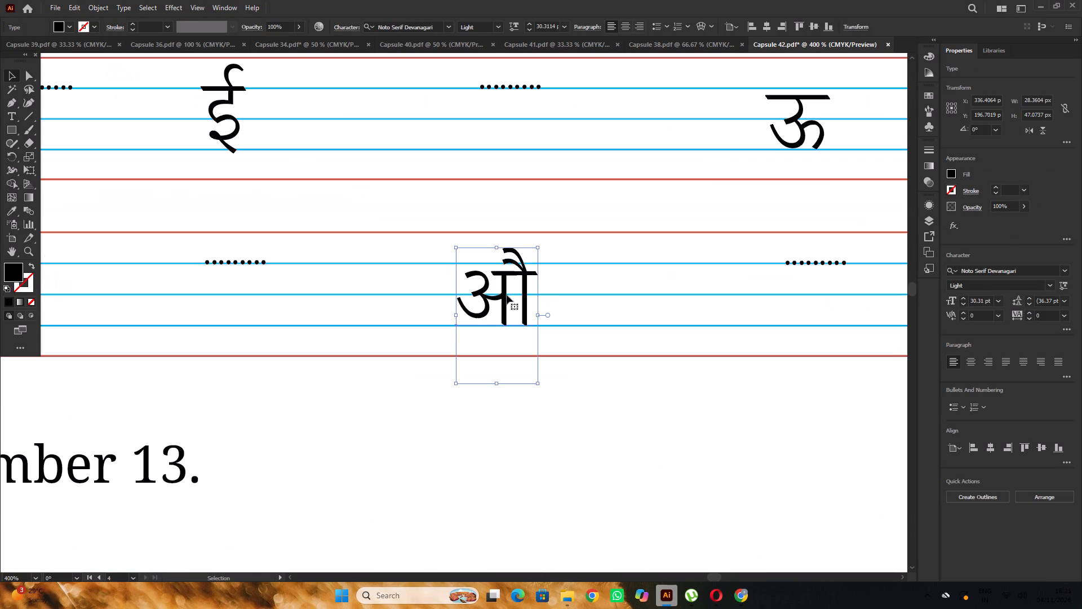
pyautogui.moveTo(505, 295); pyautogui.dragTo(503, 285)
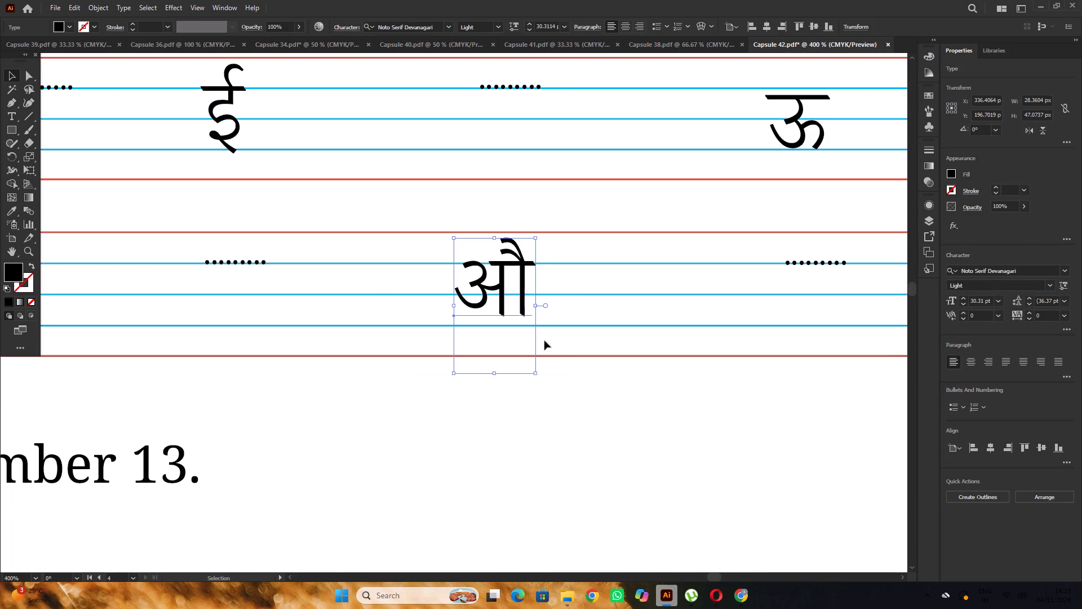
pyautogui.keyDown('shift'); pyautogui.moveTo(536, 374); pyautogui.dragTo(546, 391); pyautogui.keyUp('shift')
pyautogui.scroll(3, 530, 298)
pyautogui.keyDown('alt'); pyautogui.scroll(1, 527, 313); pyautogui.keyUp('alt')
pyautogui.moveTo(532, 320); pyautogui.dragTo(531, 312)
pyautogui.keyDown('alt'); pyautogui.scroll(-3, 523, 303); pyautogui.keyUp('alt')
pyautogui.keyDown('alt'); pyautogui.scroll(2, 548, 384); pyautogui.keyUp('alt')
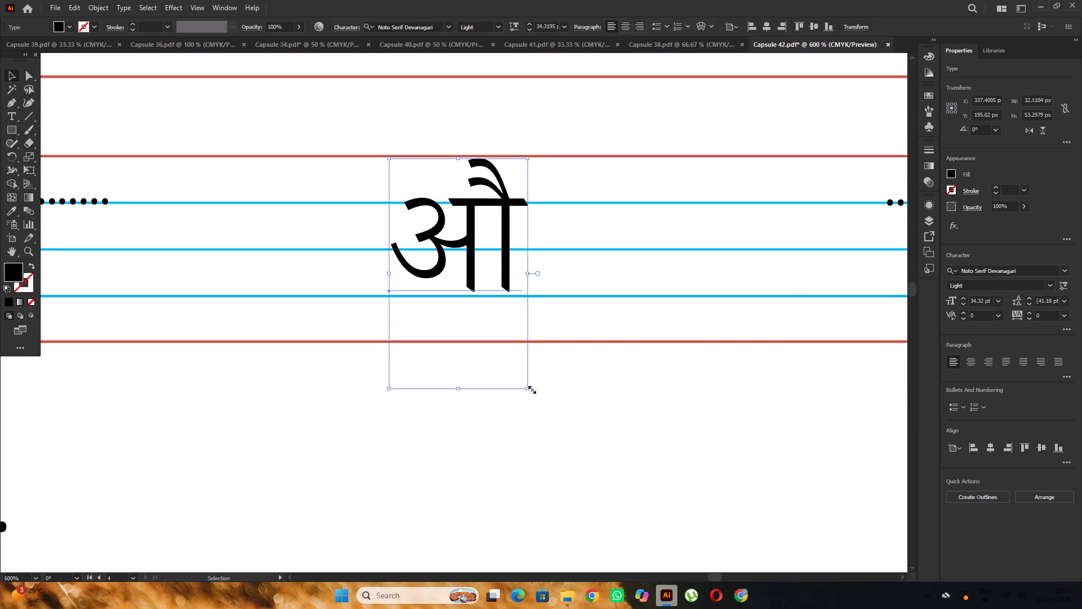
pyautogui.moveTo(531, 389); pyautogui.dragTo(534, 396)
pyautogui.keyDown('alt'); pyautogui.scroll(-6, 478, 359); pyautogui.keyUp('alt')
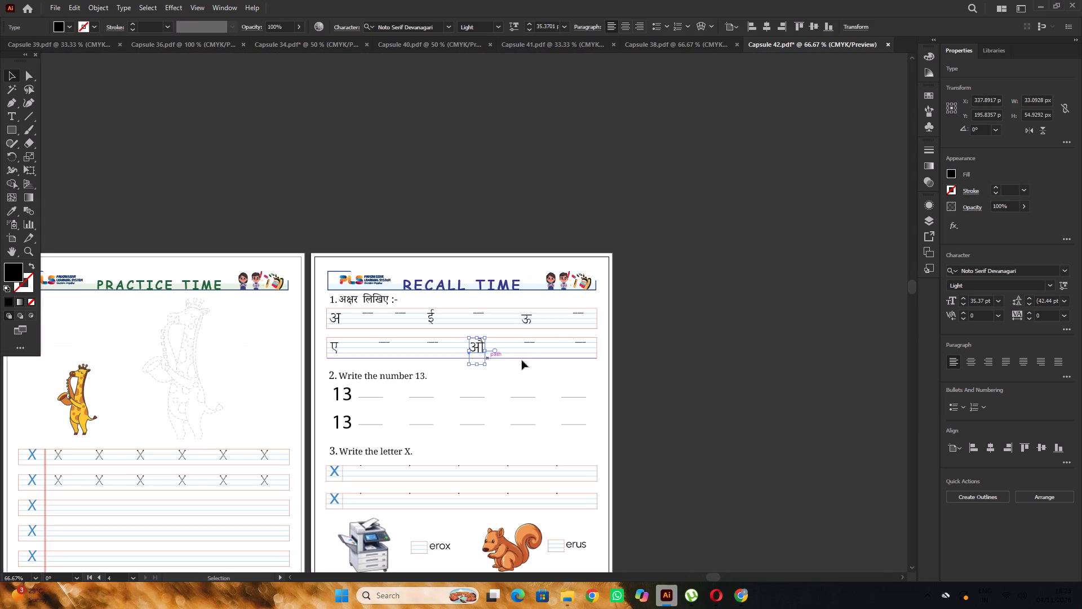
pyautogui.click(666, 342)
# Move ऊ up so its headstroke sits on the first Hindi row's top blue line and enlarge it to reach the bottom blue line.
pyautogui.keyDown('alt'); pyautogui.scroll(3, 455, 326); pyautogui.keyUp('alt')
pyautogui.click(617, 327)
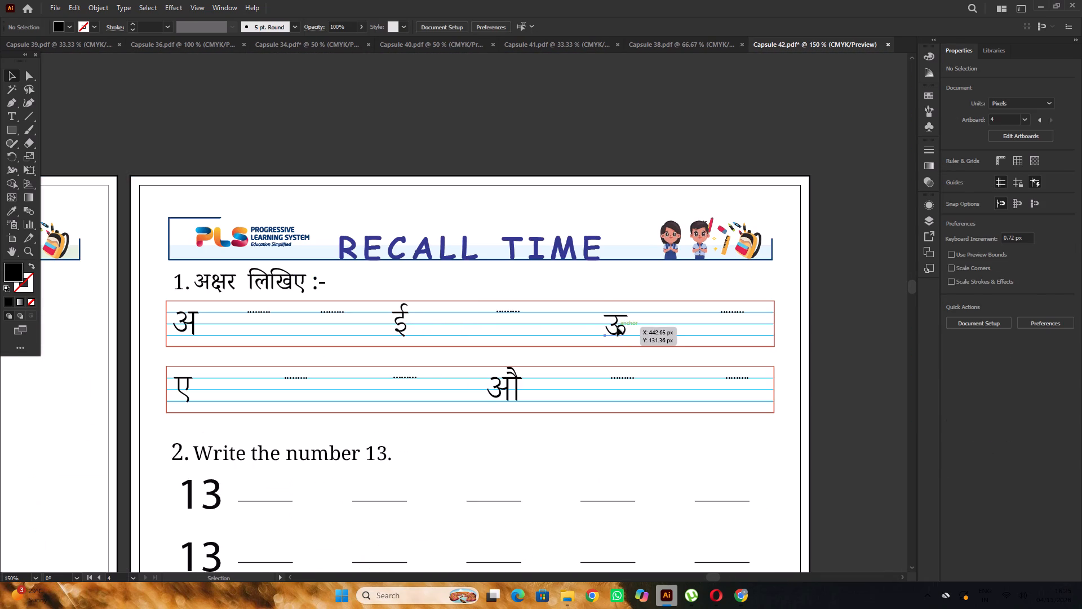
pyautogui.keyDown('alt'); pyautogui.scroll(3, 630, 325); pyautogui.keyUp('alt')
pyautogui.keyDown('alt'); pyautogui.scroll(-3, 387, 294); pyautogui.keyUp('alt')
pyautogui.keyDown('alt'); pyautogui.scroll(5, 459, 311); pyautogui.keyUp('alt')
pyautogui.moveTo(495, 307); pyautogui.dragTo(495, 290)
pyautogui.keyDown('alt'); pyautogui.scroll(-2, 485, 286); pyautogui.keyUp('alt')
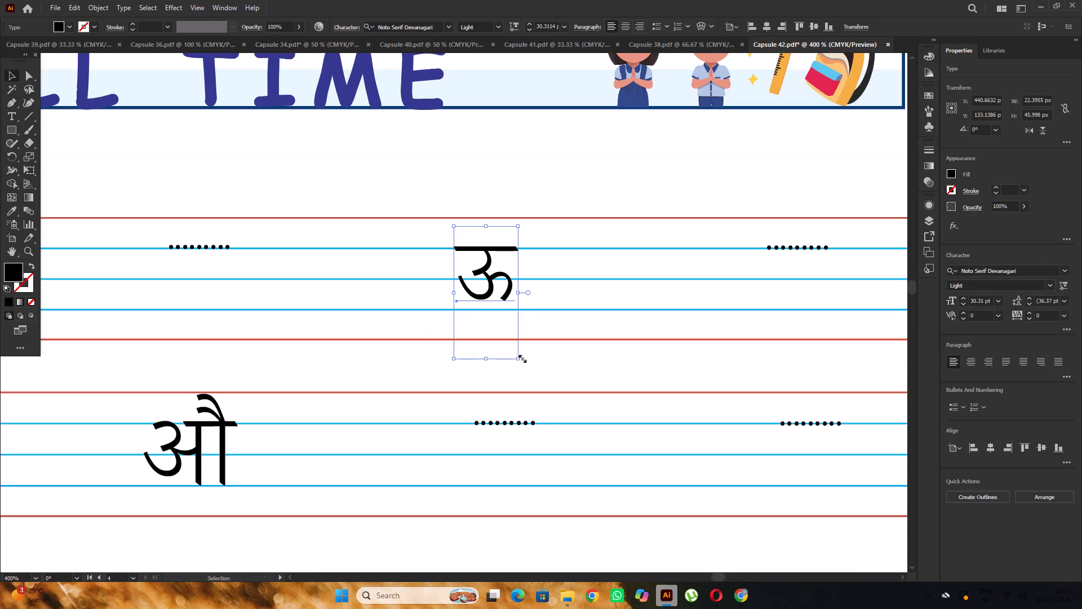
pyautogui.keyDown('shift'); pyautogui.moveTo(521, 358); pyautogui.dragTo(541, 377); pyautogui.keyUp('shift')
pyautogui.scroll(4, 495, 270)
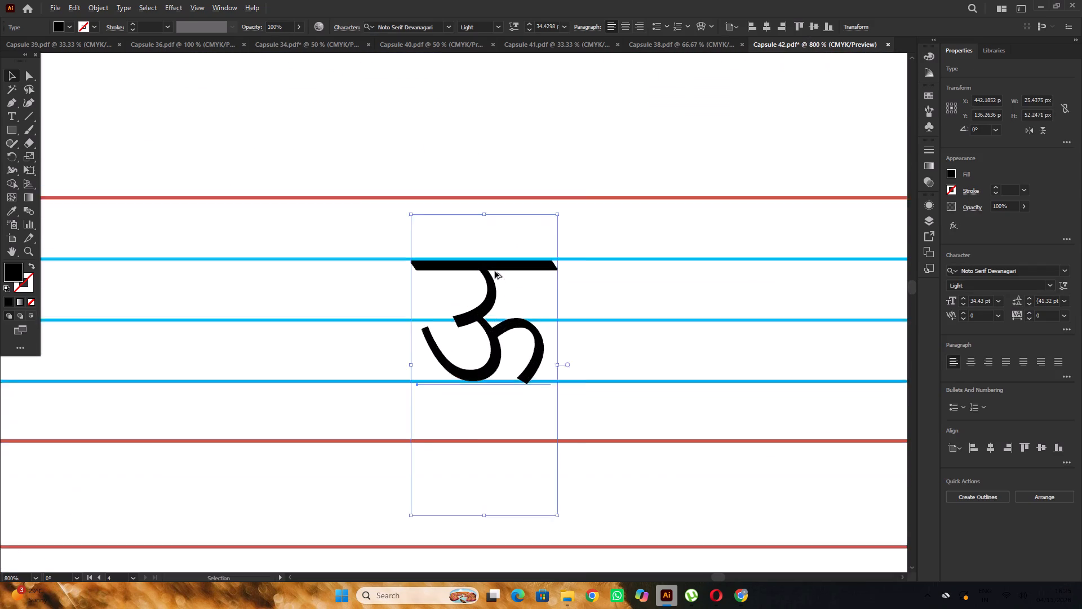
pyautogui.moveTo(488, 293); pyautogui.dragTo(488, 284)
pyautogui.keyDown('alt'); pyautogui.scroll(-4, 488, 284); pyautogui.keyUp('alt')
pyautogui.scroll(2, 503, 353)
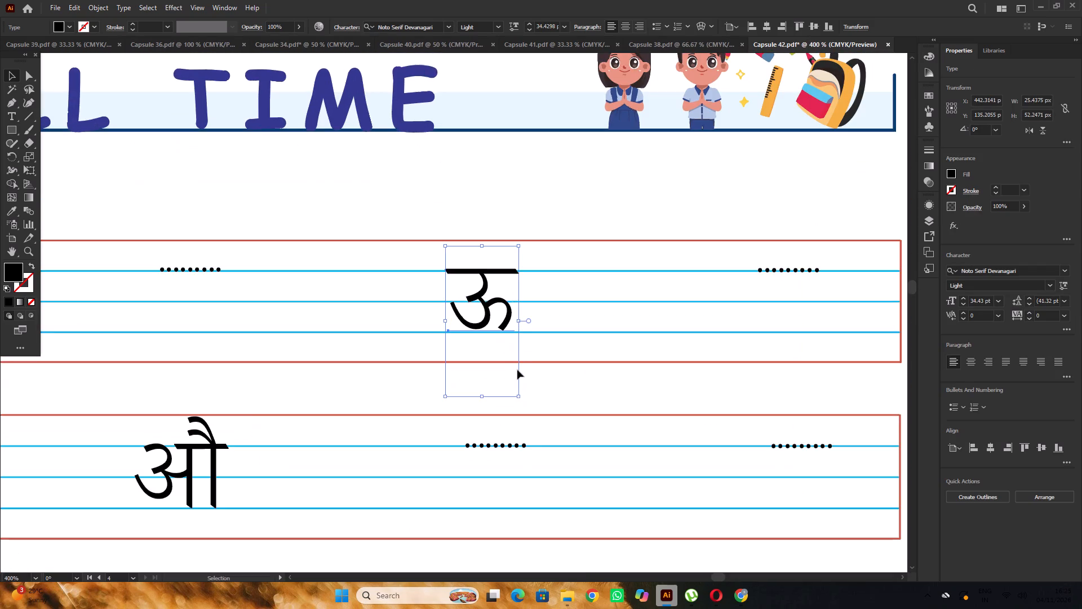
pyautogui.scroll(-3, 517, 368)
pyautogui.keyDown('alt'); pyautogui.scroll(2, 517, 364); pyautogui.keyUp('alt')
pyautogui.keyDown('shift'); pyautogui.moveTo(520, 347); pyautogui.dragTo(523, 355); pyautogui.keyUp('shift')
pyautogui.keyDown('alt'); pyautogui.scroll(-8, 521, 341); pyautogui.keyUp('alt')
pyautogui.click(531, 266)
# Fill the five Hindi letters अ, ई, ऊ, ए and औ with the blue colour #248bcb.
pyautogui.scroll(-5, 531, 266)
pyautogui.keyDown('alt'); pyautogui.scroll(3, 501, 284); pyautogui.keyUp('alt')
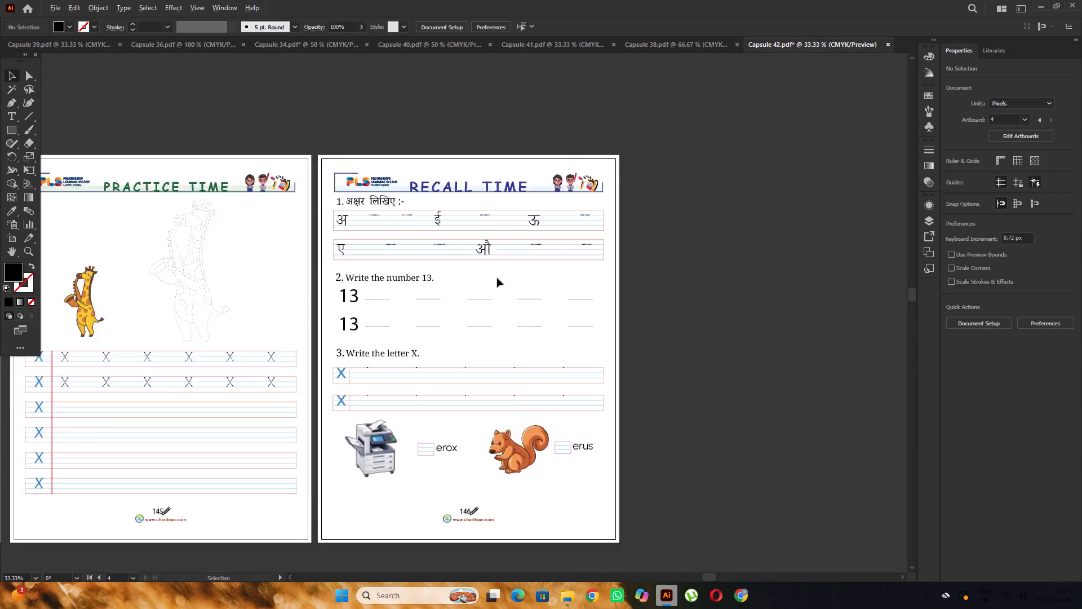
pyautogui.scroll(4, 512, 276)
pyautogui.keyDown('alt'); pyautogui.scroll(2, 300, 257); pyautogui.keyUp('alt')
pyautogui.click(248, 254)
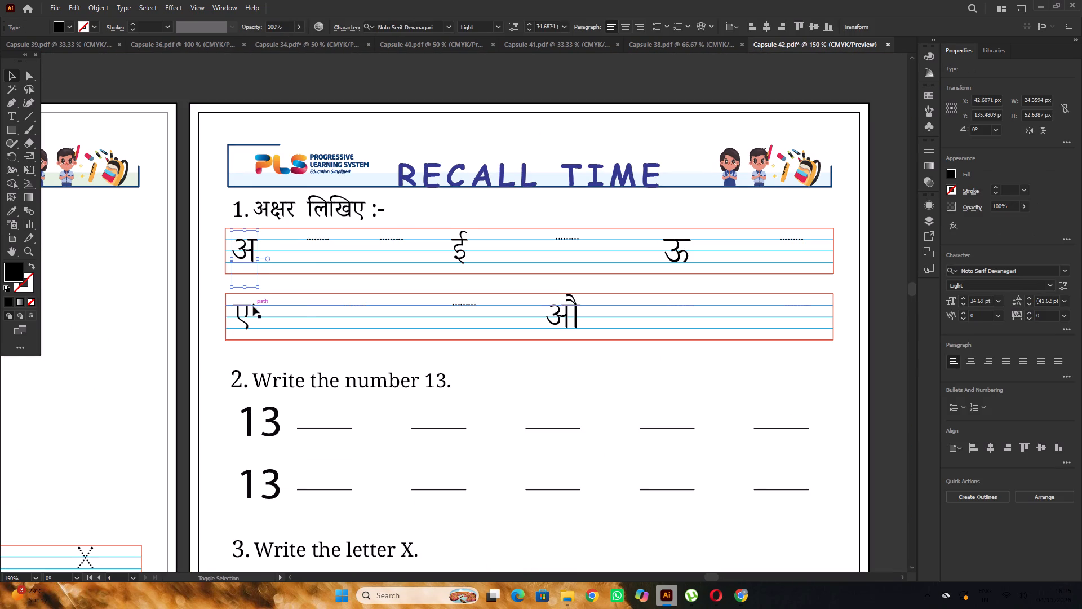
pyautogui.keyDown('shift'); pyautogui.click(248, 307); pyautogui.keyUp('shift')
pyautogui.keyDown('shift'); pyautogui.click(463, 252); pyautogui.keyUp('shift')
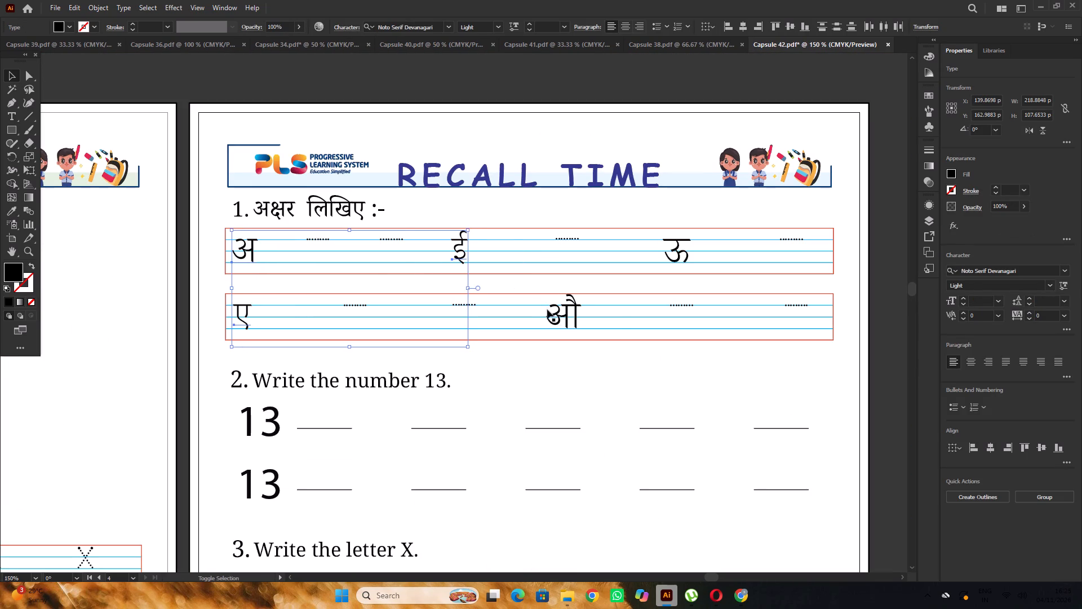
pyautogui.keyDown('shift'); pyautogui.click(563, 316); pyautogui.keyUp('shift')
pyautogui.keyDown('shift'); pyautogui.click(673, 258); pyautogui.keyUp('shift')
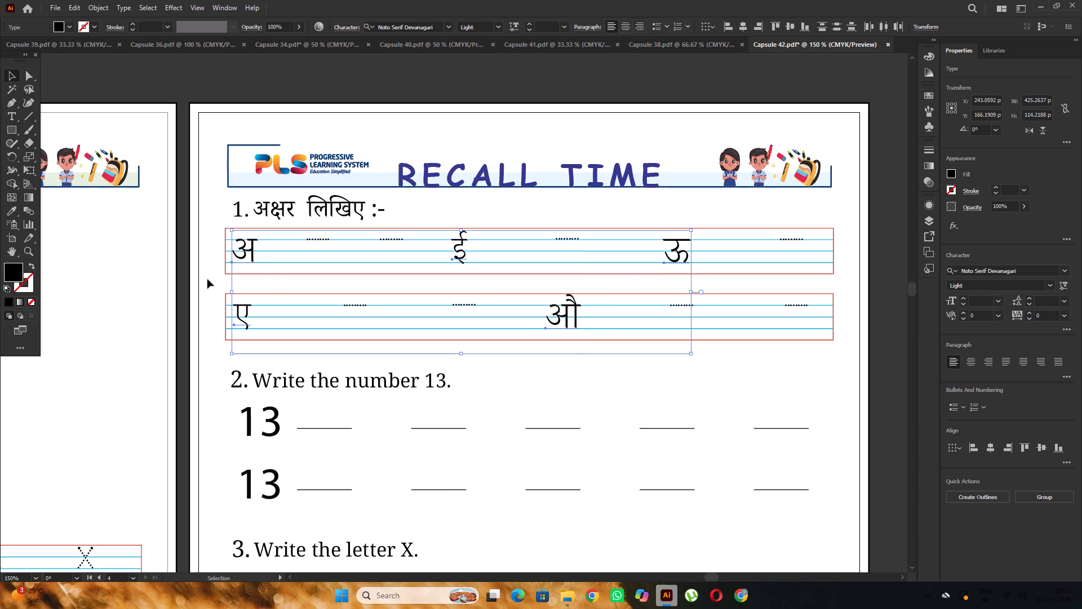
pyautogui.doubleClick(17, 273)
pyautogui.hotkey('ctrl', 'v')
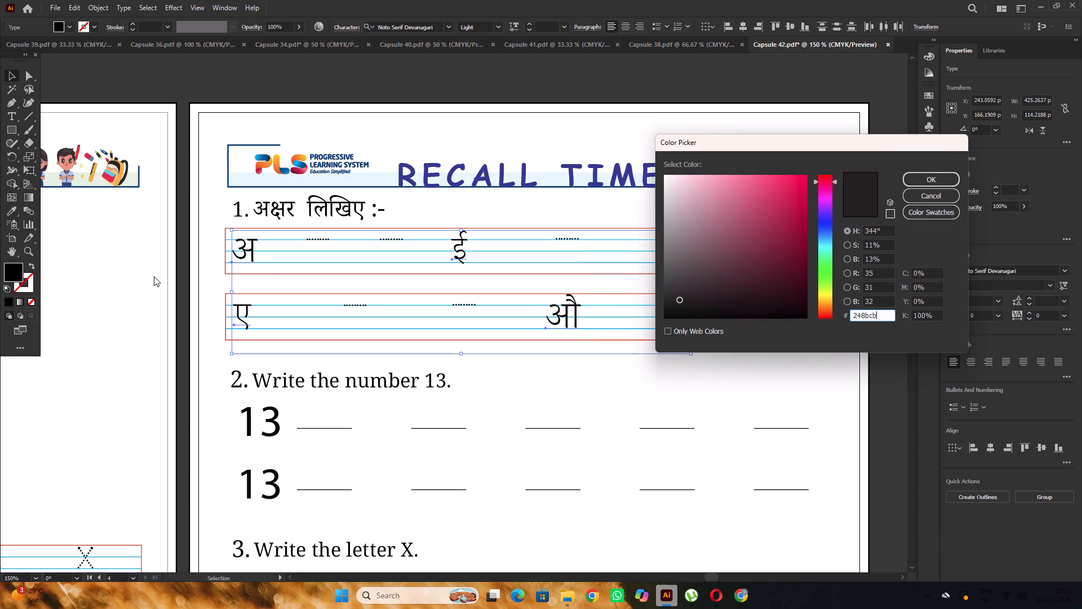
pyautogui.click(918, 182)
pyautogui.keyDown('alt'); pyautogui.scroll(-1, 512, 206); pyautogui.keyUp('alt')
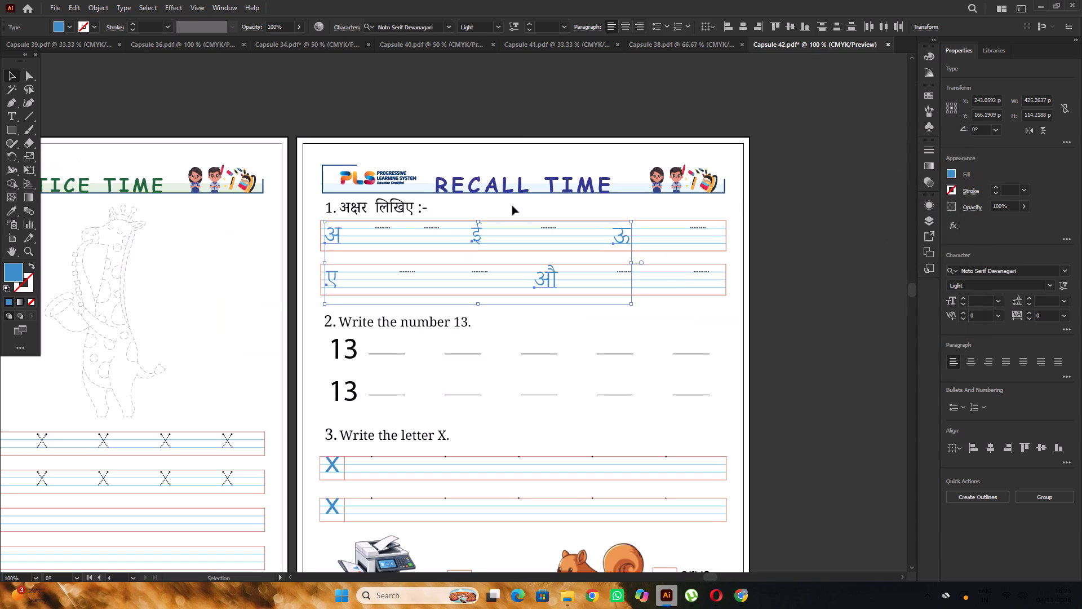
pyautogui.doubleClick(527, 133)
# Fill both sample 13s under "Write the number 13." with the blue colour #248bcb.
pyautogui.keyDown('alt'); pyautogui.scroll(-2, 527, 133); pyautogui.keyUp('alt')
pyautogui.keyDown('alt'); pyautogui.scroll(2, 448, 245); pyautogui.keyUp('alt')
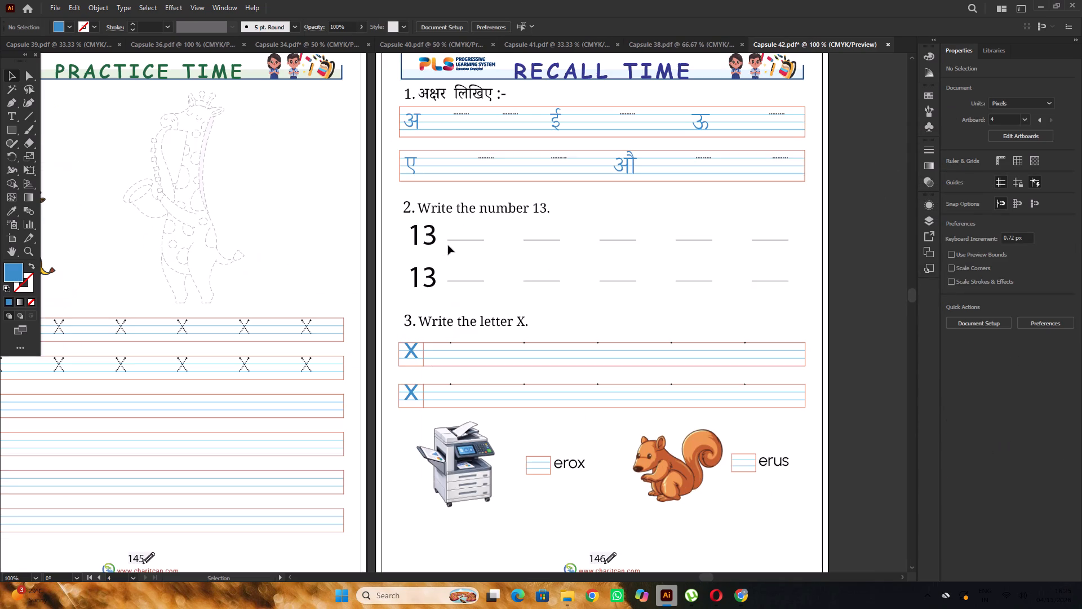
pyautogui.click(431, 242)
pyautogui.keyDown('shift'); pyautogui.click(433, 273); pyautogui.keyUp('shift')
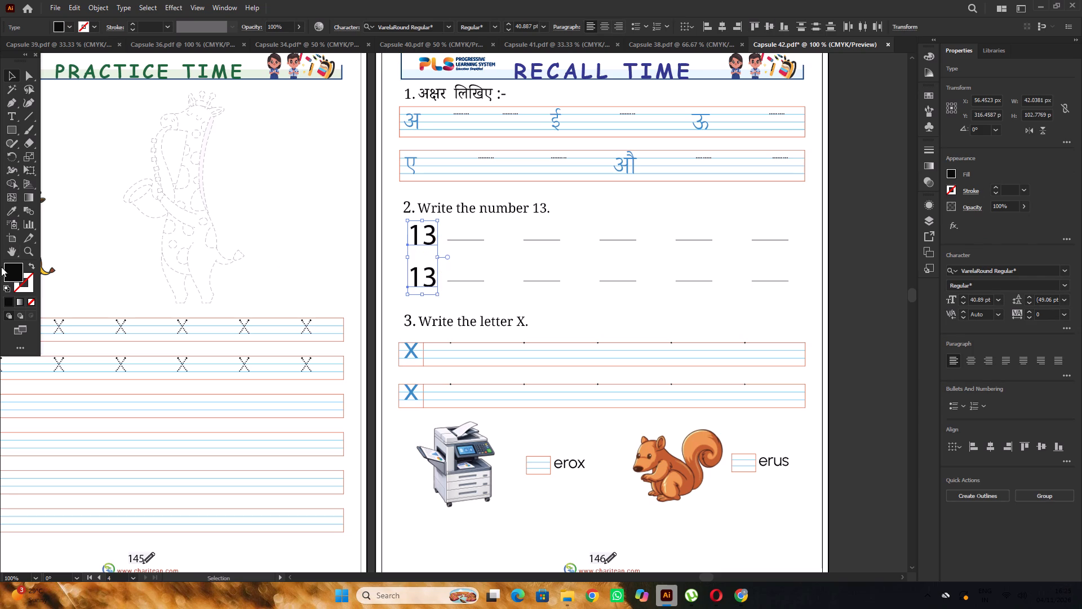
pyautogui.doubleClick(2, 275)
pyautogui.doubleClick(13, 272)
pyautogui.hotkey('ctrl', 'v')
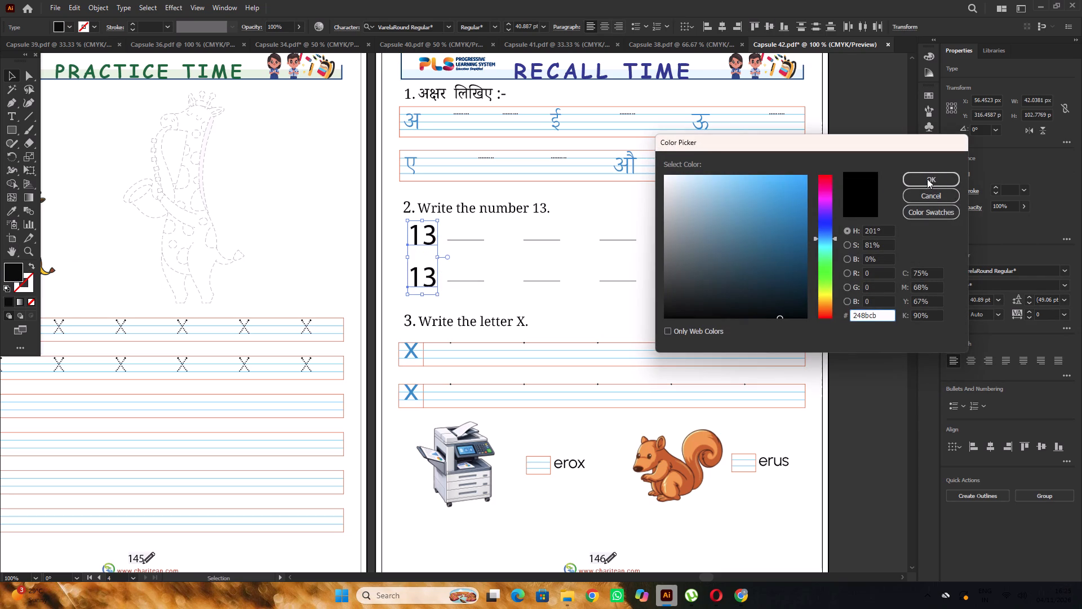
pyautogui.click(927, 179)
pyautogui.click(470, 215)
# Set the font of the heading "2. Write the number 13." to Sassoon Primary.
pyautogui.keyDown('shift'); pyautogui.click(407, 214); pyautogui.keyUp('shift')
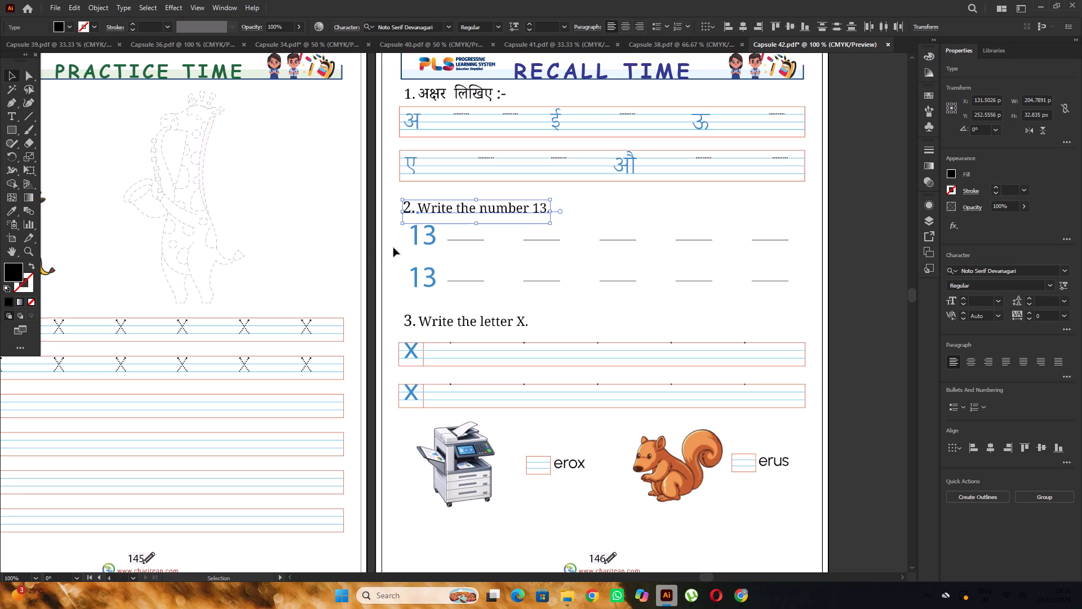
pyautogui.click(1025, 272)
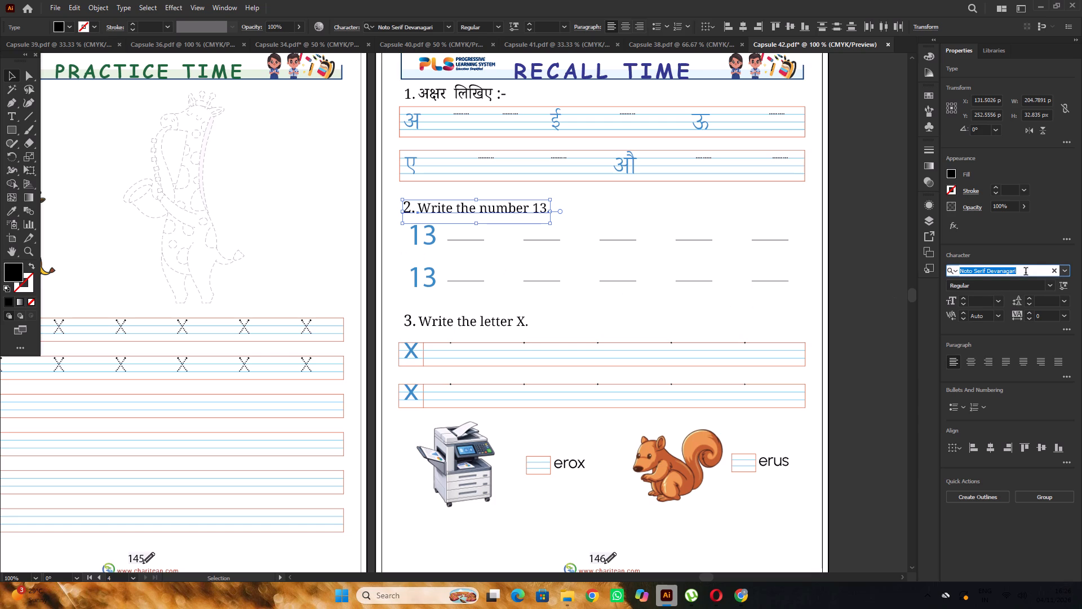
pyautogui.write('sas')
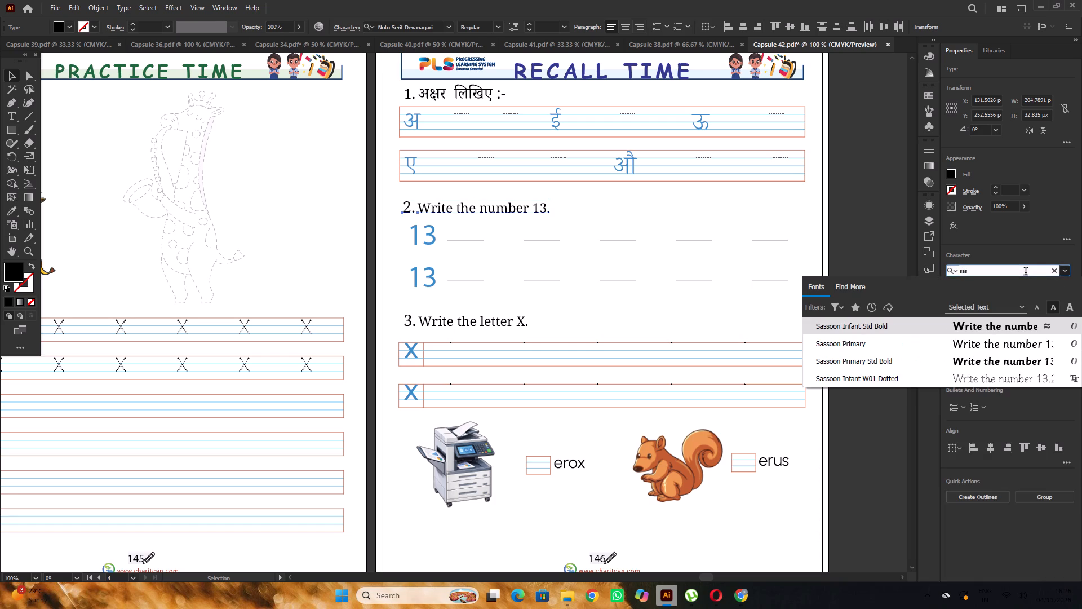
pyautogui.click(901, 338)
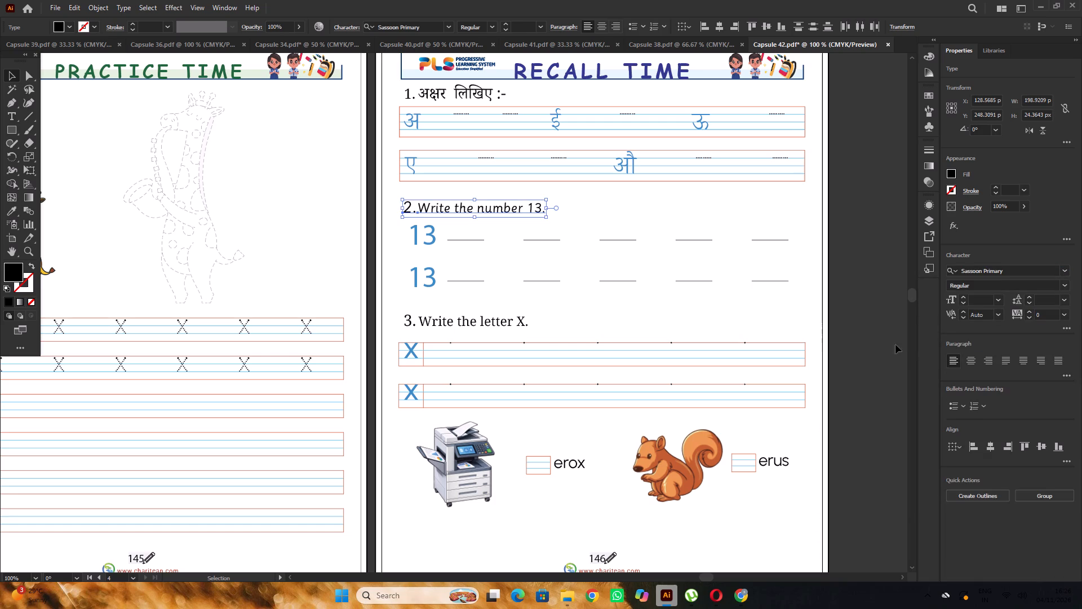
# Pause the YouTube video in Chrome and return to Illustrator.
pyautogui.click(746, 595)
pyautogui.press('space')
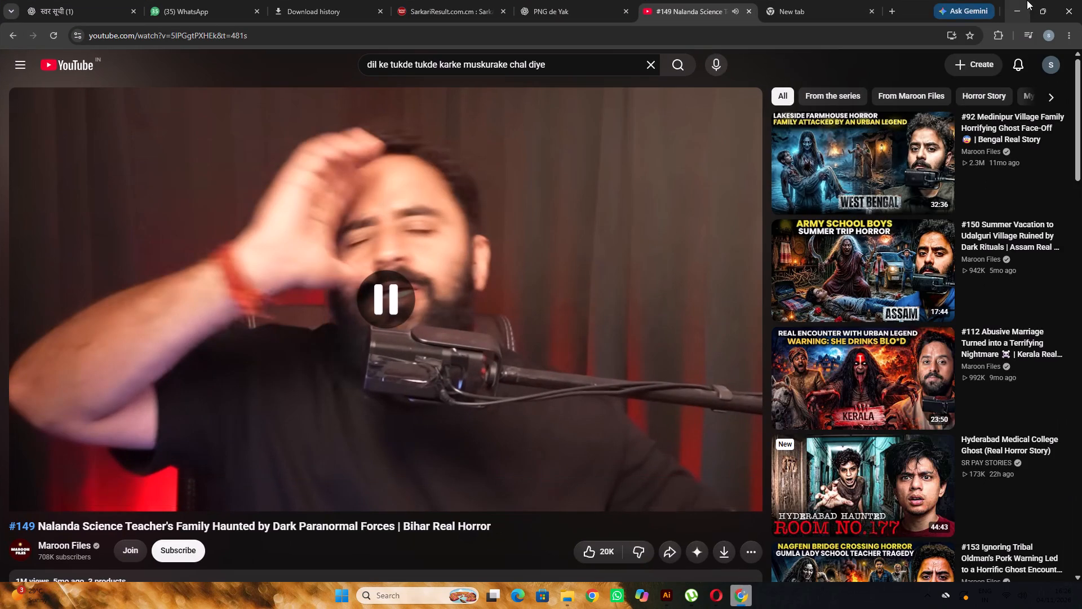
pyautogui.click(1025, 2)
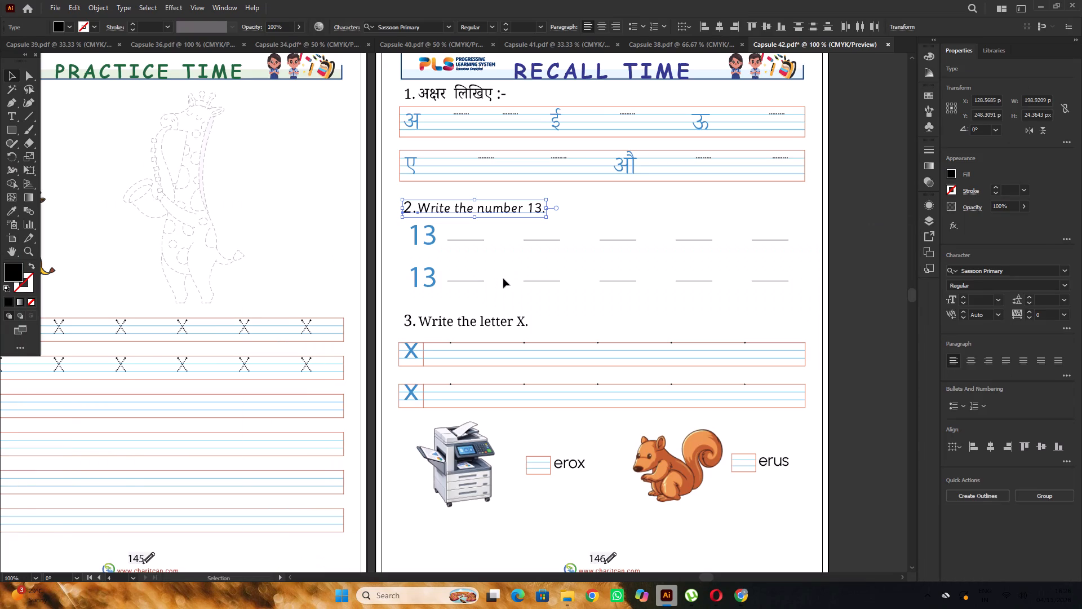
# Set the font of both blue sample 13s to Sassoon Primary.
pyautogui.keyDown('alt'); pyautogui.scroll(-2, 486, 282); pyautogui.keyUp('alt')
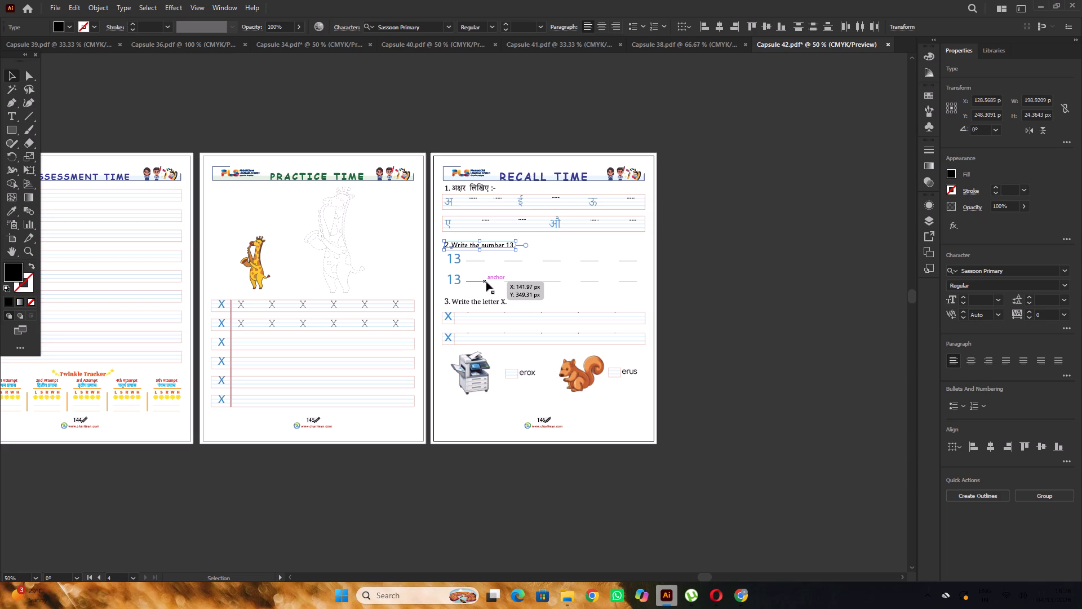
pyautogui.scroll(-3, 482, 261)
pyautogui.keyDown('alt'); pyautogui.scroll(2, 466, 227); pyautogui.keyUp('alt')
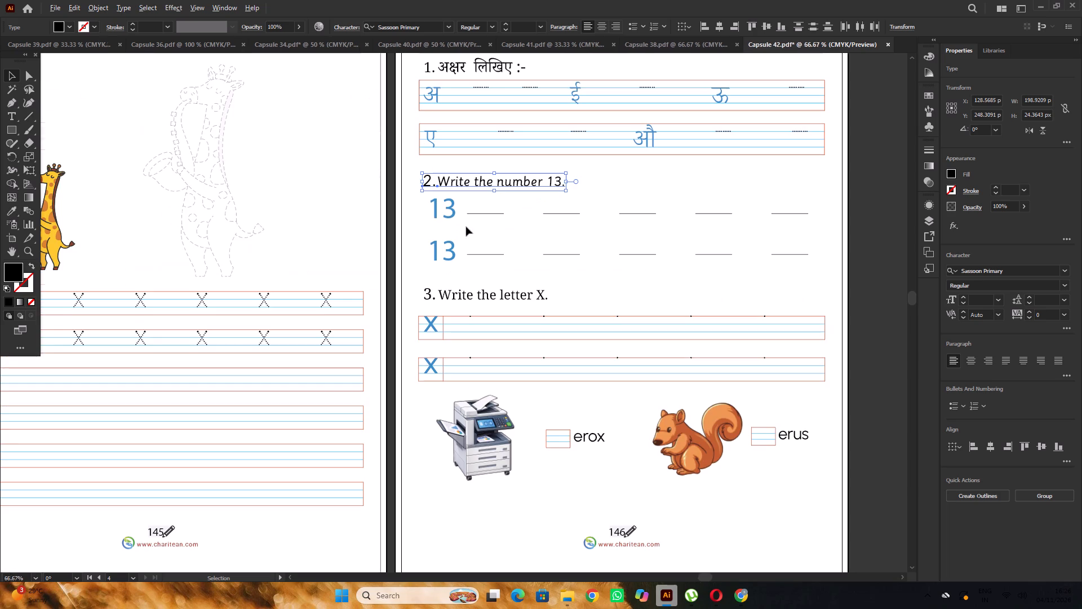
pyautogui.click(450, 203)
pyautogui.keyDown('shift'); pyautogui.click(445, 252); pyautogui.keyUp('shift')
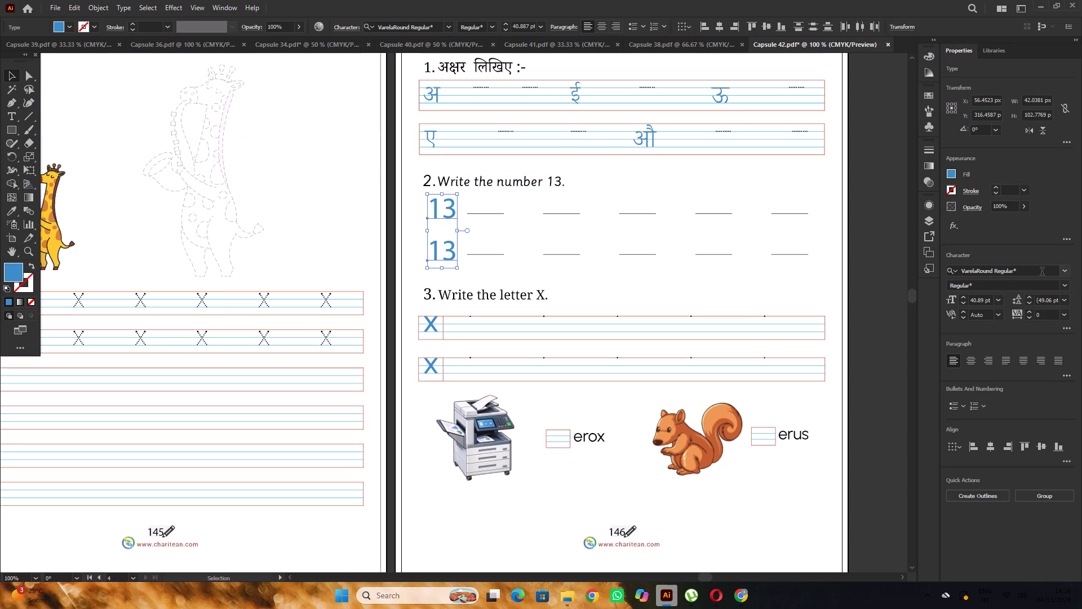
pyautogui.click(1041, 272)
pyautogui.press('s')
pyautogui.press('a')
pyautogui.press('s')
pyautogui.click(884, 338)
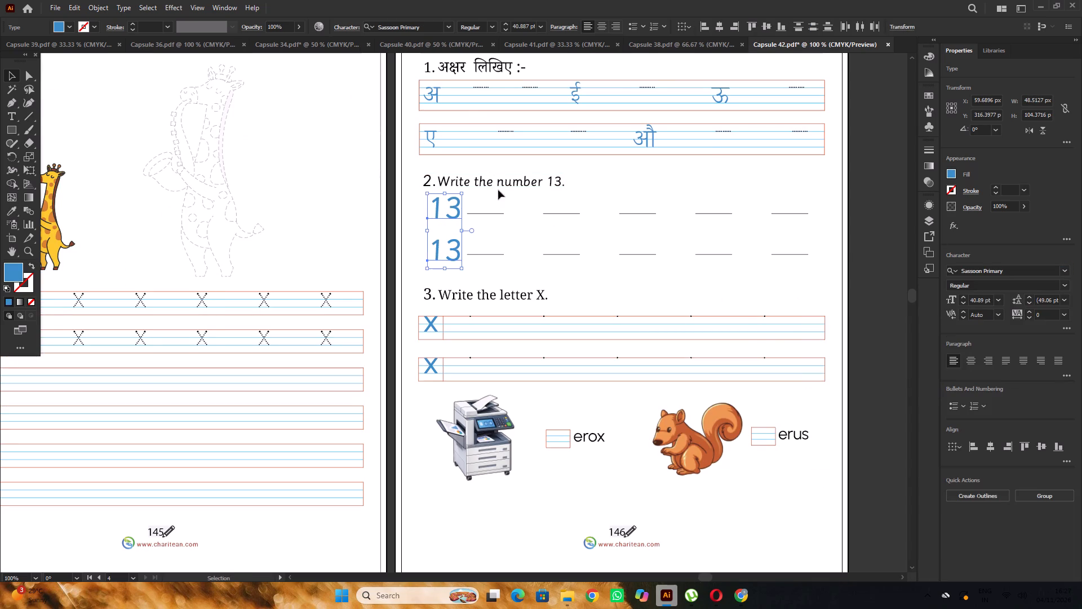
pyautogui.keyDown('alt'); pyautogui.scroll(-2, 475, 184); pyautogui.keyUp('alt')
pyautogui.click(724, 190)
# Set the font of the heading "3. Write the letter X." and its number to Sassoon Primary.
pyautogui.scroll(1, 694, 378)
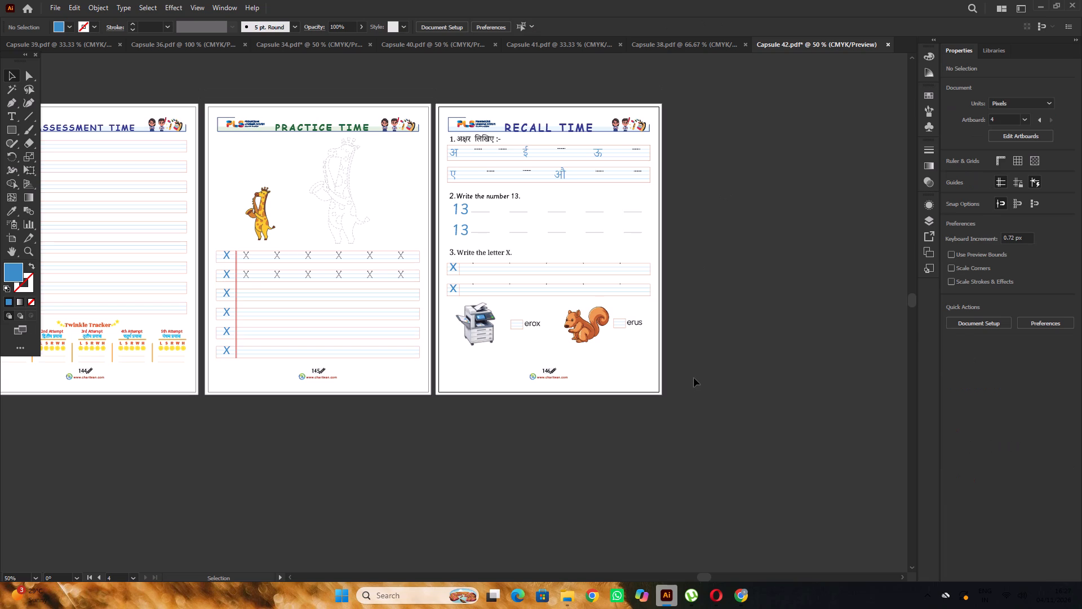
pyautogui.scroll(3, 694, 378)
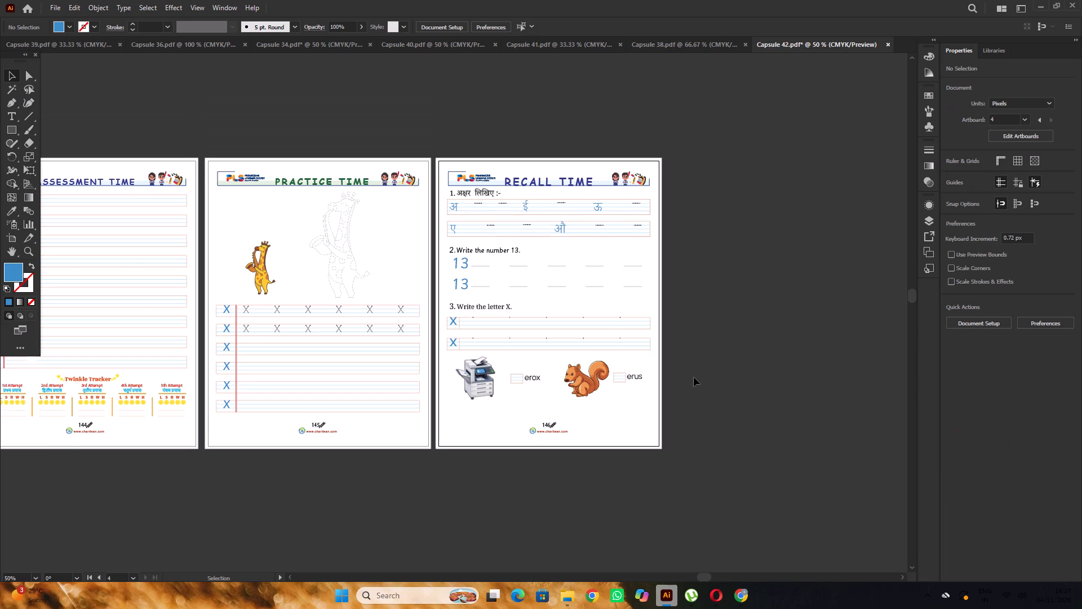
pyautogui.scroll(3, 694, 377)
pyautogui.scroll(-2, 478, 300)
pyautogui.keyDown('alt'); pyautogui.scroll(2, 315, 227); pyautogui.keyUp('alt')
pyautogui.click(290, 225)
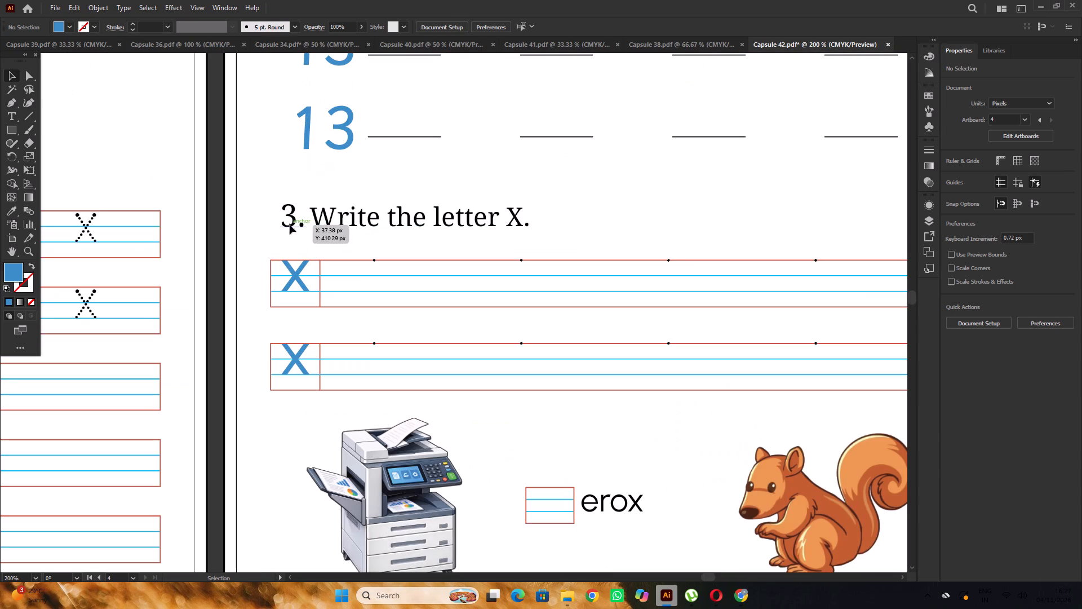
pyautogui.keyDown('shift'); pyautogui.click(416, 224); pyautogui.keyUp('shift')
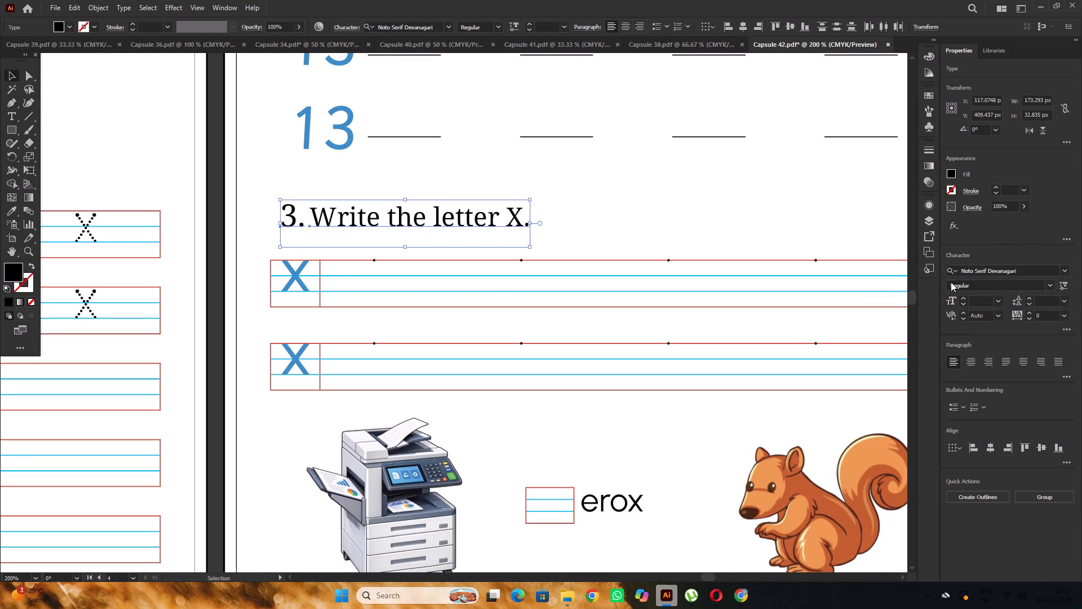
pyautogui.click(1018, 270)
pyautogui.write('sa')
pyautogui.press('s')
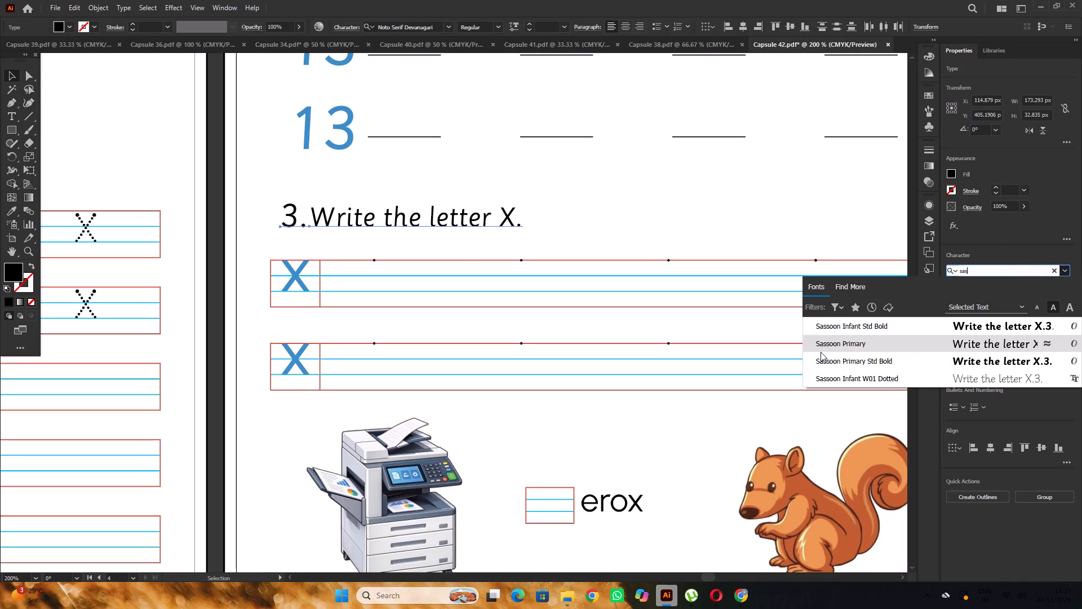
pyautogui.click(836, 342)
pyautogui.keyDown('alt'); pyautogui.scroll(-2, 445, 249); pyautogui.keyUp('alt')
pyautogui.click(857, 254)
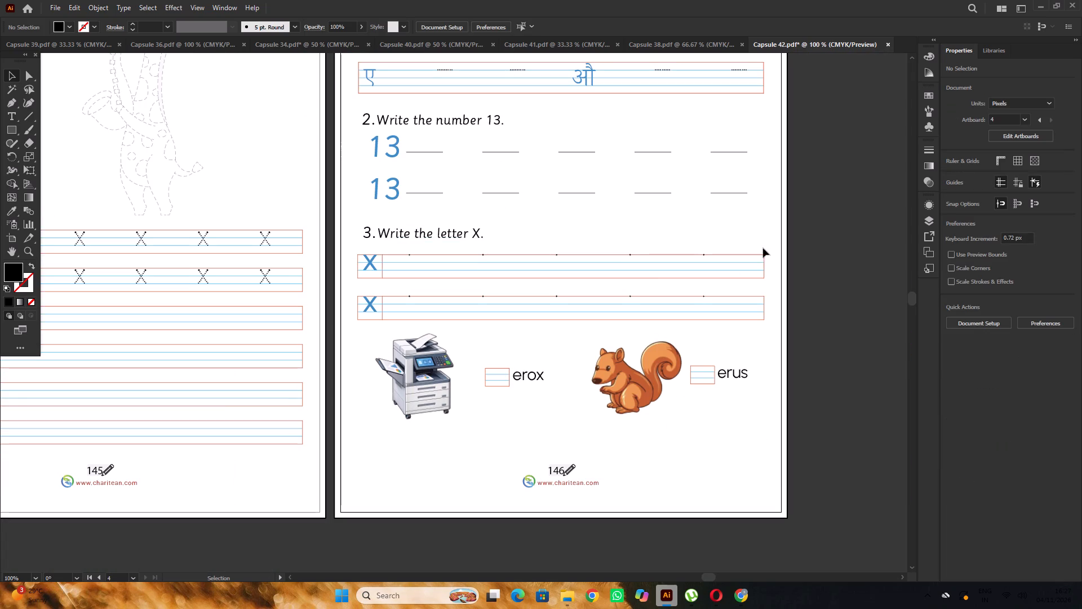
# Set the font of both blue sample X letters in the Recall Time writing rows to Sassoon Primary.
pyautogui.scroll(-3, 579, 199)
pyautogui.keyDown('alt'); pyautogui.scroll(1, 413, 210); pyautogui.keyUp('alt')
pyautogui.keyDown('alt'); pyautogui.scroll(-2, 441, 204); pyautogui.keyUp('alt')
pyautogui.keyDown('alt'); pyautogui.scroll(1, 360, 224); pyautogui.keyUp('alt')
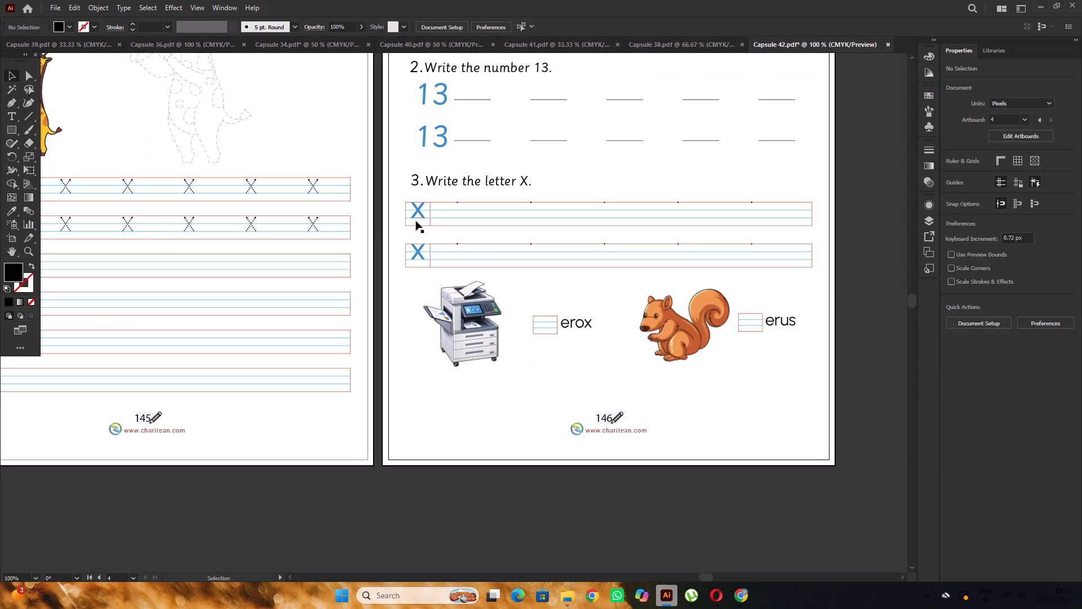
pyautogui.keyDown('alt'); pyautogui.scroll(2, 416, 221); pyautogui.keyUp('alt')
pyautogui.click(419, 208)
pyautogui.keyDown('shift'); pyautogui.click(418, 276); pyautogui.keyUp('shift')
pyautogui.keyDown('alt'); pyautogui.scroll(-2, 403, 250); pyautogui.keyUp('alt')
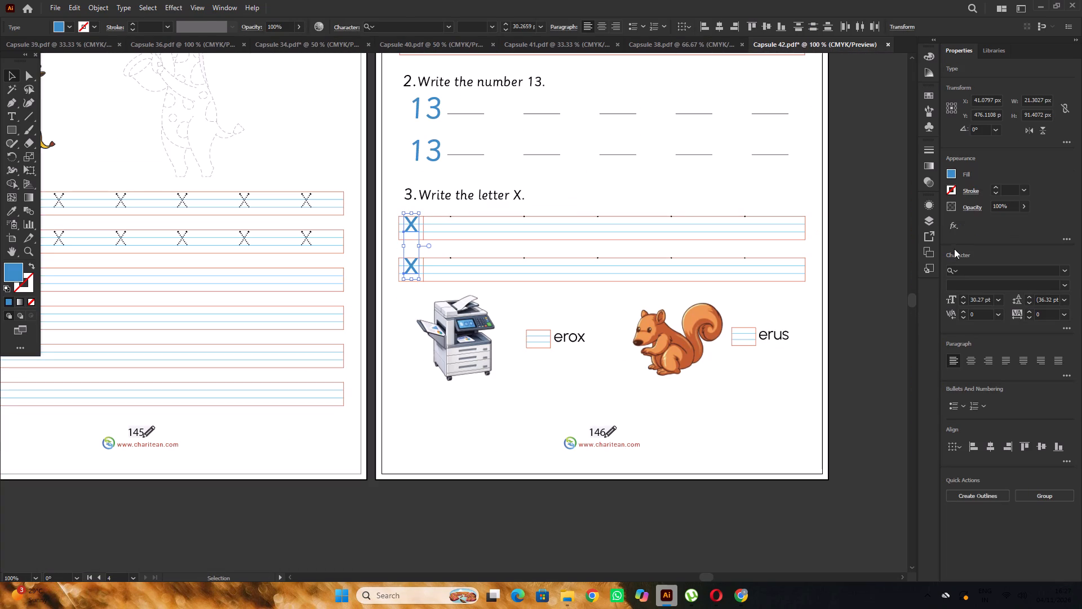
pyautogui.click(982, 272)
pyautogui.write('sa')
pyautogui.press('s')
pyautogui.click(907, 341)
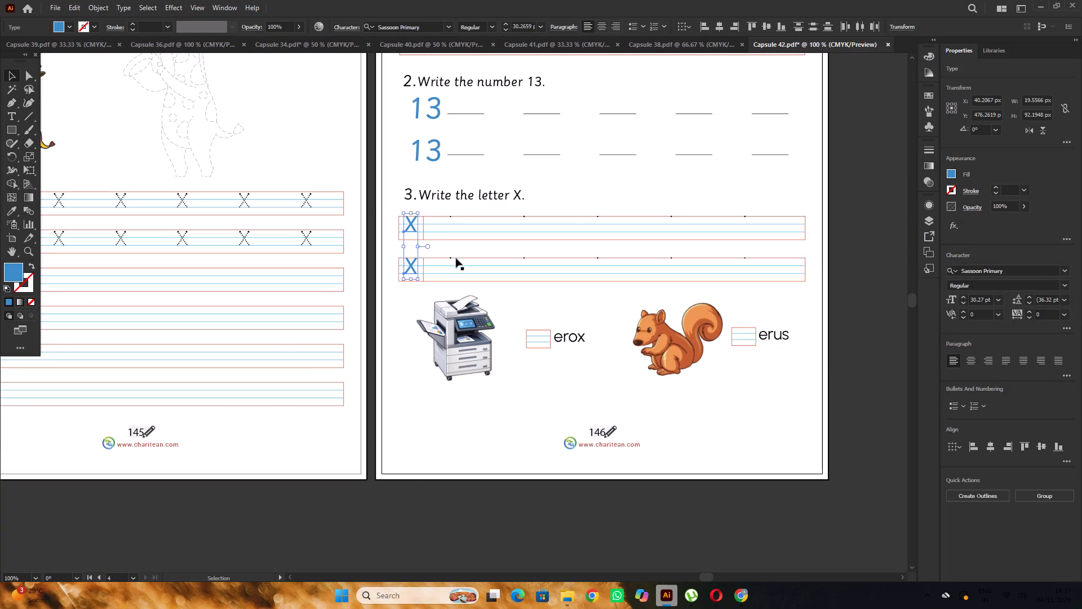
pyautogui.keyDown('alt'); pyautogui.scroll(-3, 454, 256); pyautogui.keyUp('alt')
pyautogui.click(714, 270)
# Set the font of the word endings "erox" and "erus" beside the Recall Time pictures to Sassoon Primary.
pyautogui.keyDown('alt'); pyautogui.scroll(3, 477, 283); pyautogui.keyUp('alt')
pyautogui.click(535, 285)
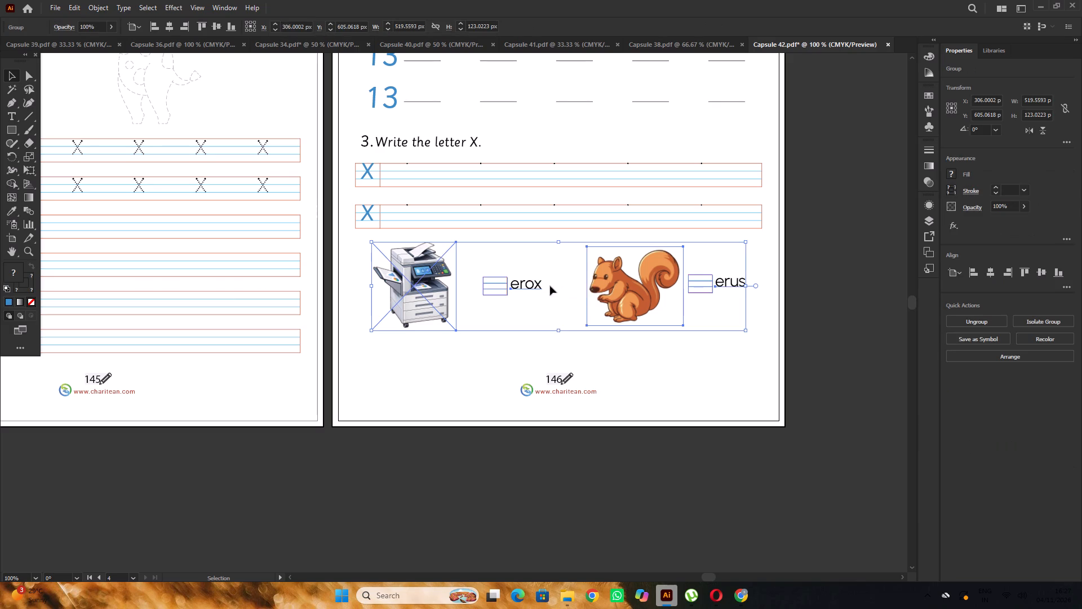
pyautogui.tripleClick(539, 285)
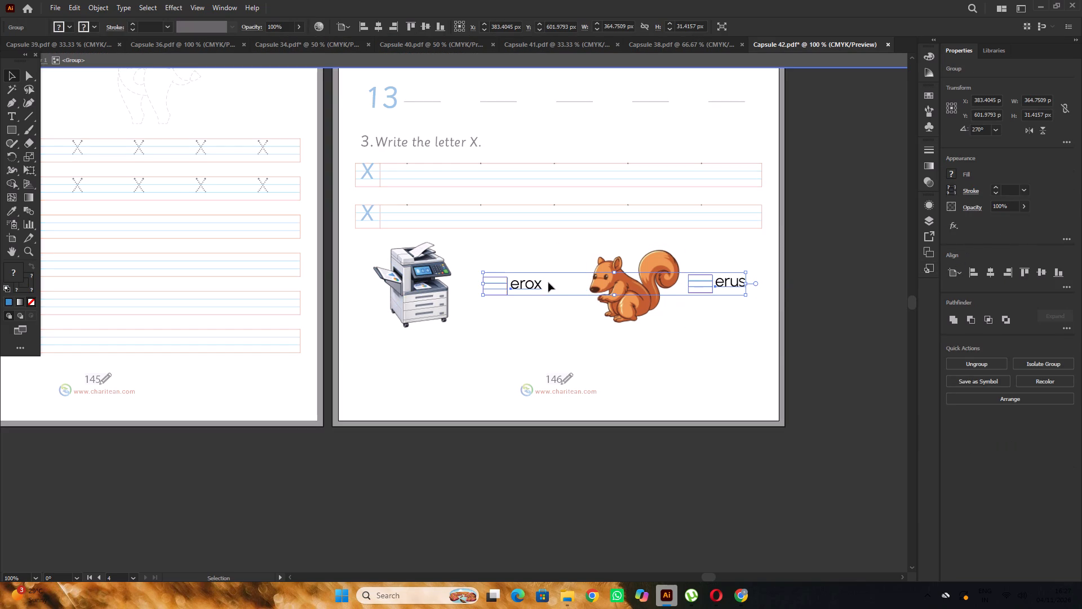
pyautogui.tripleClick(534, 284)
pyautogui.keyDown('shift'); pyautogui.click(737, 284); pyautogui.keyUp('shift')
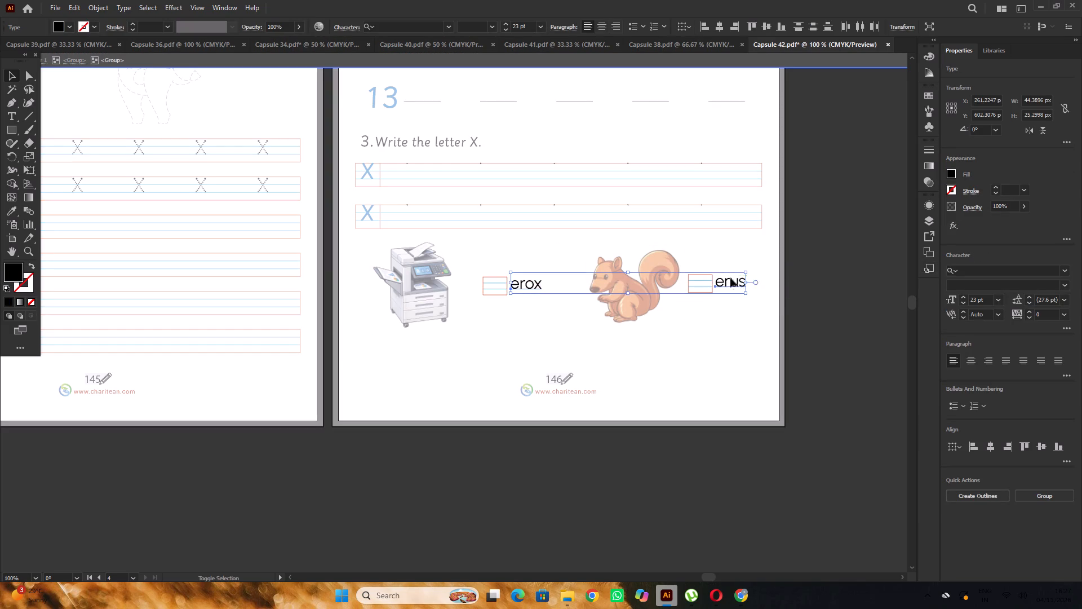
pyautogui.click(979, 273)
pyautogui.write('sa')
pyautogui.press('s')
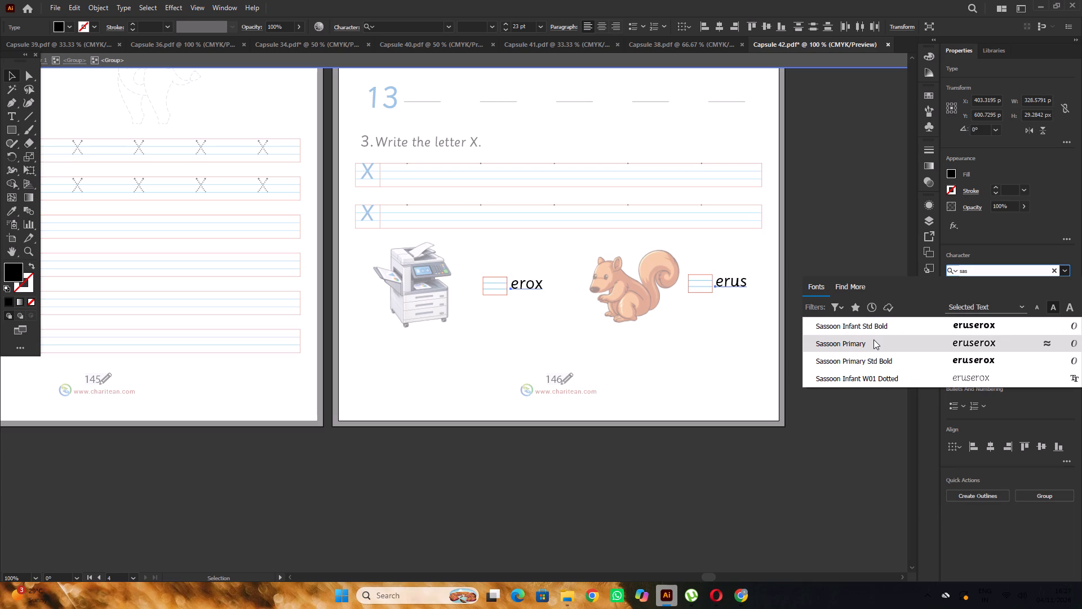
pyautogui.click(873, 339)
pyautogui.tripleClick(824, 250)
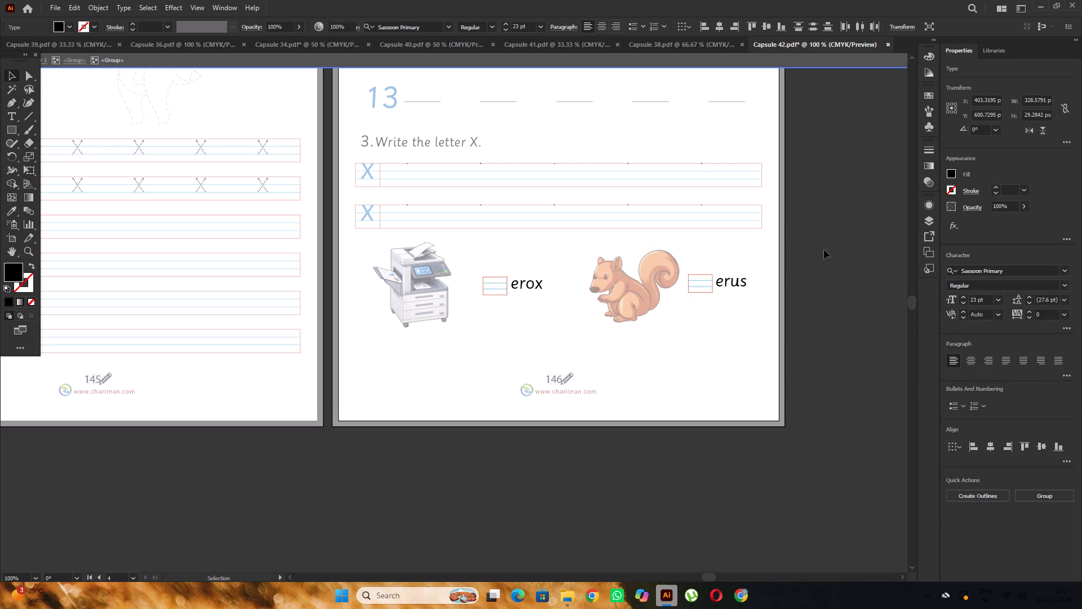
# Delete the ASSESSMENT TIME, PRACTICE TIME and RECALL TIME titles from the three page headers.
pyautogui.keyDown('alt'); pyautogui.scroll(-2, 707, 227); pyautogui.keyUp('alt')
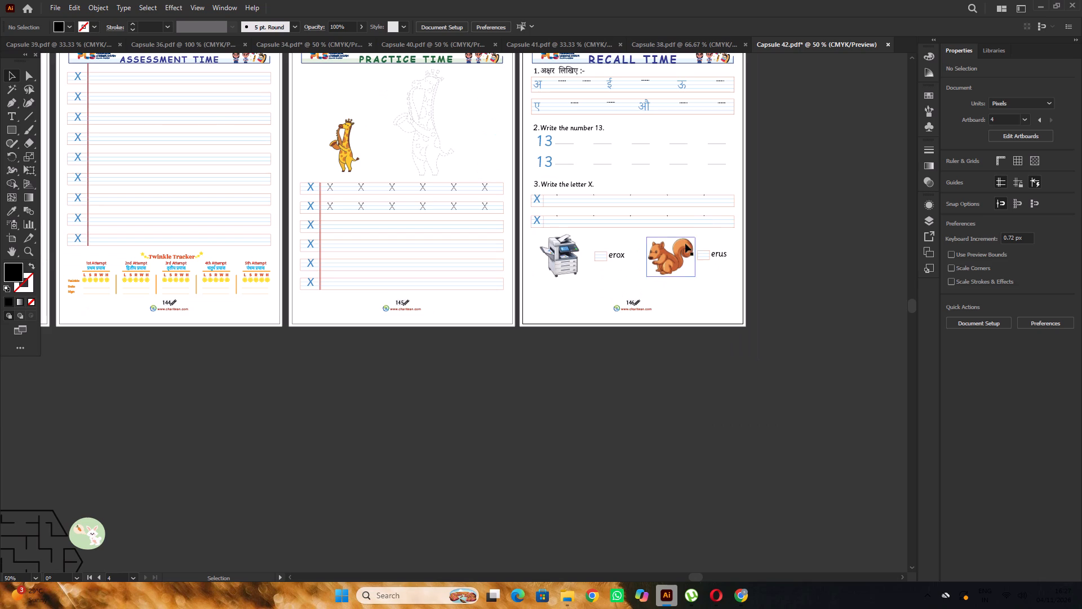
pyautogui.keyDown('alt'); pyautogui.scroll(3, 685, 244); pyautogui.keyUp('alt')
pyautogui.keyDown('alt'); pyautogui.scroll(-4, 674, 237); pyautogui.keyUp('alt')
pyautogui.keyDown('alt'); pyautogui.scroll(3, 661, 231); pyautogui.keyUp('alt')
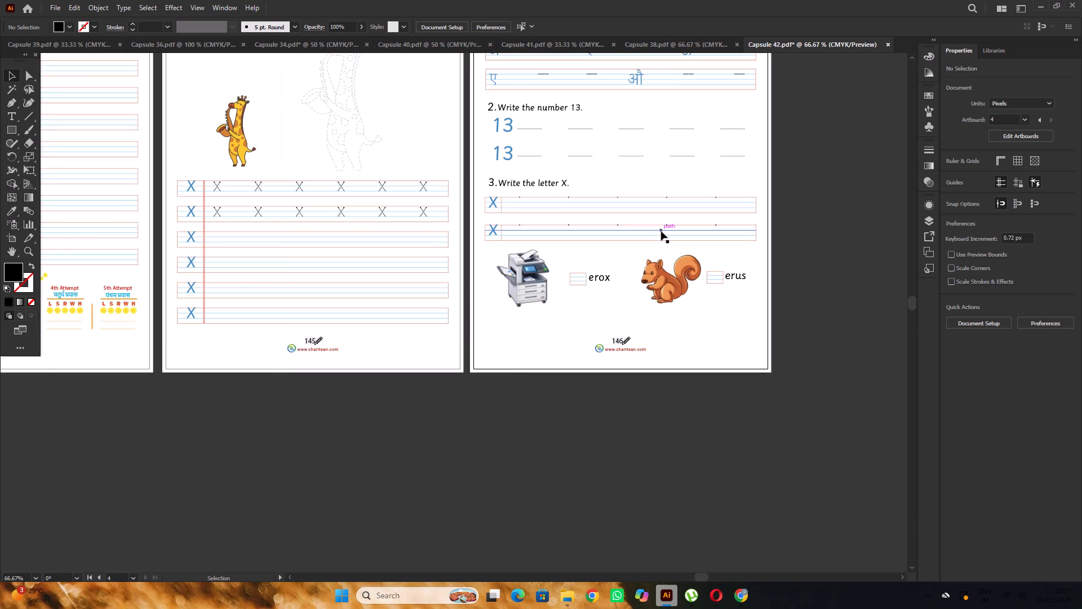
pyautogui.keyDown('alt'); pyautogui.scroll(-2, 661, 231); pyautogui.keyUp('alt')
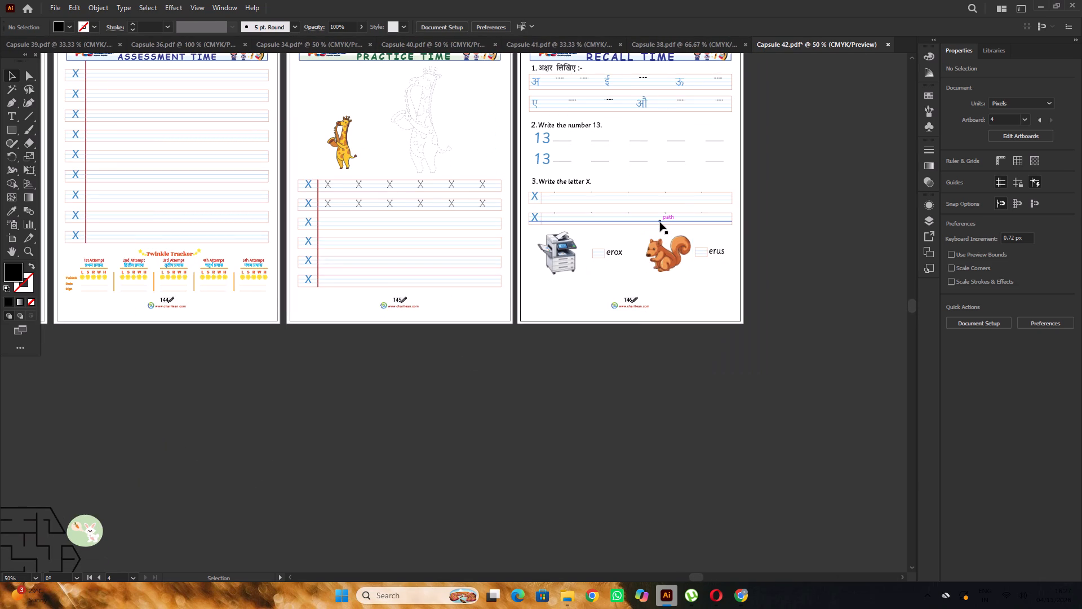
pyautogui.scroll(7, 660, 222)
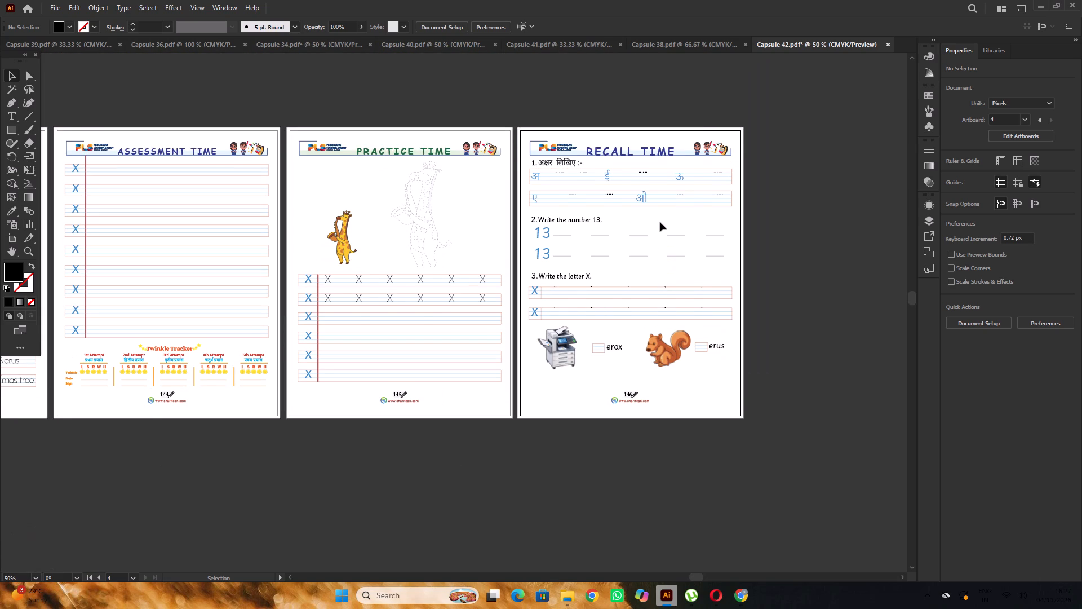
pyautogui.scroll(1, 660, 222)
pyautogui.click(206, 166)
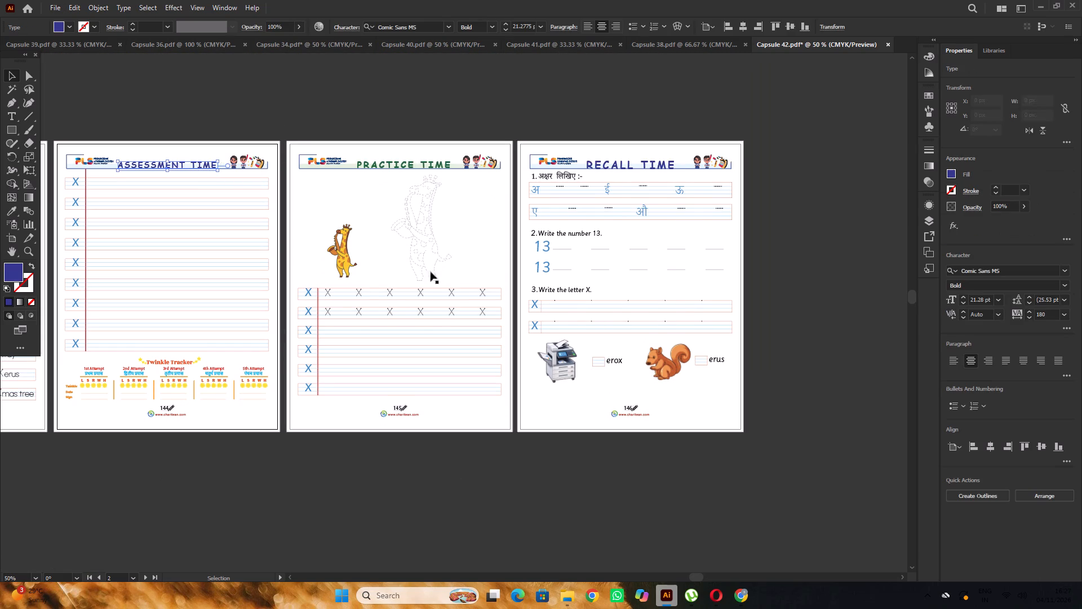
pyautogui.keyDown('shift'); pyautogui.click(446, 166); pyautogui.keyUp('shift')
pyautogui.keyDown('shift'); pyautogui.click(614, 166); pyautogui.keyUp('shift')
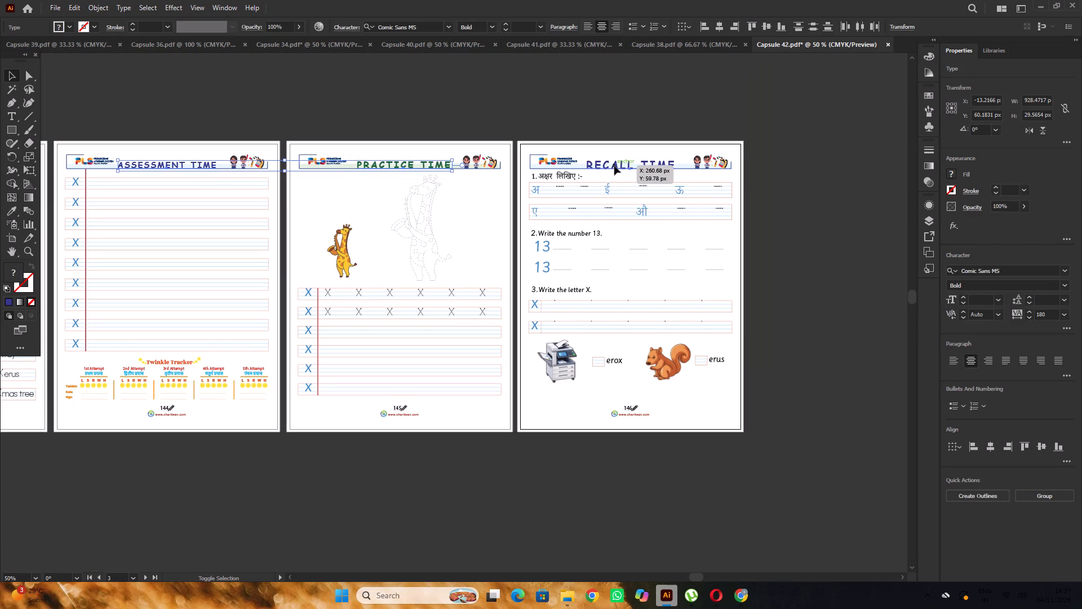
pyautogui.press('Delete')
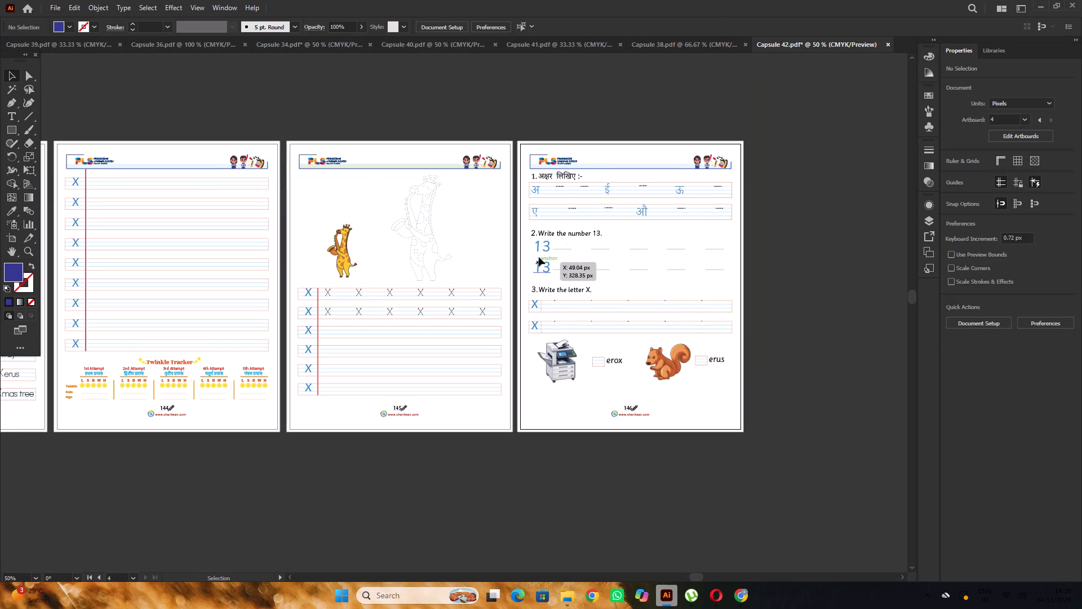
# Resume the YouTube video in Chrome and return to Illustrator.
pyautogui.scroll(-1, 541, 250)
pyautogui.keyDown('alt'); pyautogui.scroll(-1, 532, 257); pyautogui.keyUp('alt')
pyautogui.click(740, 586)
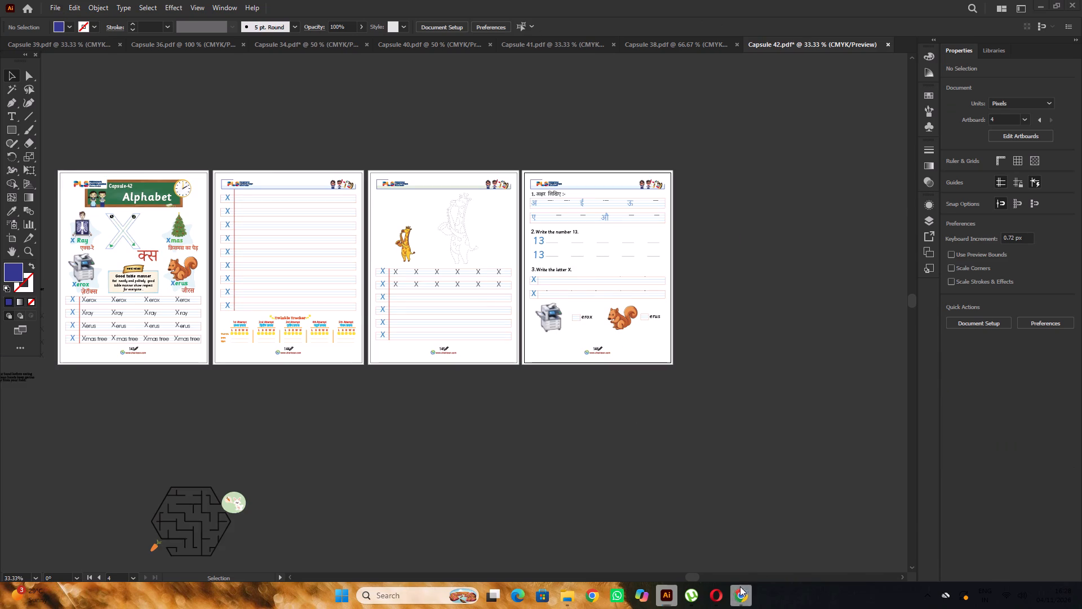
pyautogui.press('space')
pyautogui.click(1019, 4)
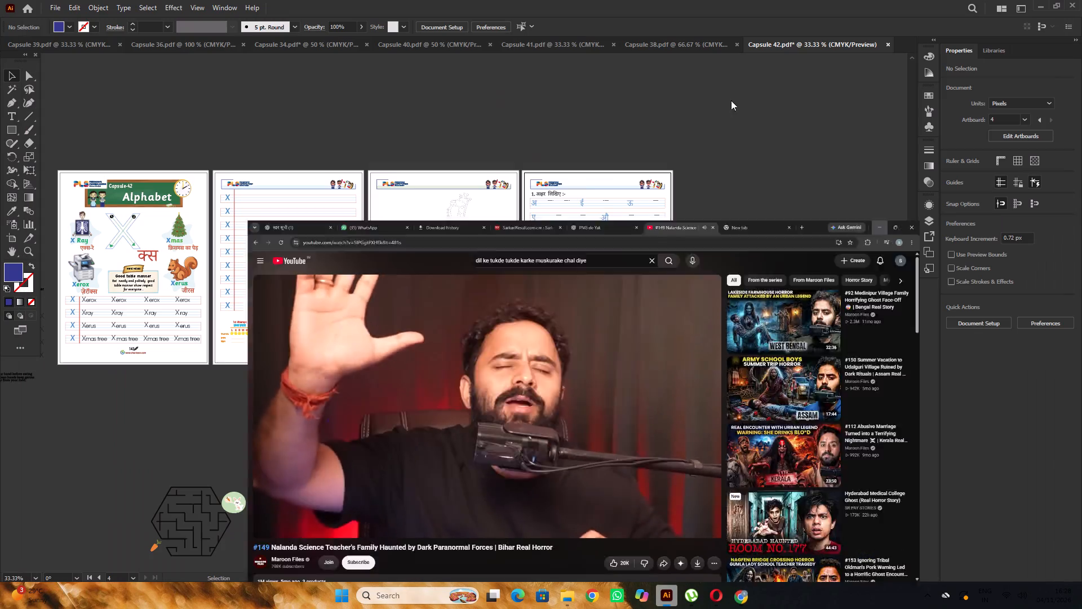
# Look through the open Capsule 38, 41, 40 and 34 documents for header titles to reuse.
pyautogui.click(689, 36)
pyautogui.click(677, 42)
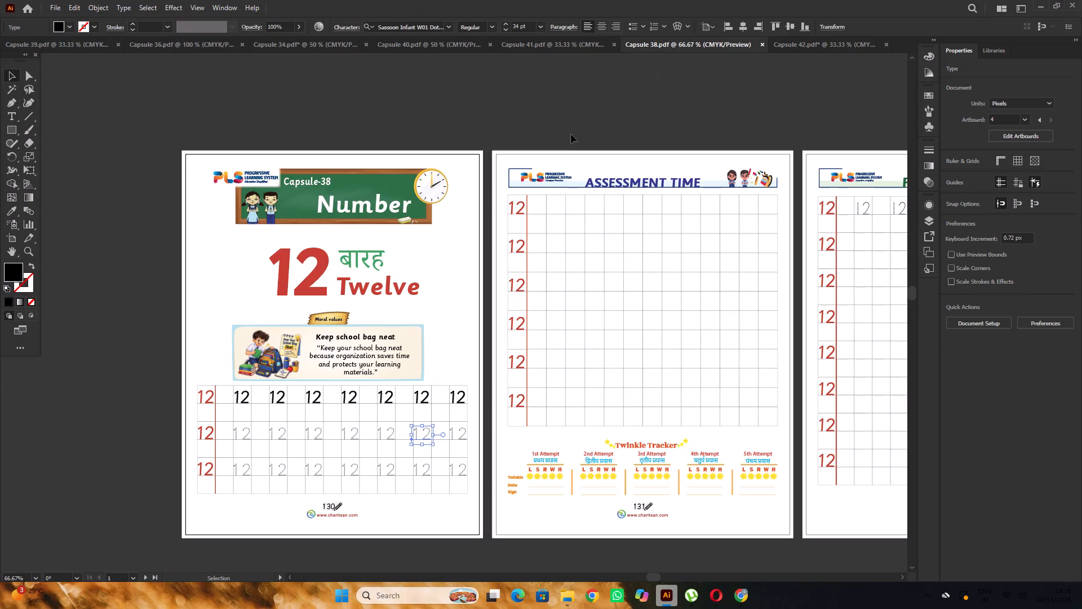
pyautogui.keyDown('alt'); pyautogui.scroll(-2, 376, 129); pyautogui.keyUp('alt')
pyautogui.press('space')
pyautogui.moveTo(618, 117); pyautogui.dragTo(446, 155)
pyautogui.click(584, 129)
pyautogui.click(544, 47)
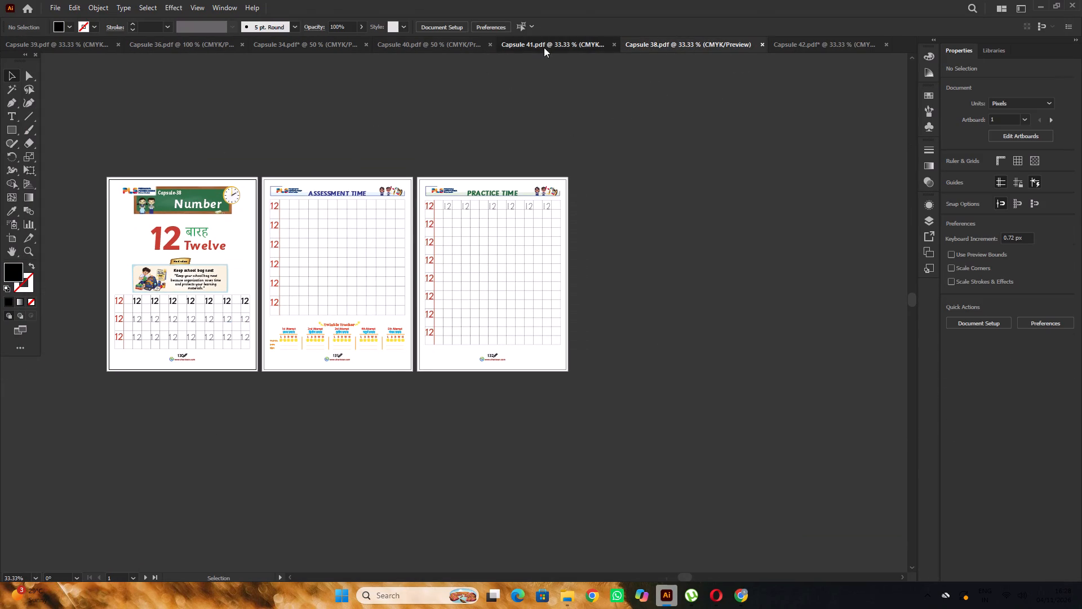
pyautogui.scroll(3, 497, 98)
pyautogui.click(471, 46)
pyautogui.scroll(4, 478, 131)
pyautogui.click(478, 131)
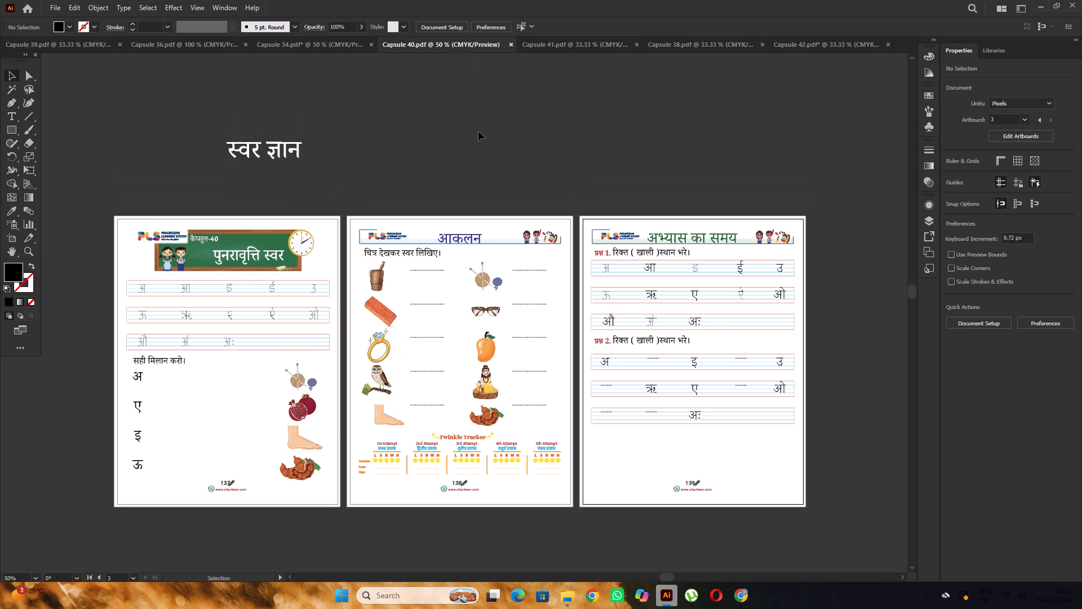
pyautogui.click(334, 43)
pyautogui.scroll(4, 380, 103)
pyautogui.click(445, 132)
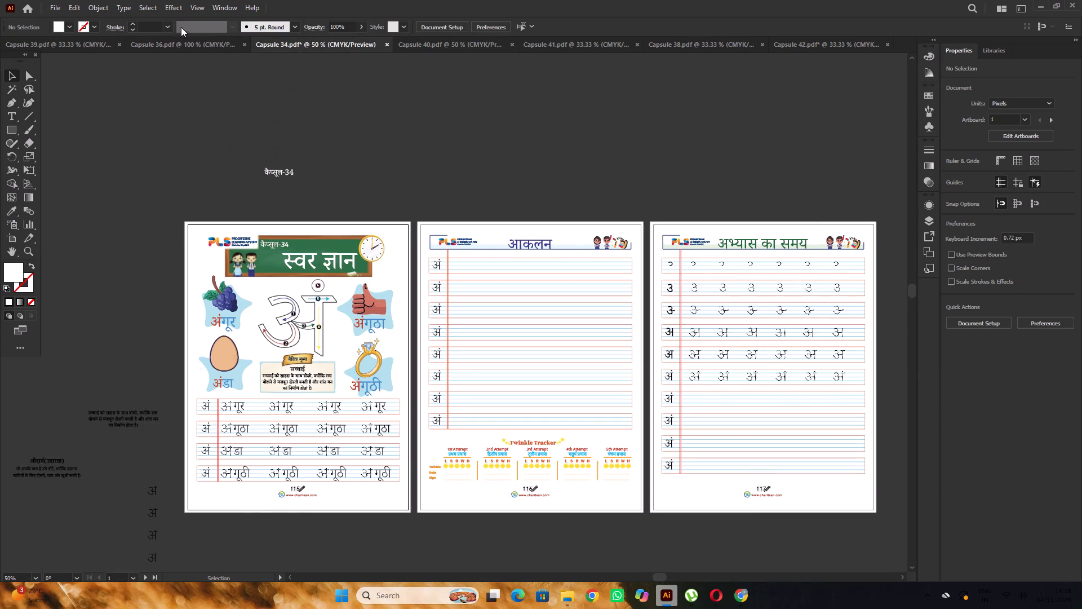
# Copy the ASSESSMENT TIME, PRACTICE TIME and RECALL TIME titles from Capsule 36 and paste them in front in Capsule 42.
pyautogui.click(179, 38)
pyautogui.click(290, 159)
pyautogui.keyDown('alt'); pyautogui.scroll(-3, 269, 144); pyautogui.keyUp('alt')
pyautogui.press('space')
pyautogui.moveTo(555, 112); pyautogui.dragTo(518, 121)
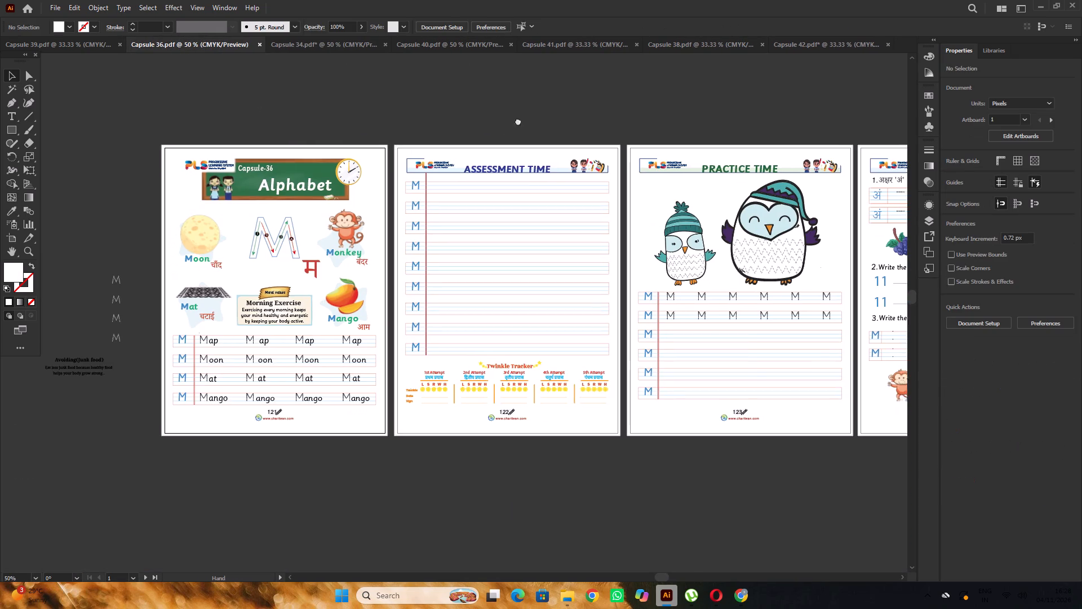
pyautogui.moveTo(518, 121); pyautogui.dragTo(267, 122)
pyautogui.click(325, 124)
pyautogui.keyDown('alt'); pyautogui.scroll(-2, 322, 122); pyautogui.keyUp('alt')
pyautogui.click(287, 150)
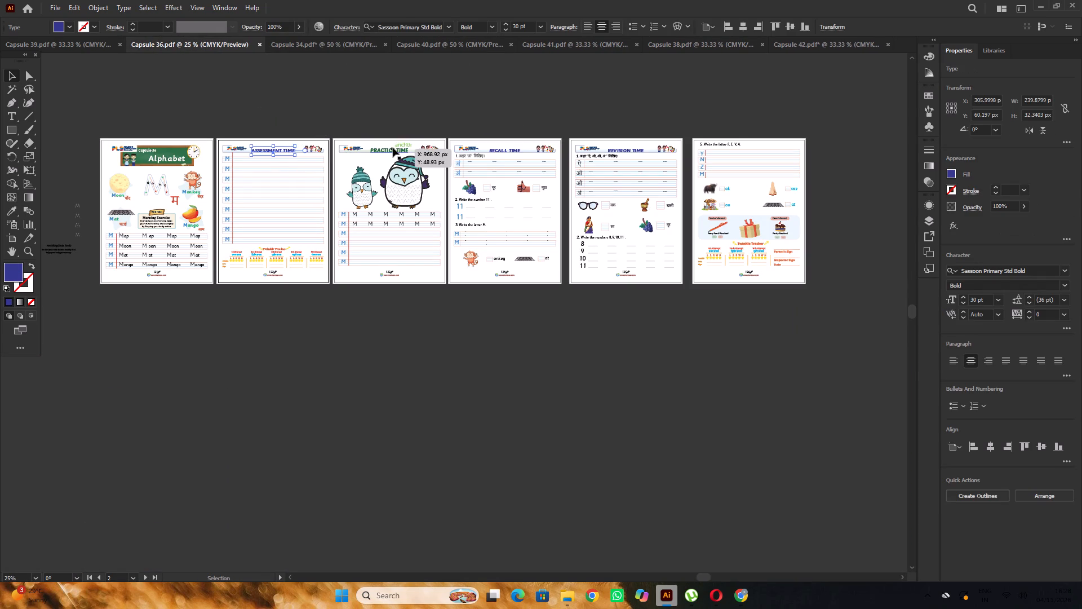
pyautogui.keyDown('shift'); pyautogui.click(393, 149); pyautogui.keyUp('shift')
pyautogui.keyDown('shift'); pyautogui.click(499, 148); pyautogui.keyUp('shift')
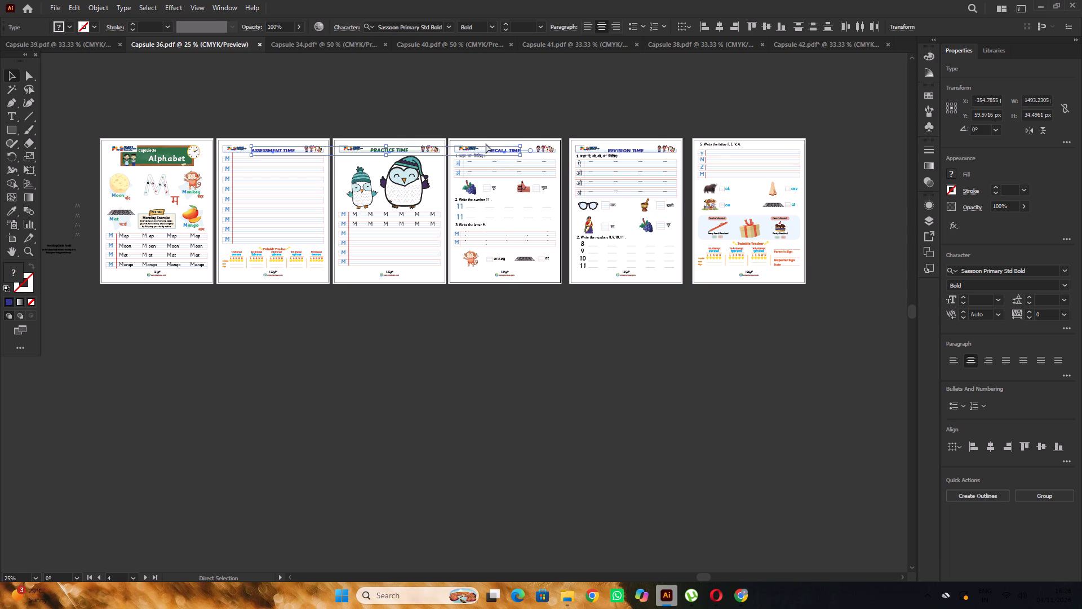
pyautogui.hotkey('ctrl', 'c')
pyautogui.click(826, 43)
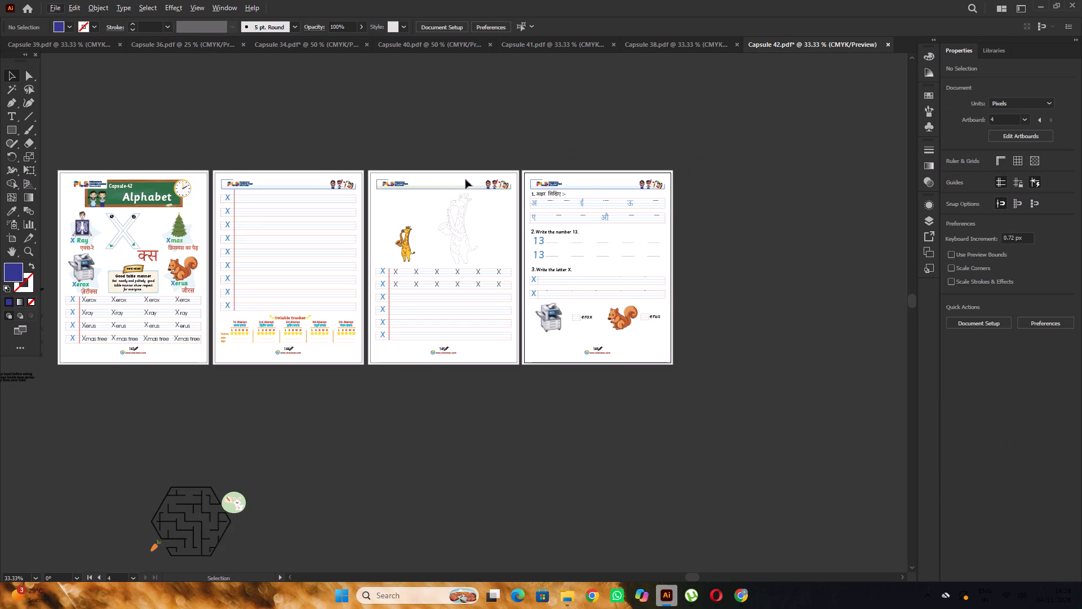
pyautogui.click(607, 177)
pyautogui.hotkey('ctrl', 'f')
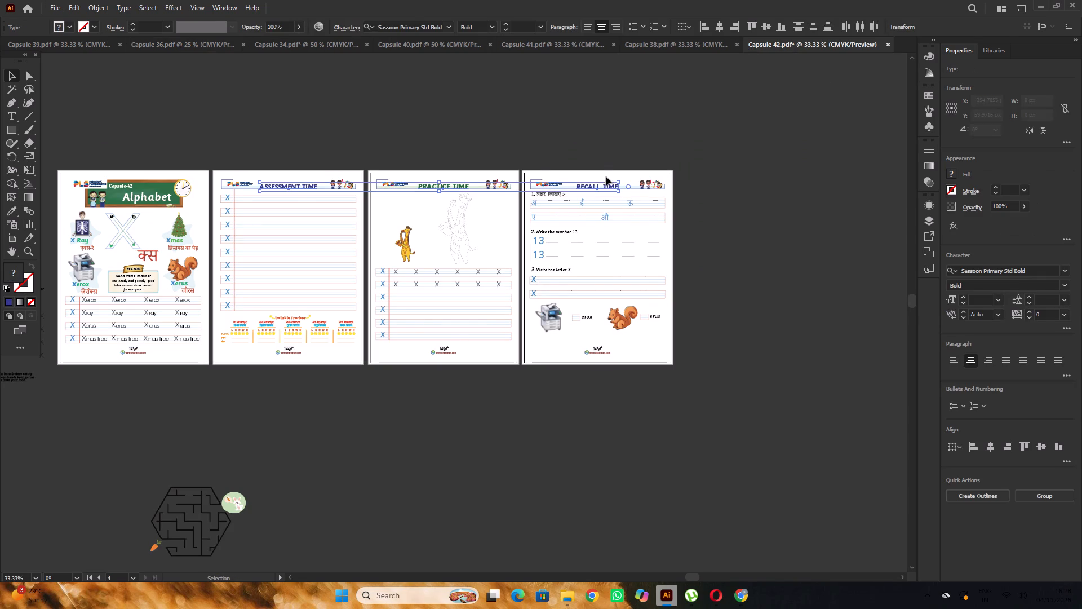
# Centre the pasted RECALL TIME title horizontally on its artboard.
pyautogui.keyDown('alt'); pyautogui.scroll(1, 489, 148); pyautogui.keyUp('alt')
pyautogui.click(497, 135)
pyautogui.click(651, 207)
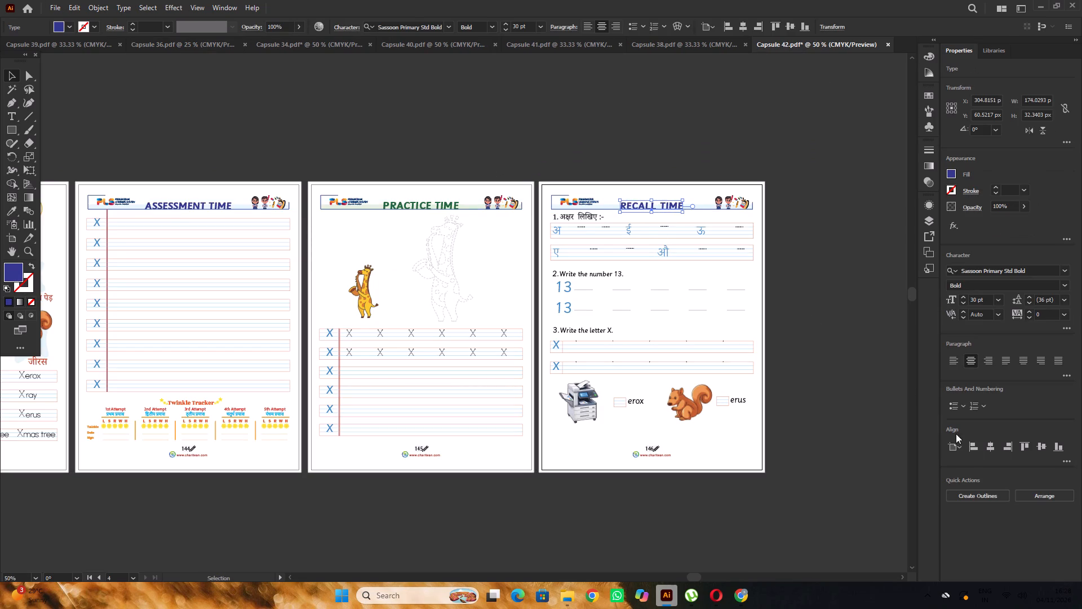
pyautogui.click(988, 448)
pyautogui.click(851, 329)
# Centre the pasted PRACTICE TIME title horizontally on its artboard.
pyautogui.keyDown('alt'); pyautogui.scroll(2, 509, 227); pyautogui.keyUp('alt')
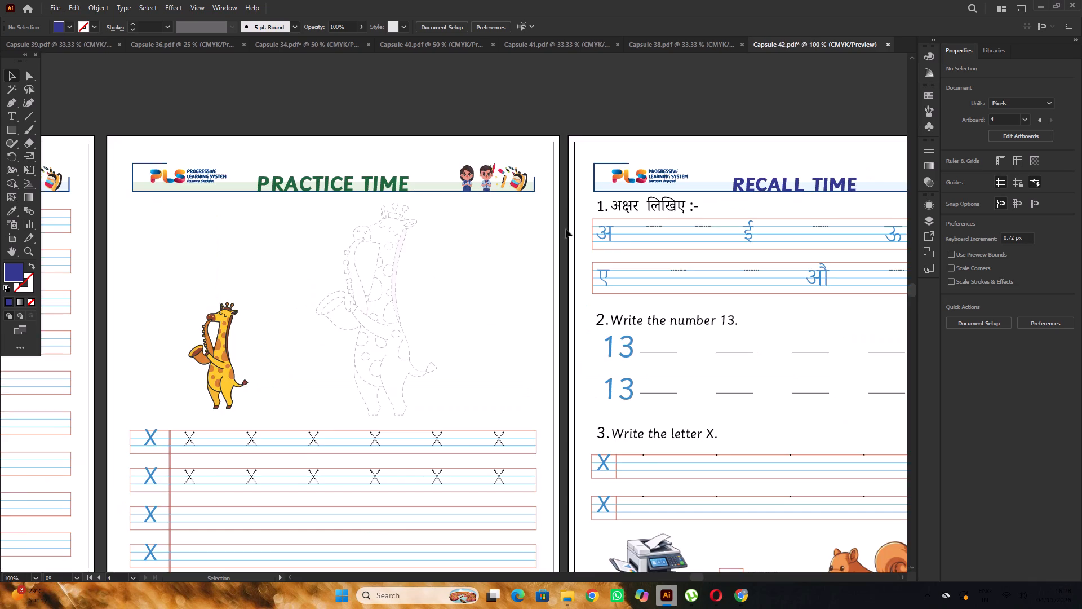
pyautogui.keyDown('alt'); pyautogui.scroll(-3, 615, 242); pyautogui.keyUp('alt')
pyautogui.keyDown('alt'); pyautogui.scroll(3, 516, 230); pyautogui.keyUp('alt')
pyautogui.click(517, 217)
pyautogui.scroll(-1, 517, 217)
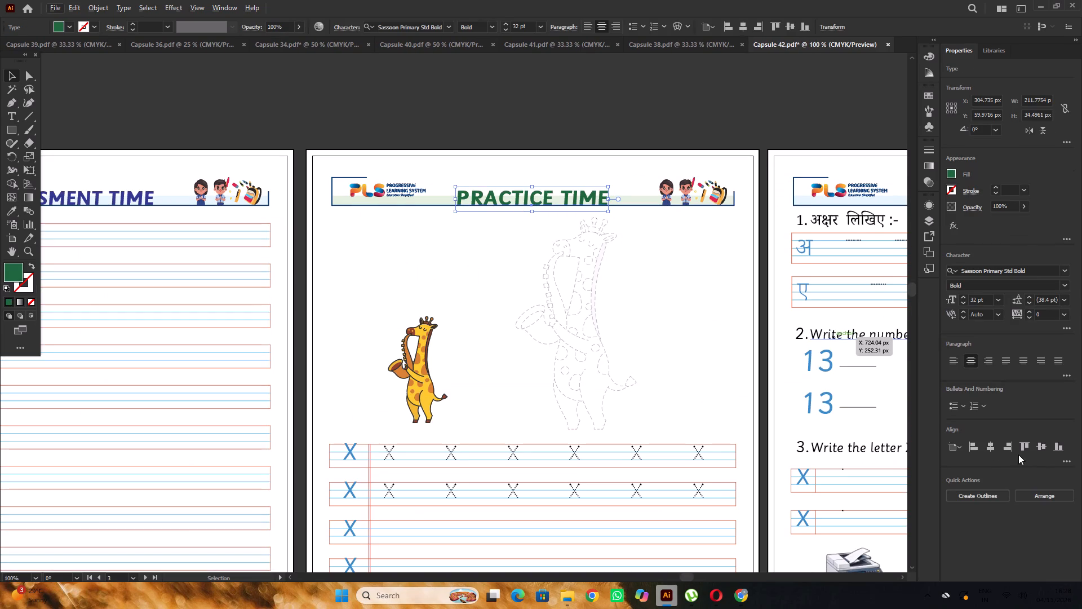
pyautogui.click(987, 448)
pyautogui.keyDown('alt'); pyautogui.scroll(-2, 642, 253); pyautogui.keyUp('alt')
pyautogui.click(595, 159)
# Examine the four Capsule-42 pages, checking the header titles, the Recall Time exercises and the Alphabet page.
pyautogui.keyDown('alt'); pyautogui.scroll(-1, 652, 153); pyautogui.keyUp('alt')
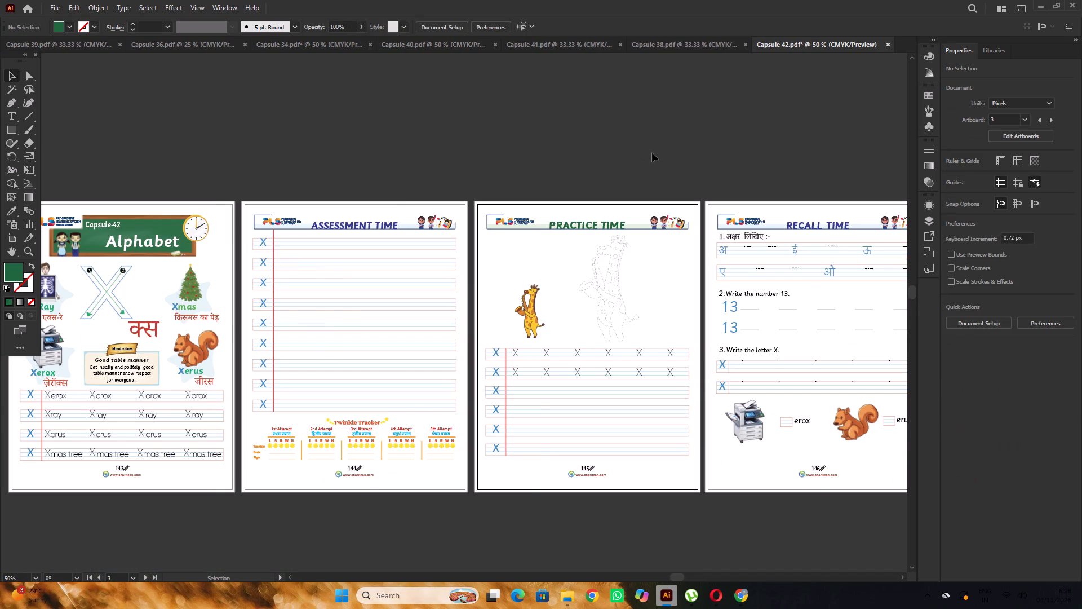
pyautogui.press('space')
pyautogui.moveTo(632, 176); pyautogui.dragTo(633, 133)
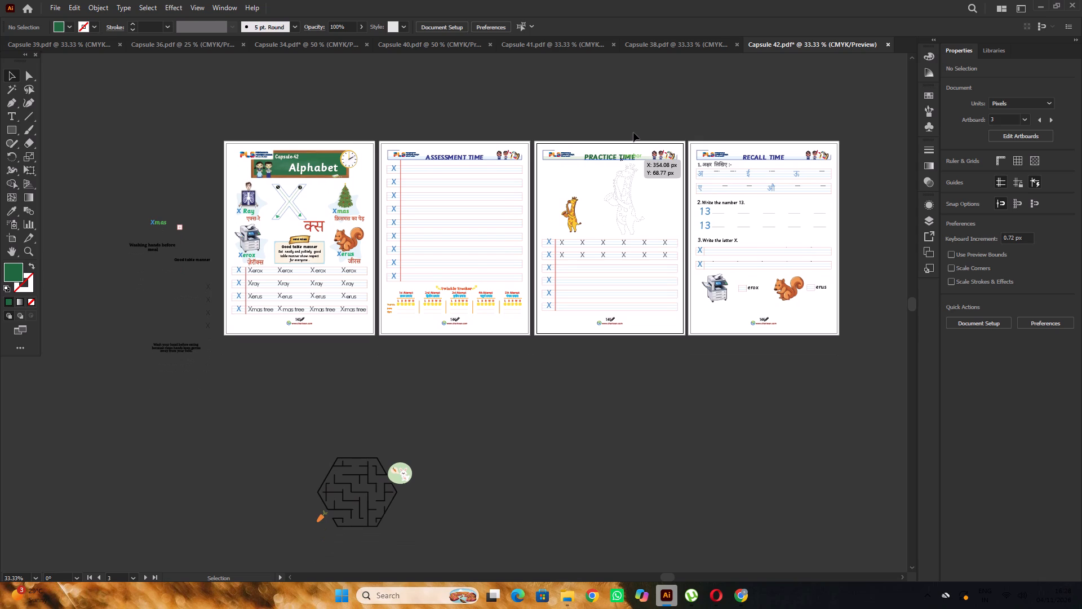
pyautogui.scroll(1, 766, 244)
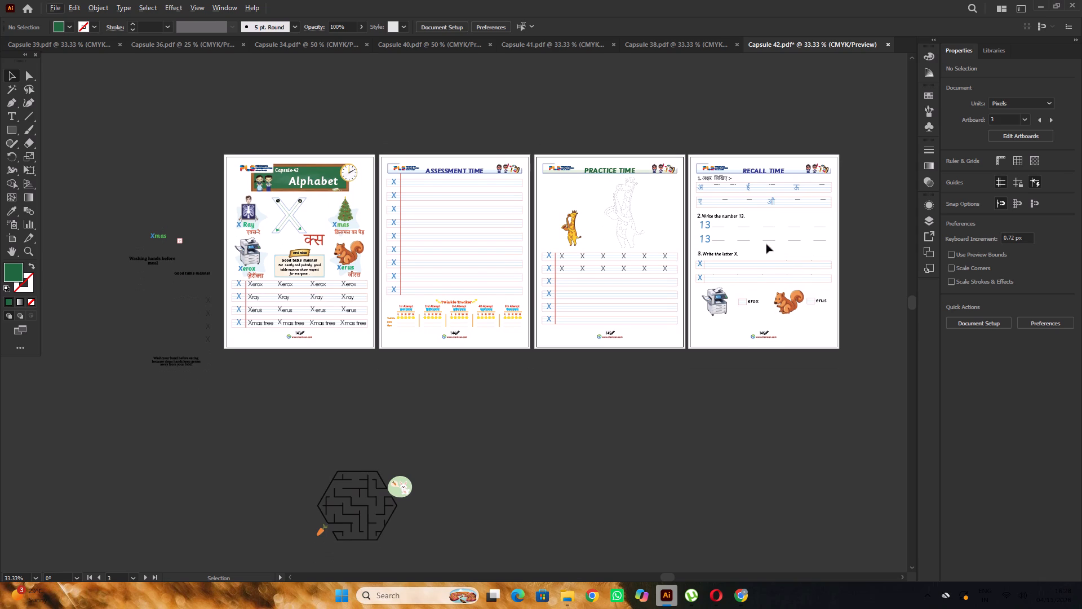
pyautogui.scroll(2, 766, 244)
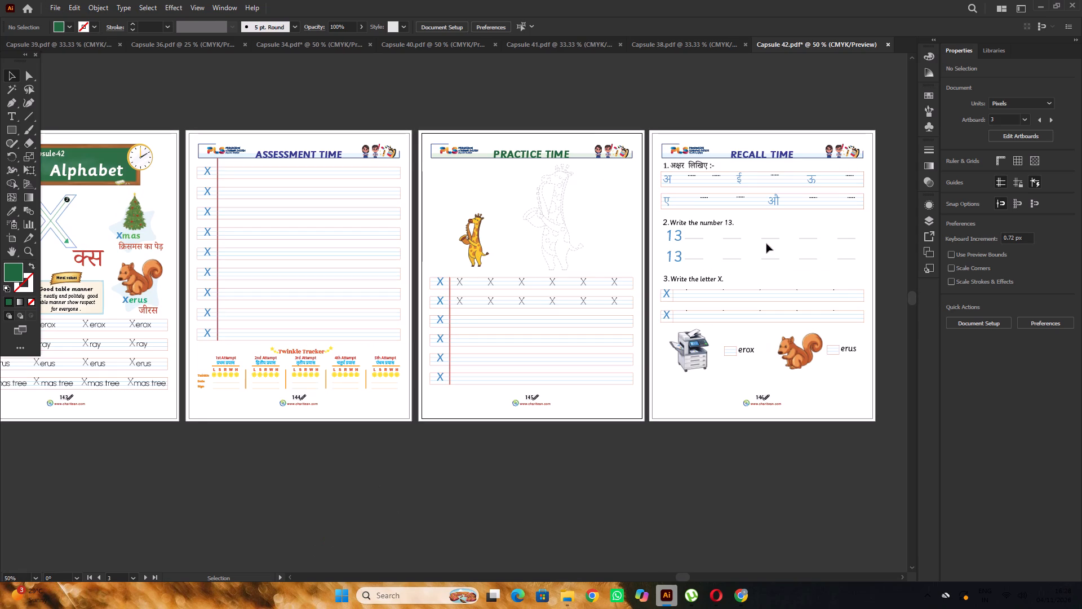
pyautogui.press('space')
pyautogui.press('space')
pyautogui.press('space')
pyautogui.press('space')
pyautogui.press('space')
pyautogui.press('space')
pyautogui.press('space')
pyautogui.press('space')
pyautogui.press('space')
pyautogui.press('space')
pyautogui.moveTo(784, 244); pyautogui.dragTo(620, 255)
pyautogui.scroll(-6, 620, 254)
pyautogui.keyDown('alt'); pyautogui.scroll(3, 525, 244); pyautogui.keyUp('alt')
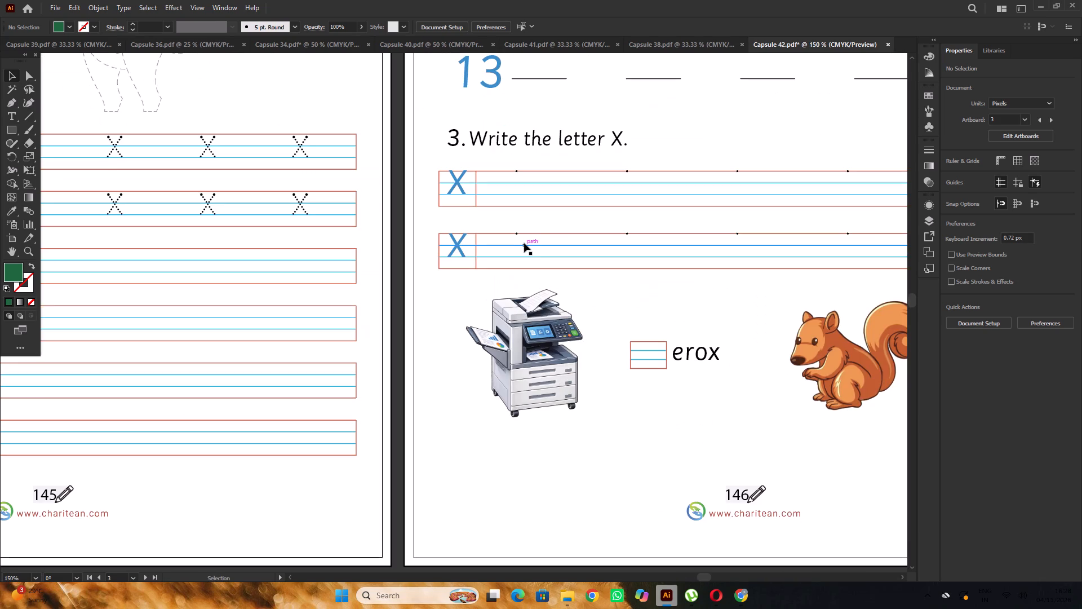
pyautogui.keyDown('alt'); pyautogui.scroll(-3, 524, 243); pyautogui.keyUp('alt')
pyautogui.press('space')
pyautogui.moveTo(613, 359); pyautogui.dragTo(774, 350)
pyautogui.scroll(-3, 677, 302)
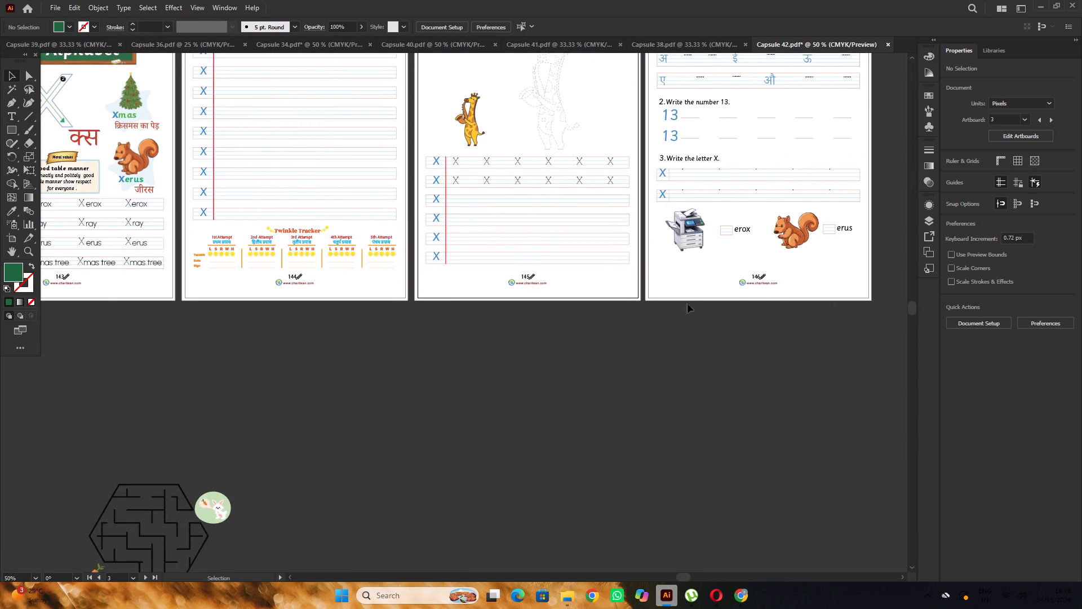
pyautogui.press('space')
pyautogui.moveTo(416, 347); pyautogui.dragTo(729, 354)
pyautogui.scroll(5, 484, 304)
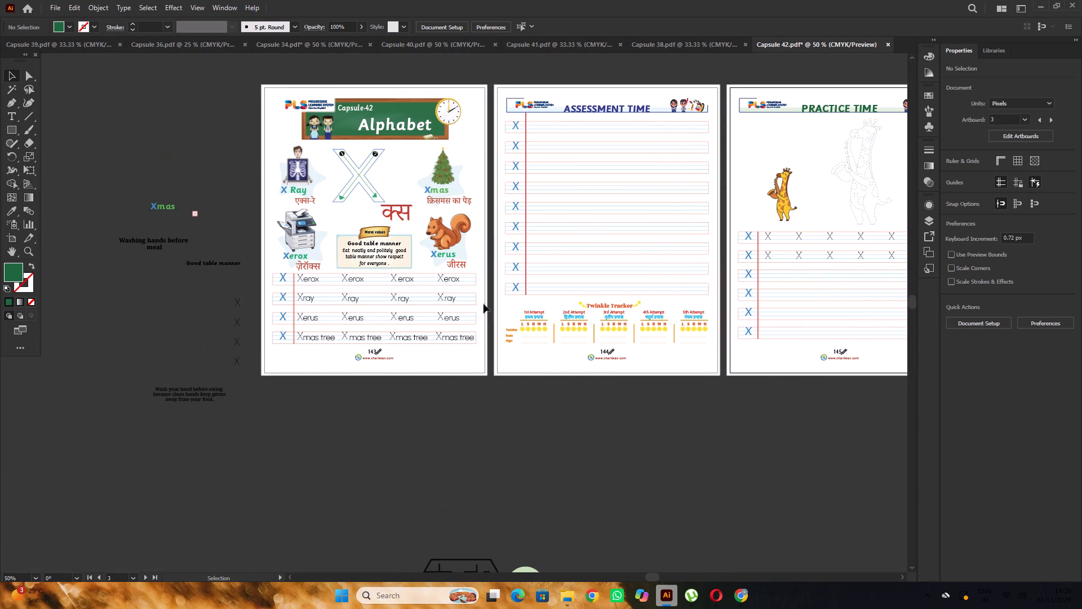
# Change the font of page number 143 on the Alphabet page to Sassoon Primary.
pyautogui.scroll(-4, 484, 304)
pyautogui.keyDown('alt'); pyautogui.scroll(3, 374, 301); pyautogui.keyUp('alt')
pyautogui.press('t')
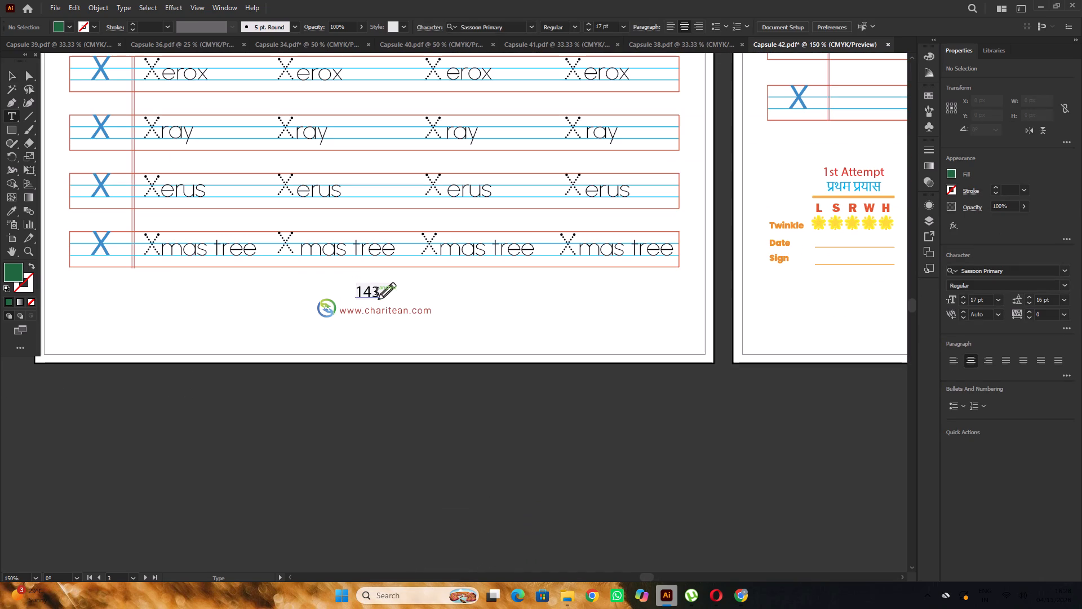
pyautogui.moveTo(376, 292); pyautogui.dragTo(351, 298)
pyautogui.click(1008, 272)
pyautogui.write('sa')
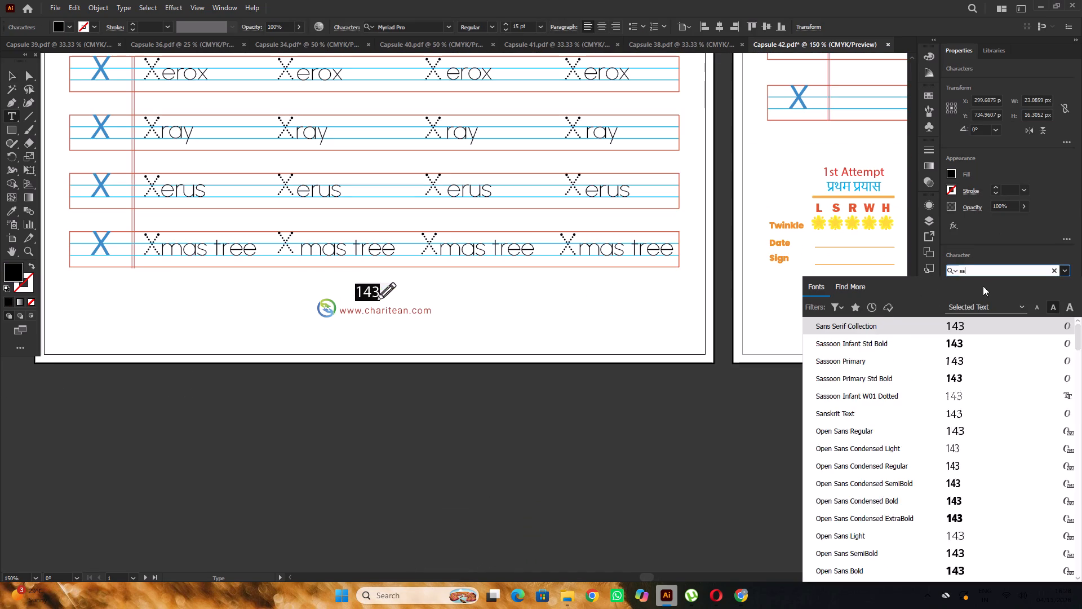
pyautogui.press('s')
pyautogui.click(859, 339)
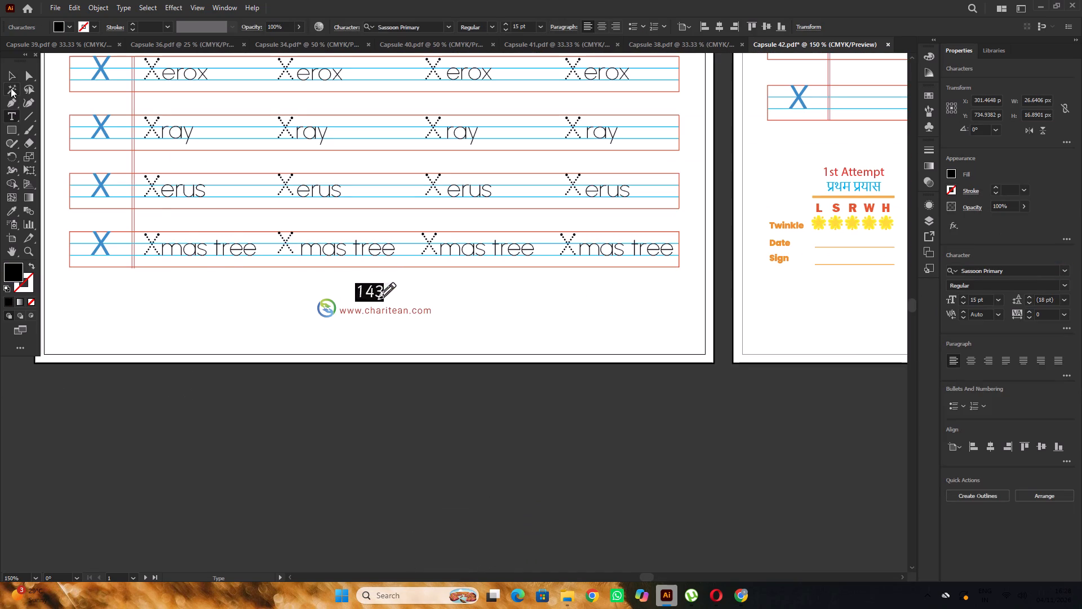
# Move page number 143 slightly left so its digits clear the pencil icon.
pyautogui.click(14, 76)
pyautogui.keyDown('alt'); pyautogui.scroll(3, 418, 313); pyautogui.keyUp('alt')
pyautogui.scroll(3, 268, 262)
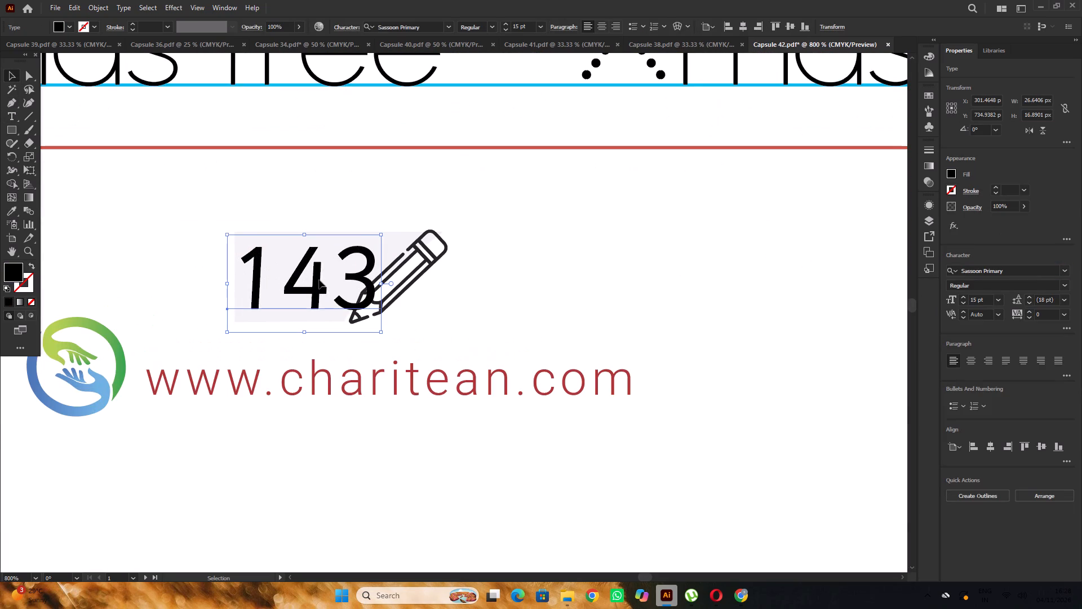
pyautogui.click(319, 280)
pyautogui.moveTo(319, 279); pyautogui.dragTo(295, 278)
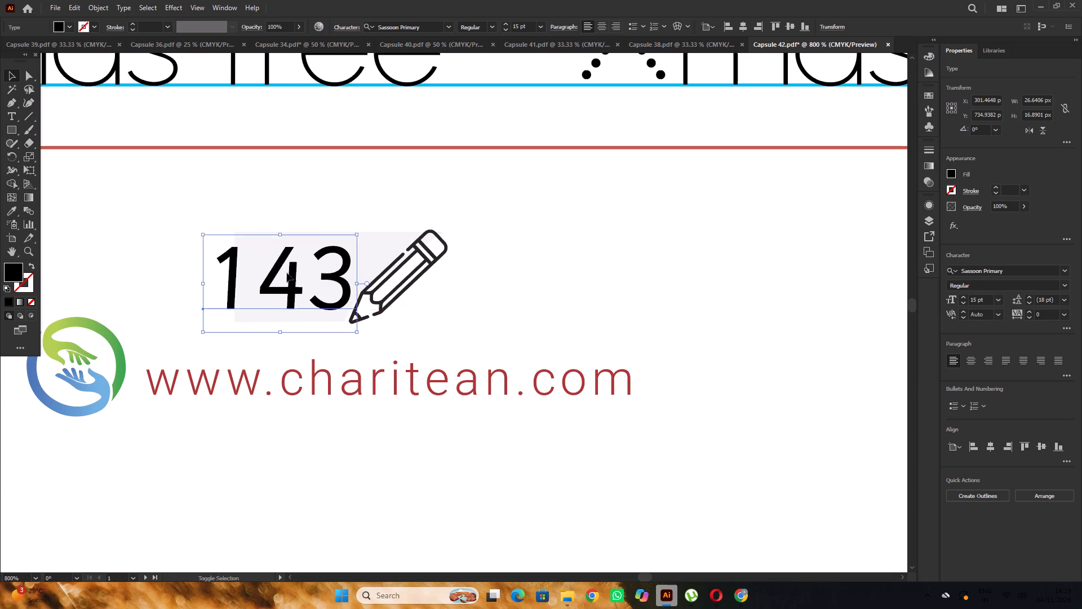
pyautogui.keyDown('alt'); pyautogui.scroll(-8, 223, 250); pyautogui.keyUp('alt')
pyautogui.click(498, 328)
# Change the font of page number 144 on the Assessment Time page to Sassoon Primary.
pyautogui.press('space')
pyautogui.moveTo(522, 337); pyautogui.dragTo(400, 362)
pyautogui.keyDown('alt'); pyautogui.scroll(3, 407, 272); pyautogui.keyUp('alt')
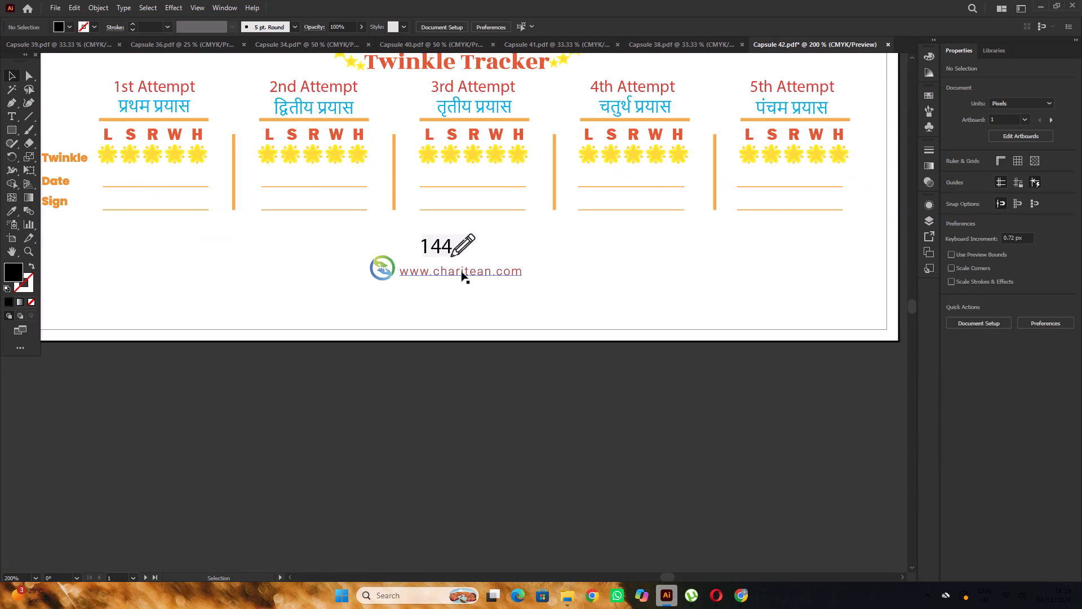
pyautogui.scroll(2, 468, 273)
pyautogui.keyDown('alt'); pyautogui.scroll(3, 461, 289); pyautogui.keyUp('alt')
pyautogui.press('t')
pyautogui.moveTo(431, 257); pyautogui.dragTo(299, 268)
pyautogui.click(1008, 269)
pyautogui.write('sa')
pyautogui.press('s')
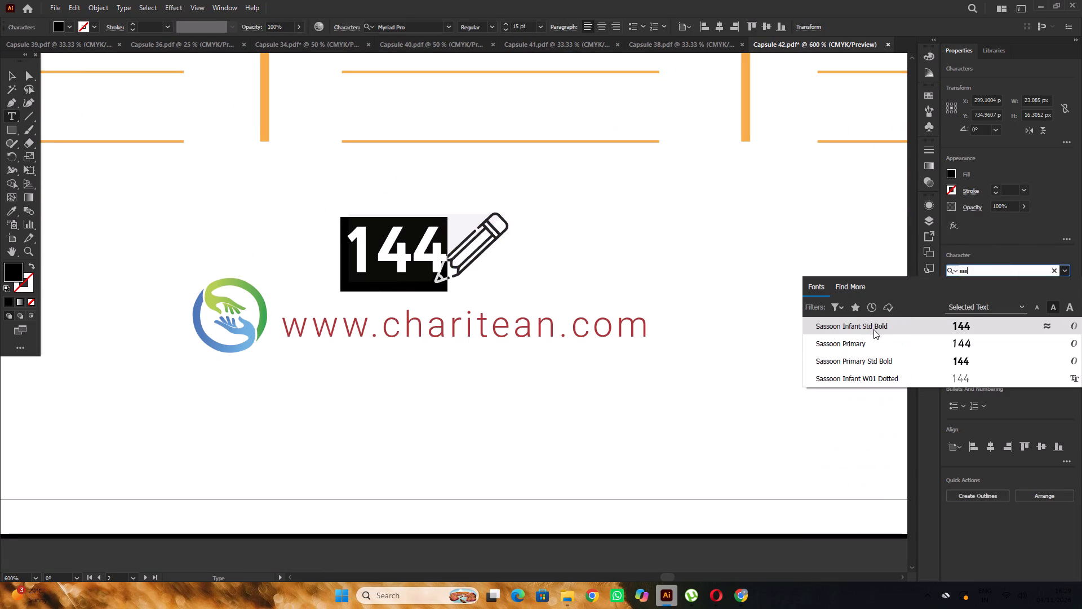
pyautogui.click(873, 336)
# Move page number 144 slightly left so its digits clear the pencil icon.
pyautogui.click(11, 77)
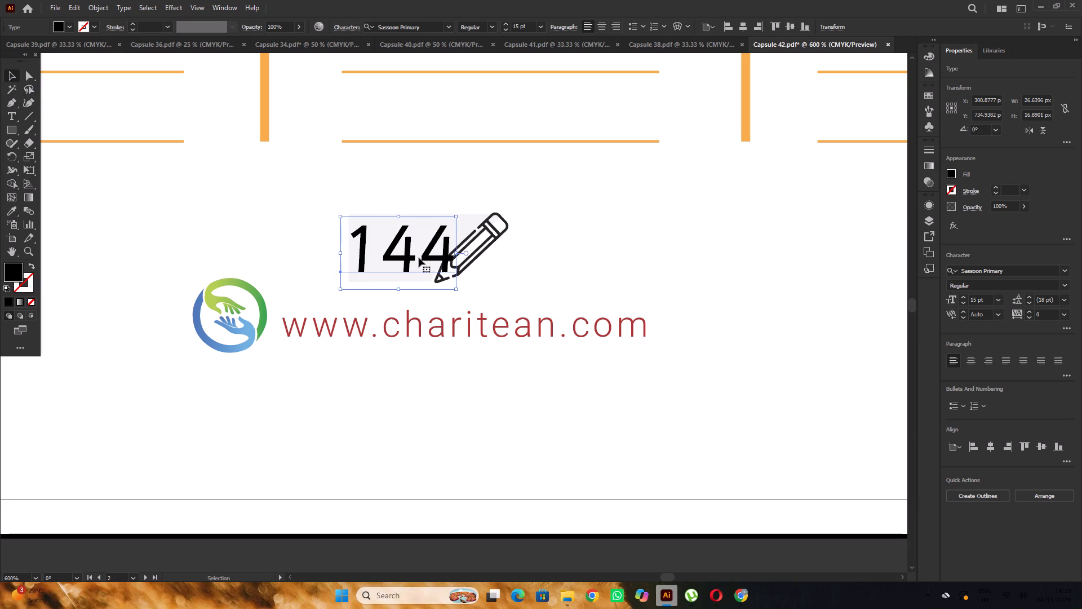
pyautogui.keyDown('alt'); pyautogui.scroll(1, 423, 257); pyautogui.keyUp('alt')
pyautogui.moveTo(429, 258); pyautogui.dragTo(407, 258)
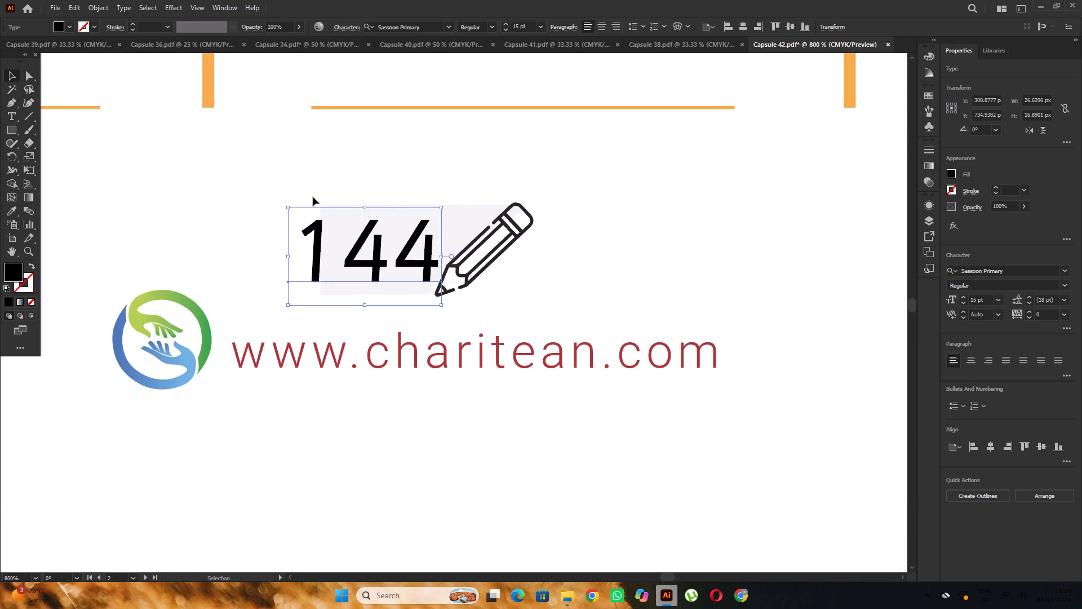
pyautogui.keyDown('alt'); pyautogui.scroll(-3, 313, 197); pyautogui.keyUp('alt')
pyautogui.keyDown('alt'); pyautogui.scroll(-3, 434, 287); pyautogui.keyUp('alt')
pyautogui.press('space')
pyautogui.press('space')
pyautogui.press('space')
pyautogui.press('space')
pyautogui.moveTo(666, 344); pyautogui.dragTo(267, 286)
pyautogui.click(530, 323)
# Change the font of page number 145 on the Practice Time page to Sassoon Primary.
pyautogui.scroll(1, 469, 199)
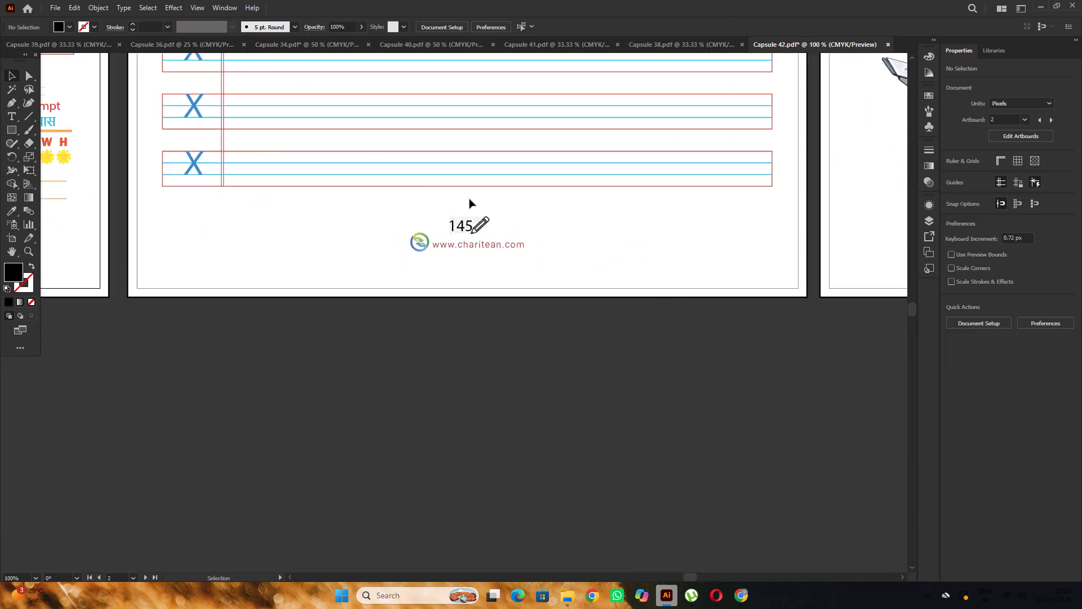
pyautogui.scroll(2, 469, 199)
pyautogui.keyDown('alt'); pyautogui.scroll(1, 461, 236); pyautogui.keyUp('alt')
pyautogui.press('t')
pyautogui.moveTo(479, 231); pyautogui.dragTo(434, 232)
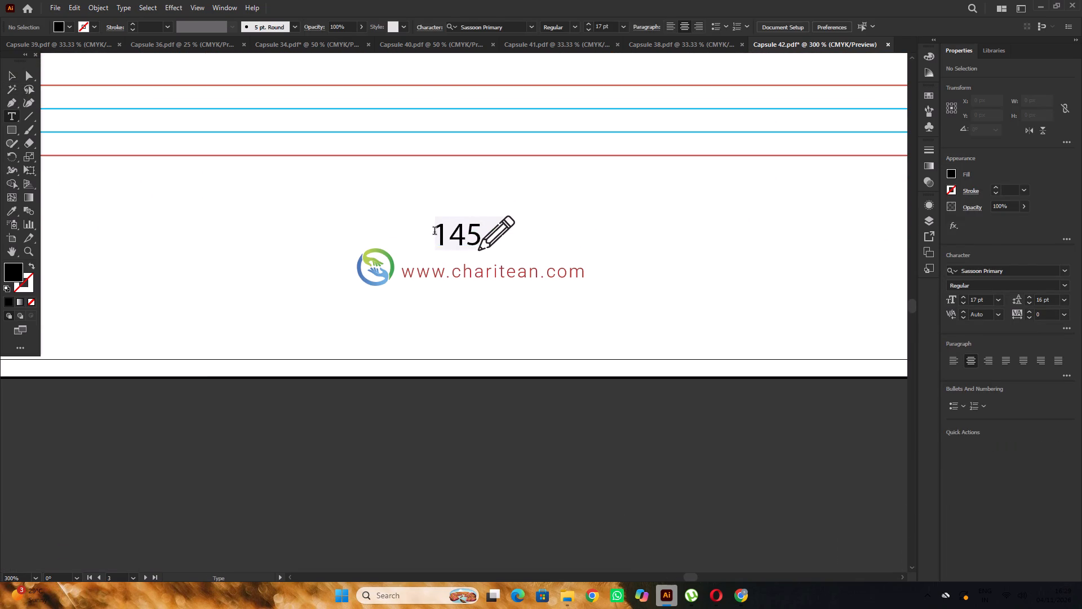
pyautogui.moveTo(434, 232); pyautogui.dragTo(378, 232)
pyautogui.click(1003, 275)
pyautogui.press('s')
pyautogui.press('a')
pyautogui.press('s')
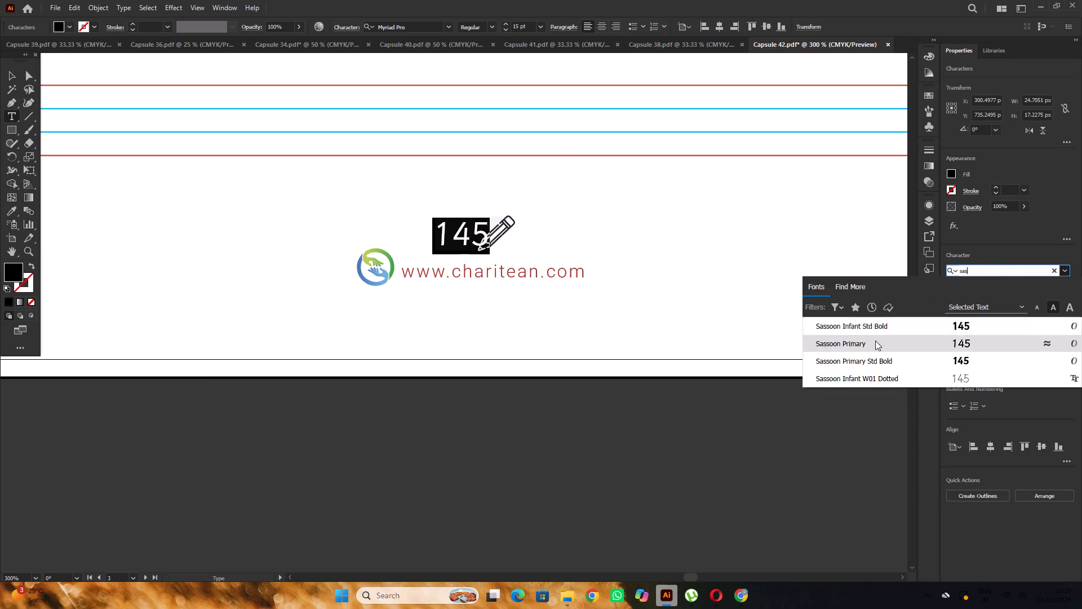
pyautogui.click(875, 341)
# Move page number 145 about 4 px left, keeping its baseline level, so it clears the pencil icon.
pyautogui.click(10, 78)
pyautogui.scroll(3, 456, 236)
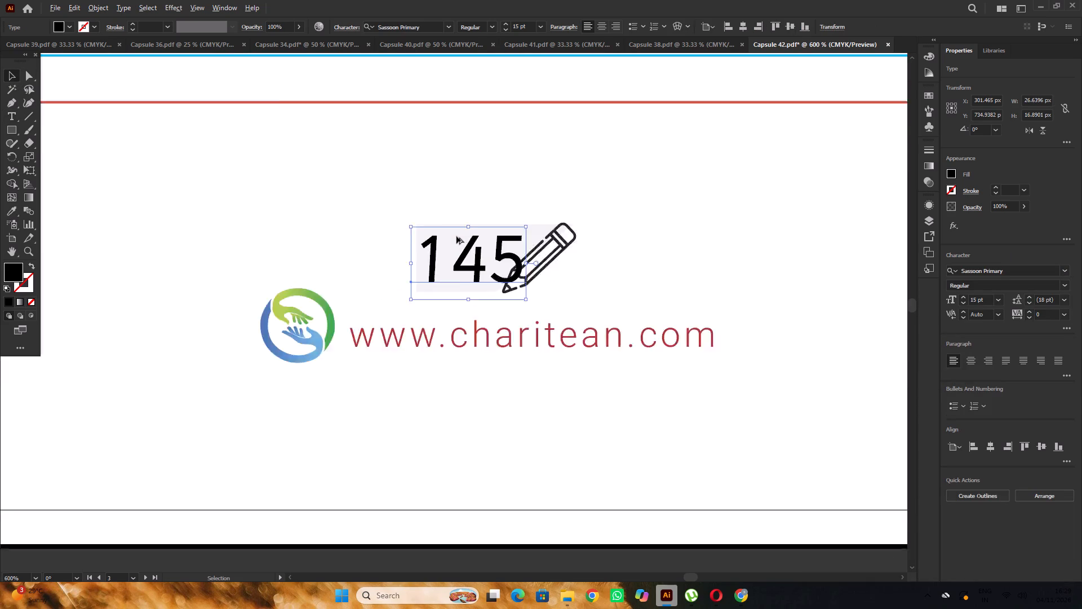
pyautogui.scroll(1, 456, 236)
pyautogui.moveTo(487, 259); pyautogui.dragTo(465, 255)
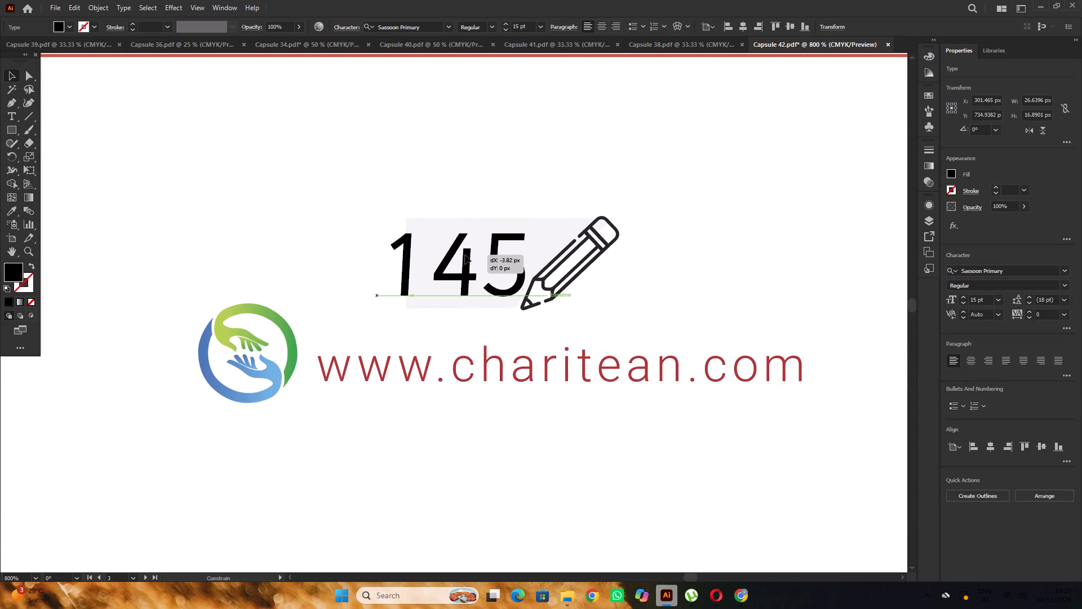
pyautogui.moveTo(465, 255); pyautogui.dragTo(464, 255)
pyautogui.keyDown('alt'); pyautogui.scroll(-7, 266, 166); pyautogui.keyUp('alt')
pyautogui.click(490, 278)
# Change the font of page number 146 on the Recall Time page to Sassoon Primary.
pyautogui.keyDown('alt'); pyautogui.scroll(-1, 490, 275); pyautogui.keyUp('alt')
pyautogui.press('space')
pyautogui.moveTo(642, 294); pyautogui.dragTo(451, 307)
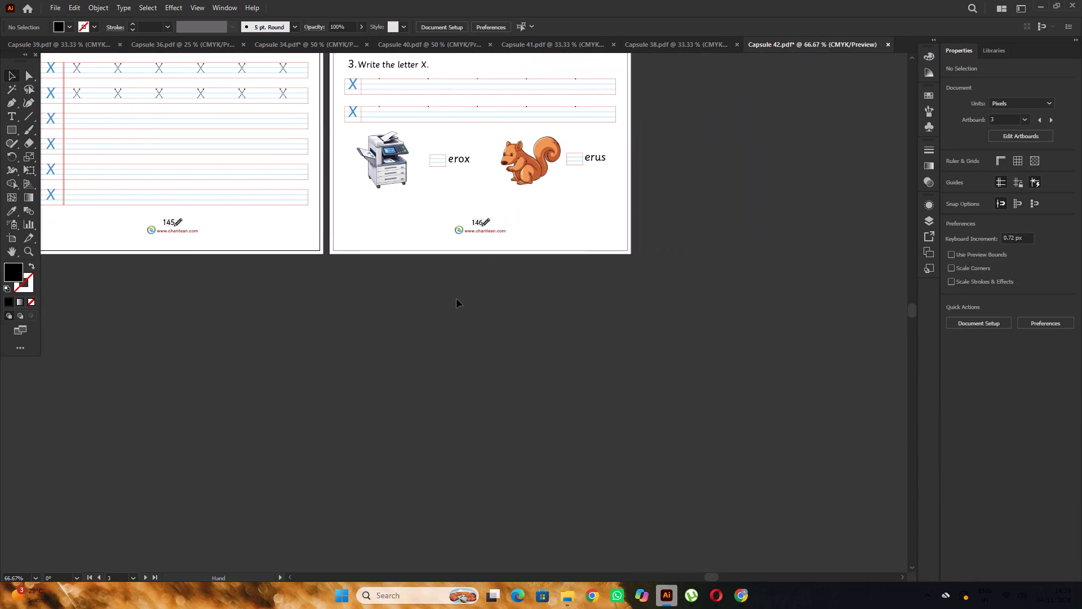
pyautogui.keyDown('alt'); pyautogui.scroll(3, 487, 234); pyautogui.keyUp('alt')
pyautogui.scroll(3, 470, 211)
pyautogui.keyDown('alt'); pyautogui.scroll(2, 469, 219); pyautogui.keyUp('alt')
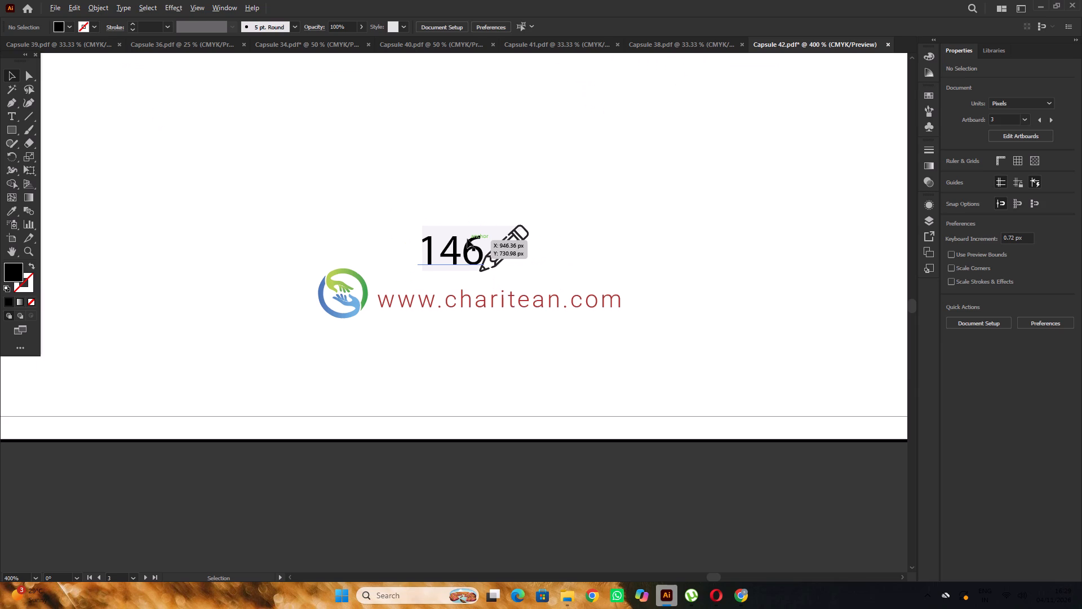
pyautogui.press('t')
pyautogui.moveTo(475, 247); pyautogui.dragTo(422, 248)
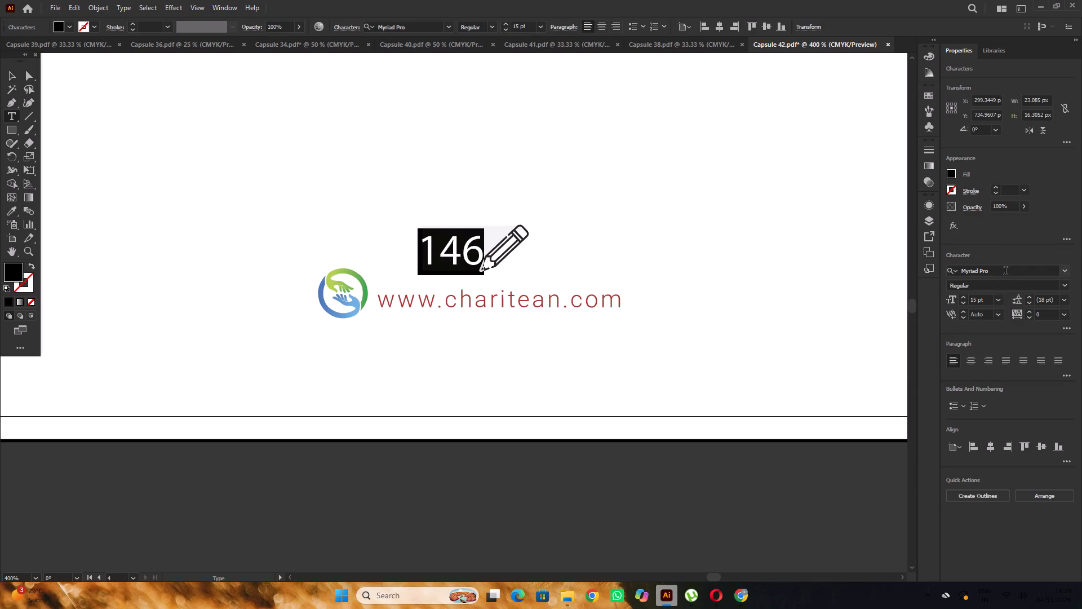
pyautogui.click(1005, 272)
pyautogui.press('s')
pyautogui.press('a')
pyautogui.press('s')
pyautogui.click(906, 345)
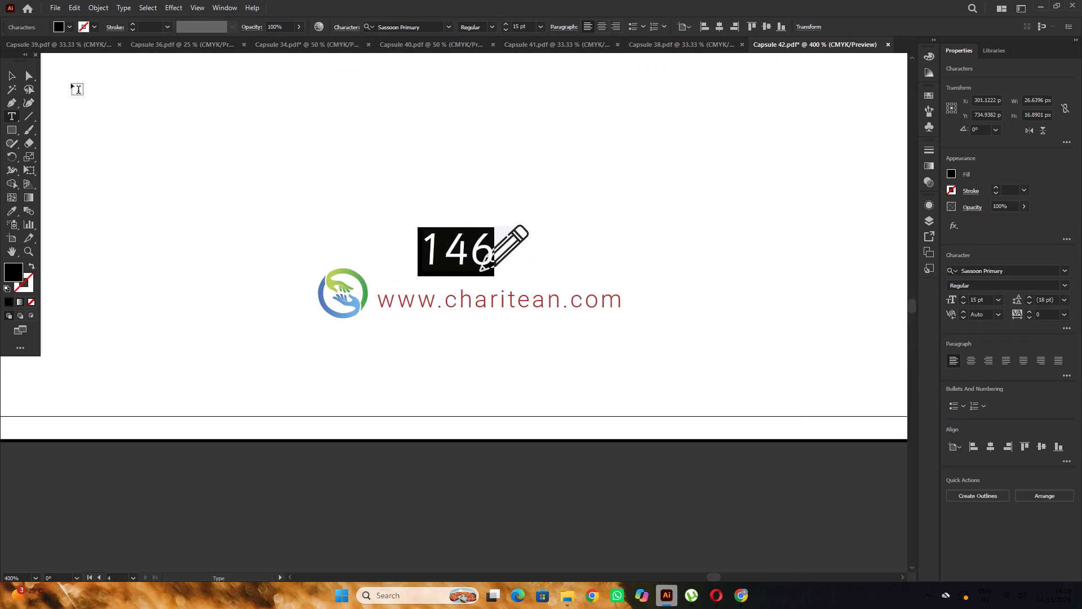
# Move page number 146 about 4 px left so its digits clear the pencil icon.
pyautogui.click(11, 74)
pyautogui.keyDown('alt'); pyautogui.scroll(6, 479, 286); pyautogui.keyUp('alt')
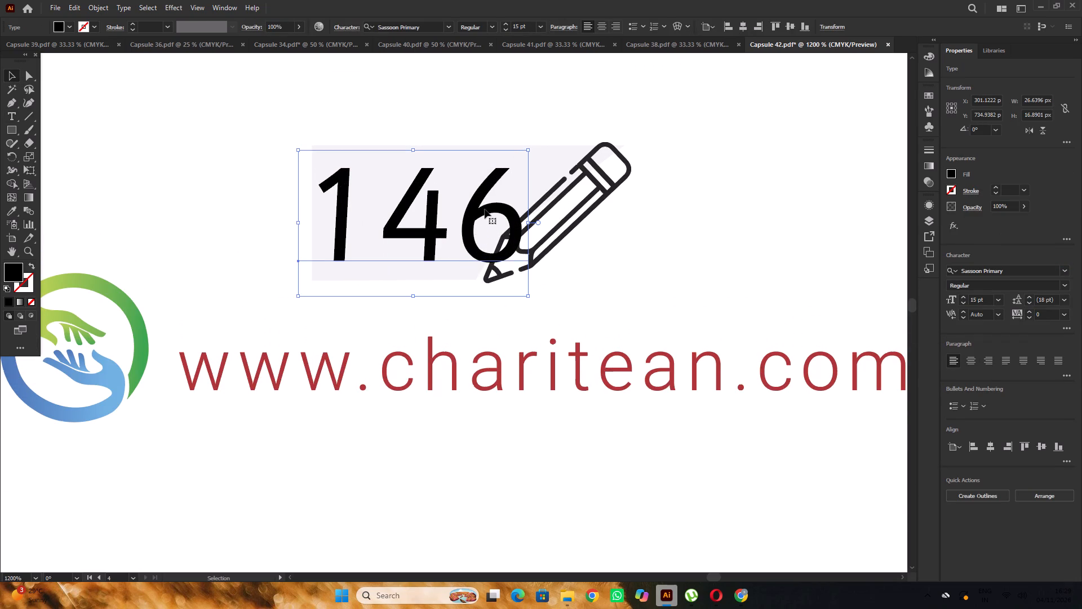
pyautogui.moveTo(485, 209); pyautogui.dragTo(451, 211)
pyautogui.keyDown('alt'); pyautogui.scroll(-8, 450, 211); pyautogui.keyUp('alt')
pyautogui.click(550, 325)
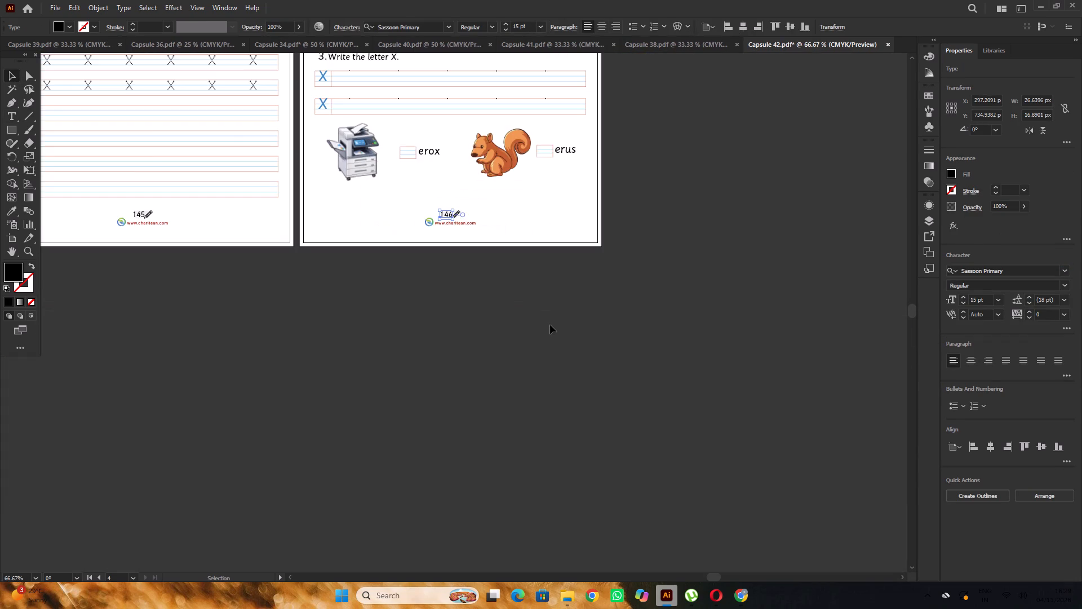
# Examine the overall layout of all four Capsule-42 pages.
pyautogui.keyDown('alt'); pyautogui.scroll(-2, 551, 324); pyautogui.keyUp('alt')
pyautogui.press('space')
pyautogui.moveTo(472, 303); pyautogui.dragTo(606, 346)
pyautogui.keyDown('alt'); pyautogui.scroll(-1, 607, 345); pyautogui.keyUp('alt')
pyautogui.press('space')
pyautogui.moveTo(579, 346); pyautogui.dragTo(583, 346)
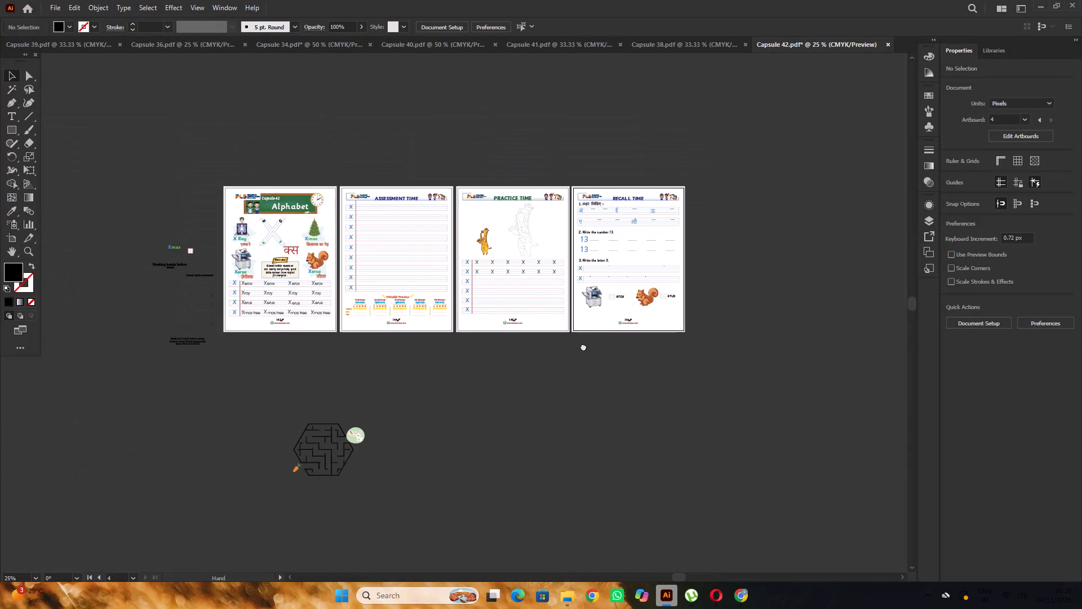
pyautogui.moveTo(583, 346); pyautogui.dragTo(636, 351)
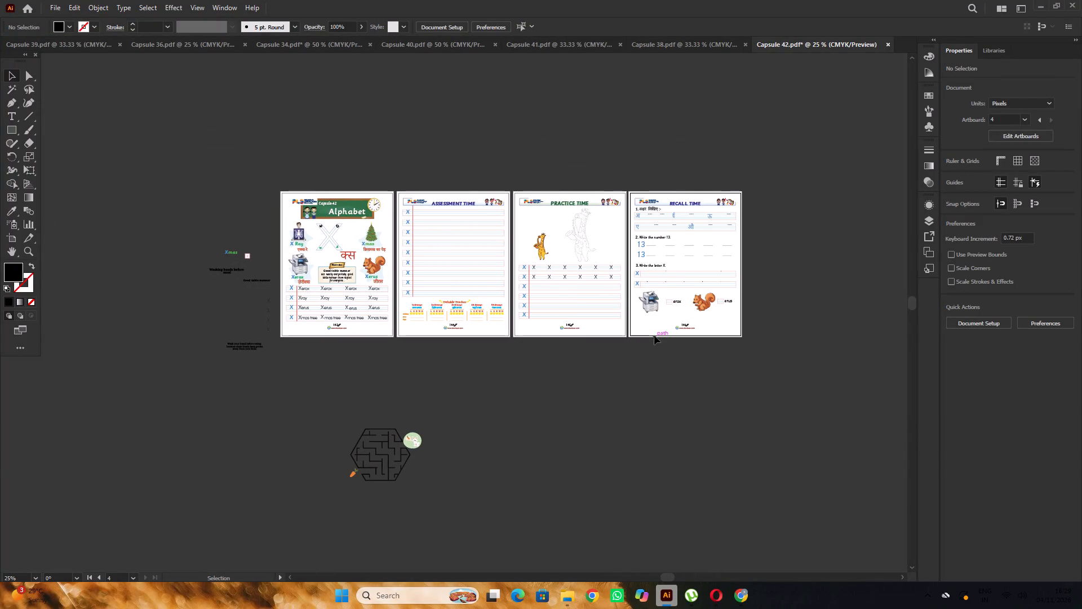
pyautogui.keyDown('alt'); pyautogui.scroll(1, 680, 319); pyautogui.keyUp('alt')
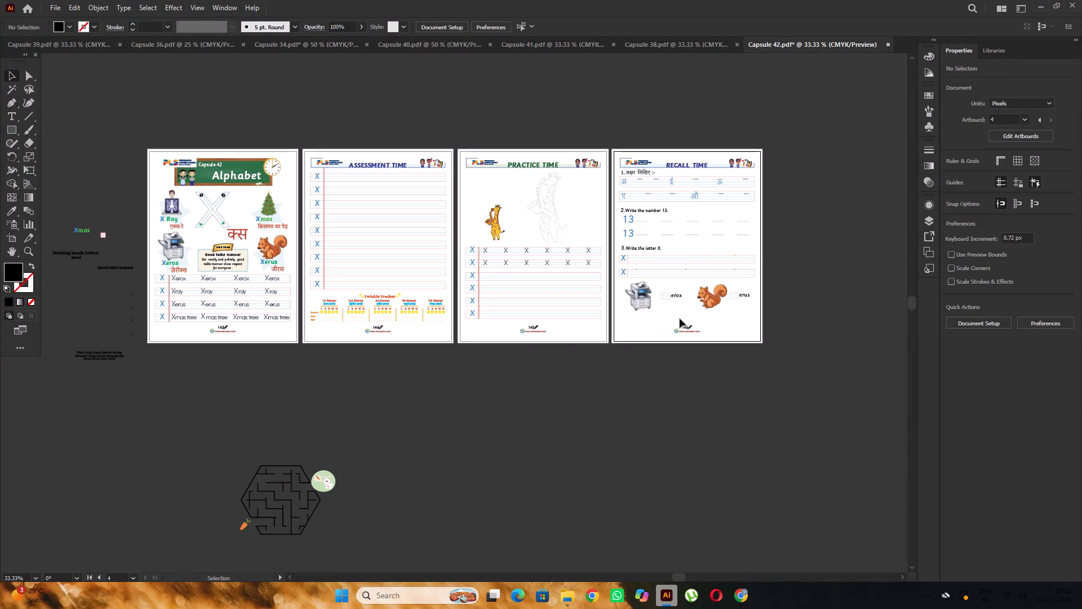
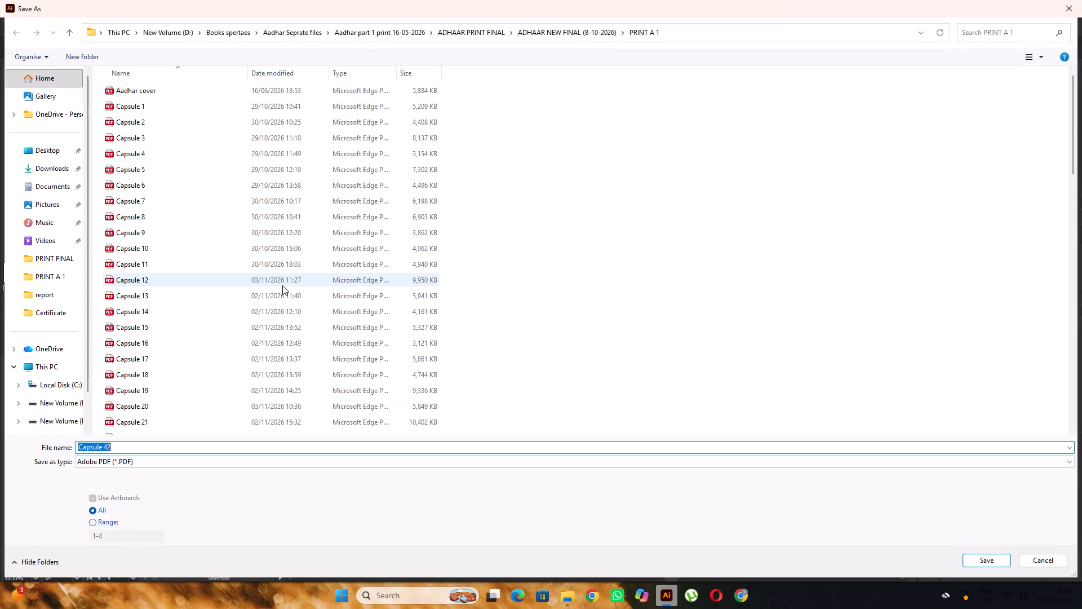
# Save the worksheet as an Adobe PDF named Capsule 42 in the PRINT A 1 folder, replacing the existing file.
pyautogui.scroll(-6, 282, 285)
pyautogui.scroll(6, 282, 285)
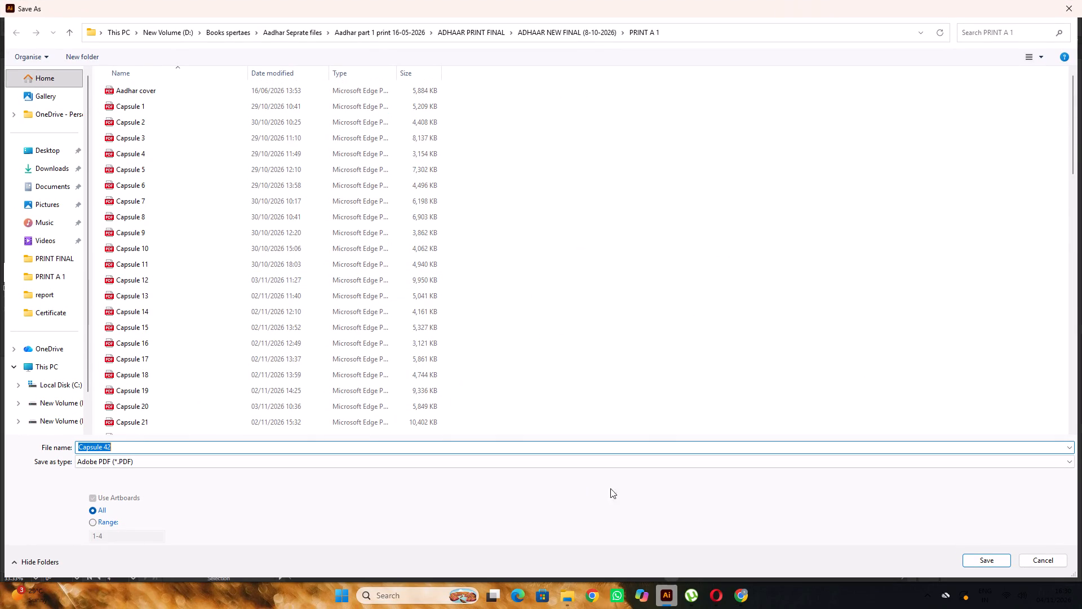
pyautogui.click(967, 557)
pyautogui.click(593, 341)
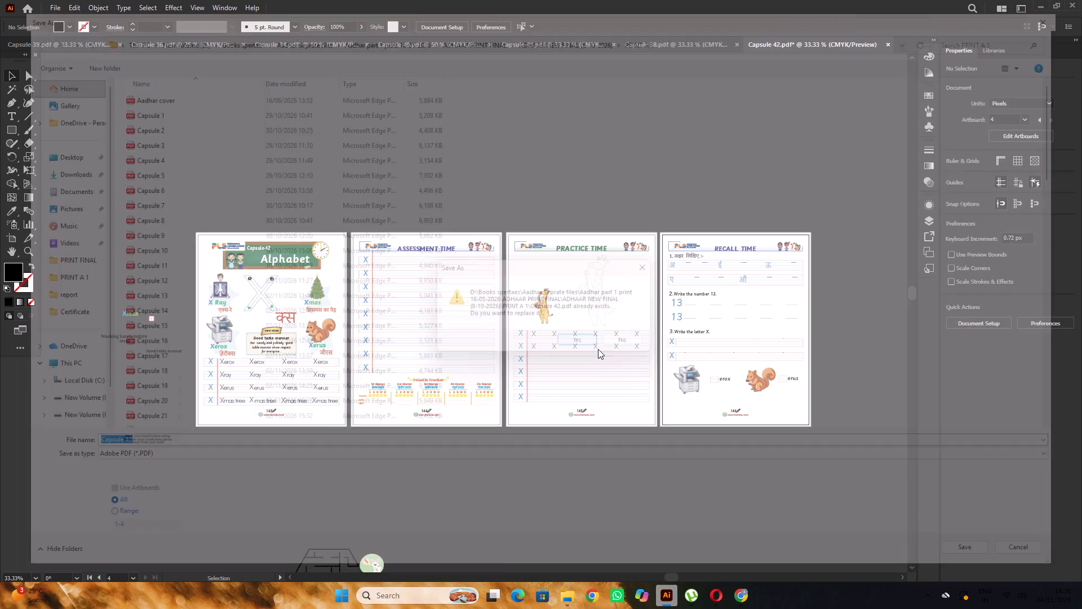
pyautogui.click(655, 442)
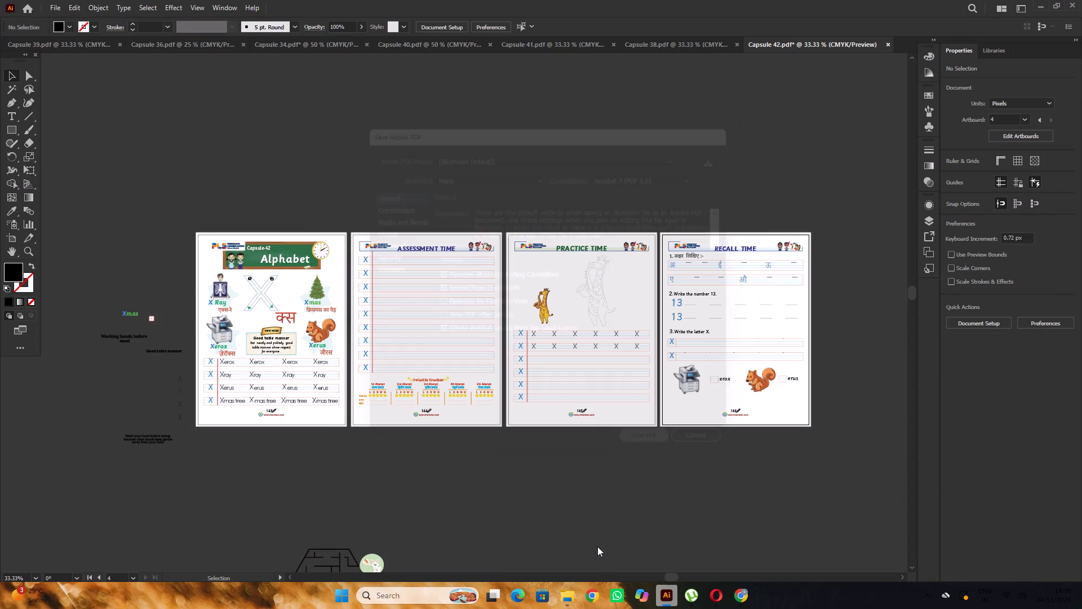
# Switch to File Explorer and open the saved Capsule 42 PDF from the PRINT A 1 folder.
pyautogui.click(570, 542)
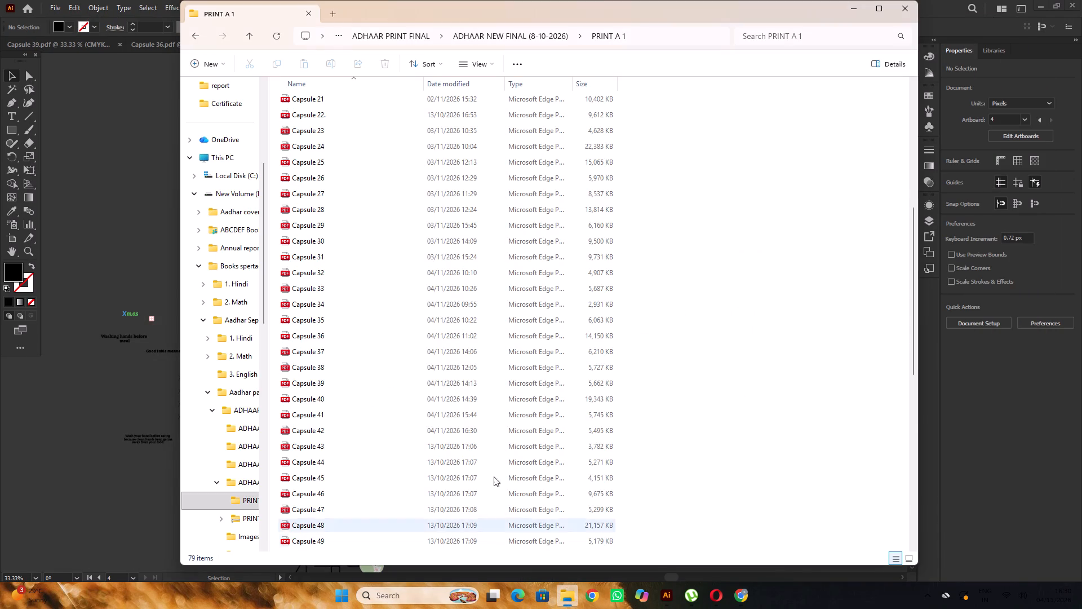
pyautogui.scroll(-4, 353, 367)
pyautogui.scroll(2, 345, 352)
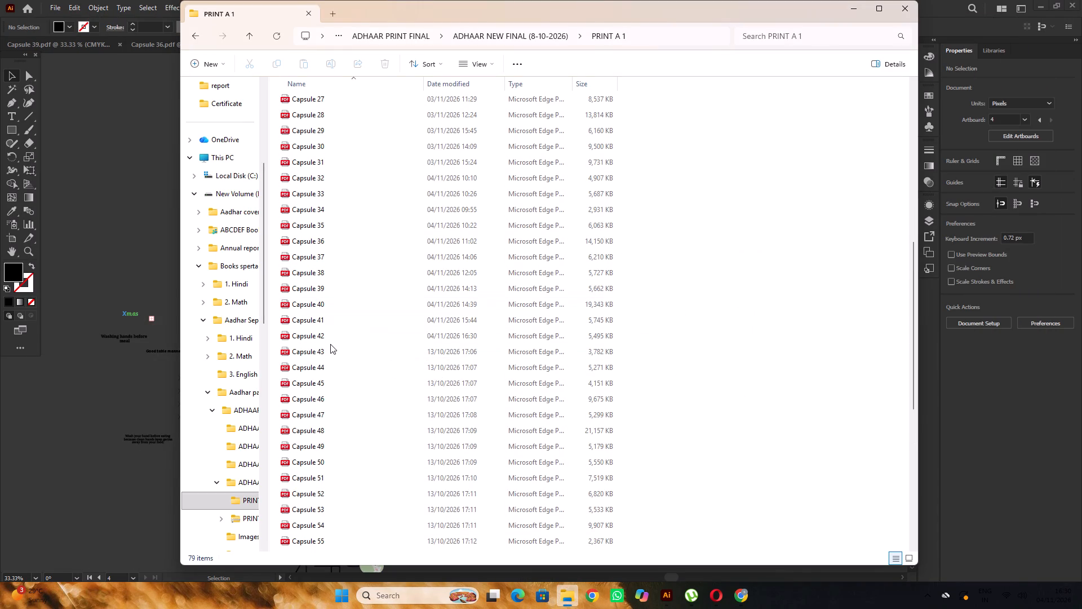
pyautogui.doubleClick(332, 336)
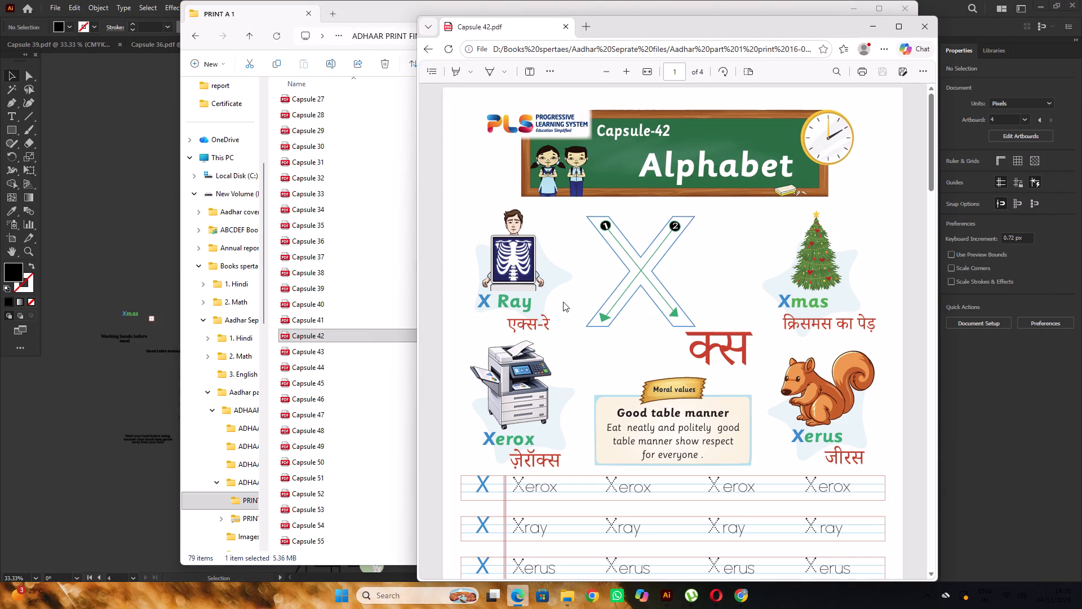
# Examine all four pages of the exported Capsule 42 PDF, then close it and return to Illustrator.
pyautogui.scroll(-1, 563, 301)
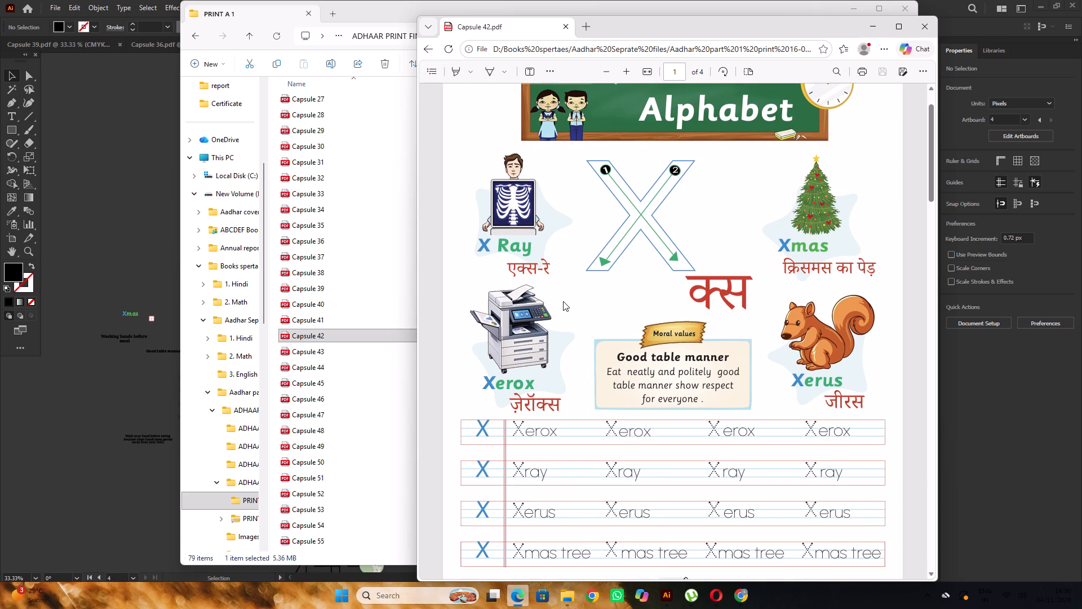
pyautogui.scroll(3, 563, 301)
pyautogui.scroll(-6, 563, 301)
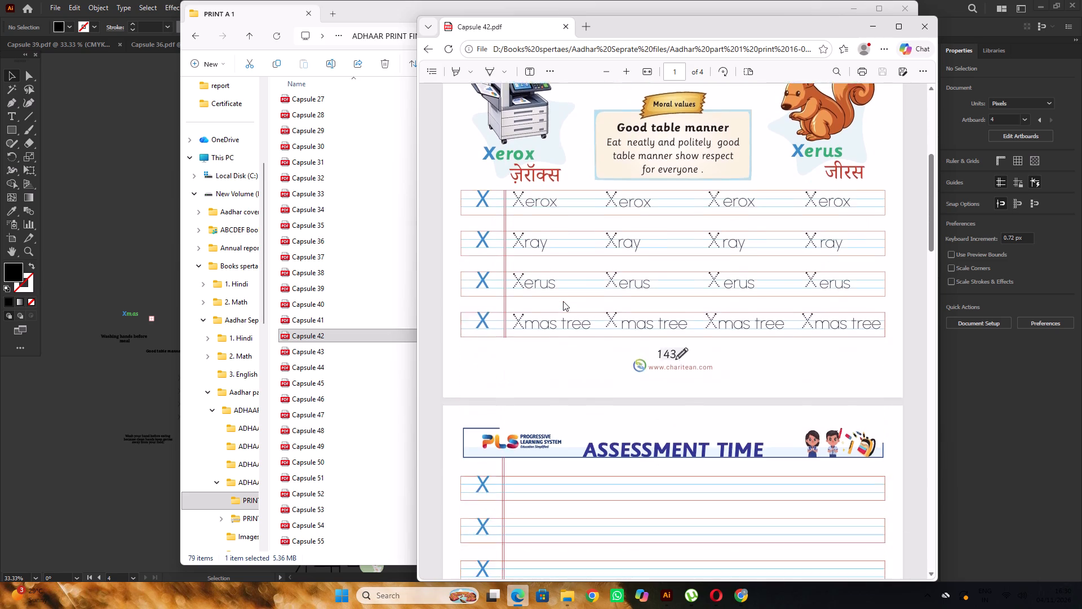
pyautogui.scroll(2, 563, 301)
pyautogui.scroll(-13, 563, 301)
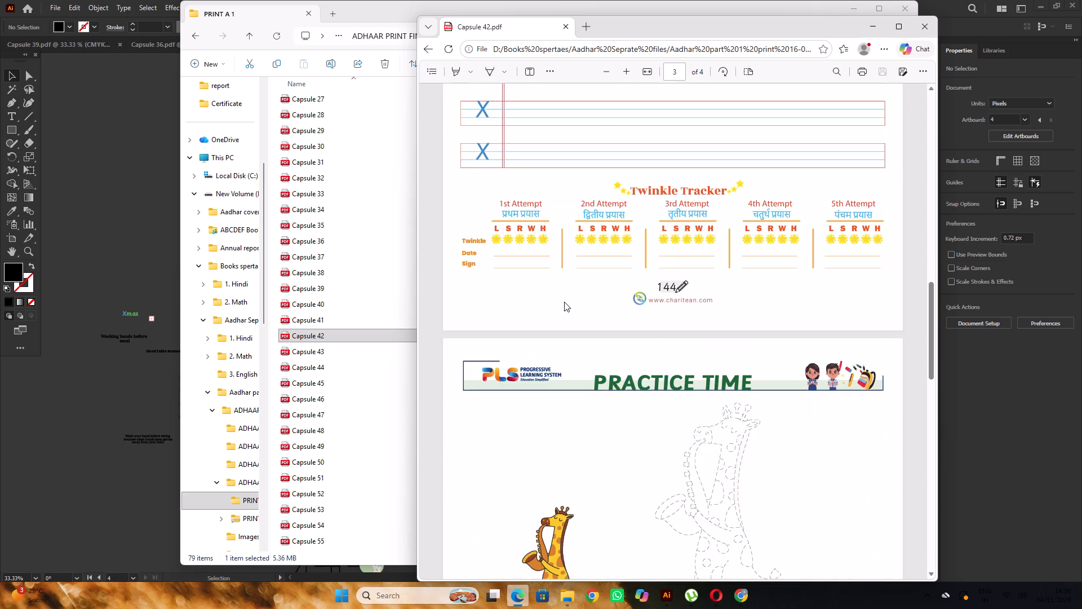
pyautogui.scroll(-17, 564, 302)
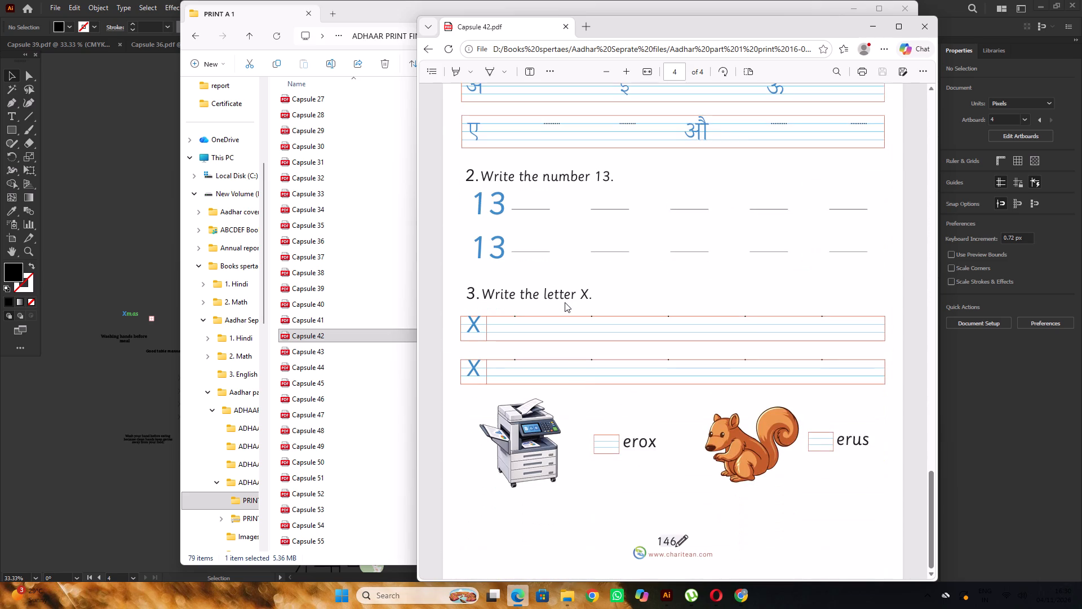
pyautogui.scroll(2, 565, 302)
pyautogui.scroll(-12, 565, 302)
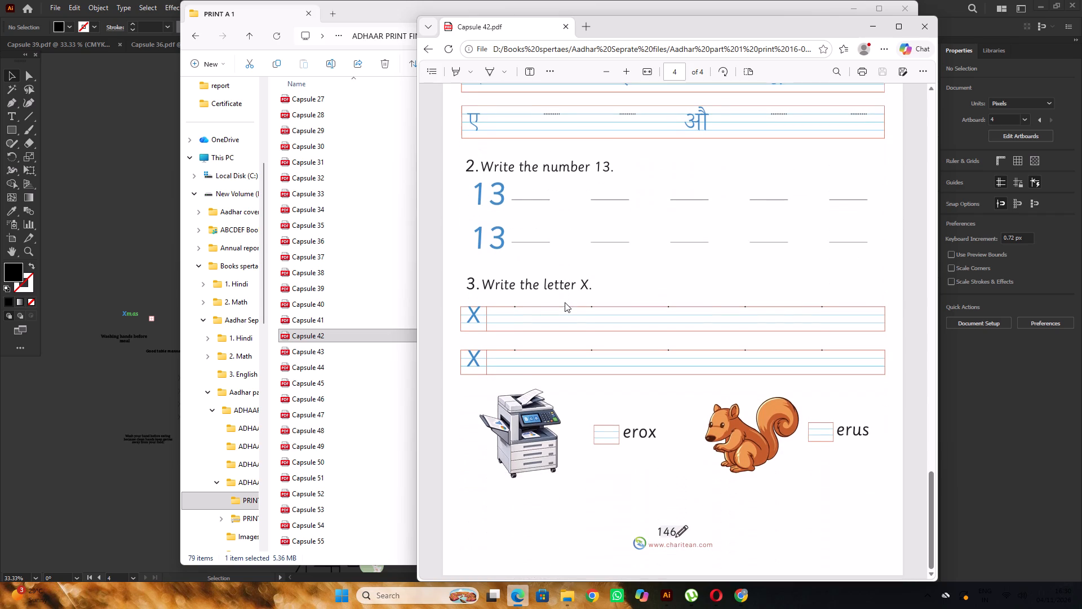
pyautogui.scroll(1, 565, 302)
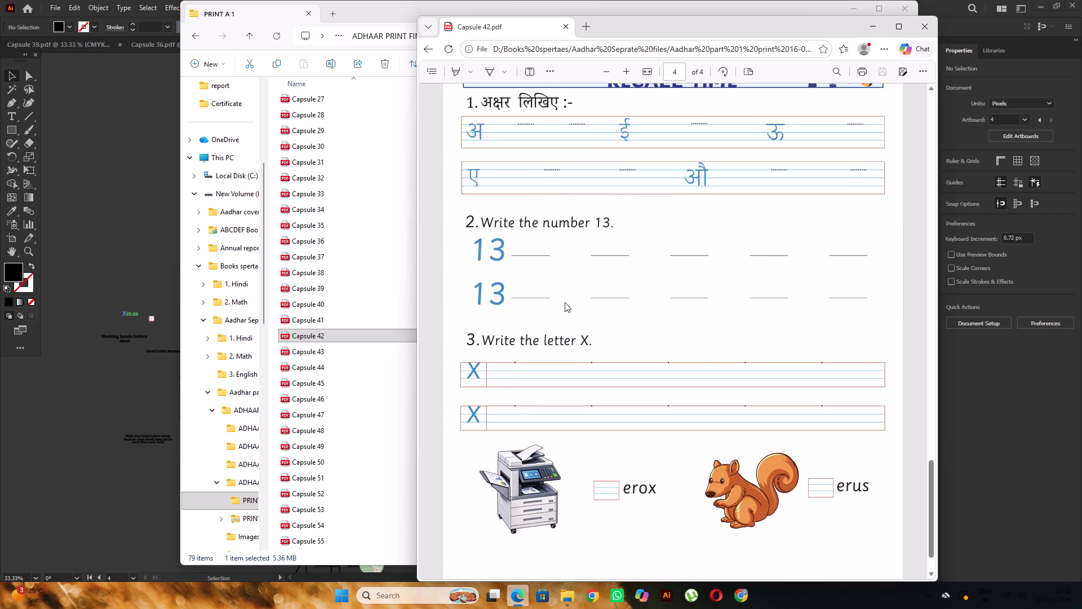
pyautogui.scroll(-3, 565, 302)
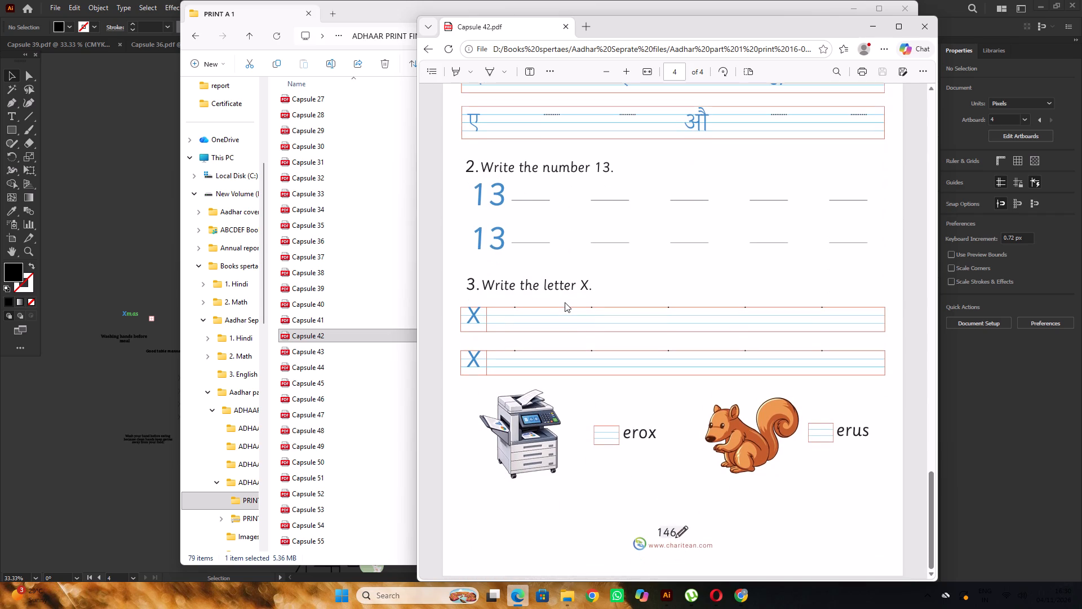
pyautogui.scroll(-2, 565, 302)
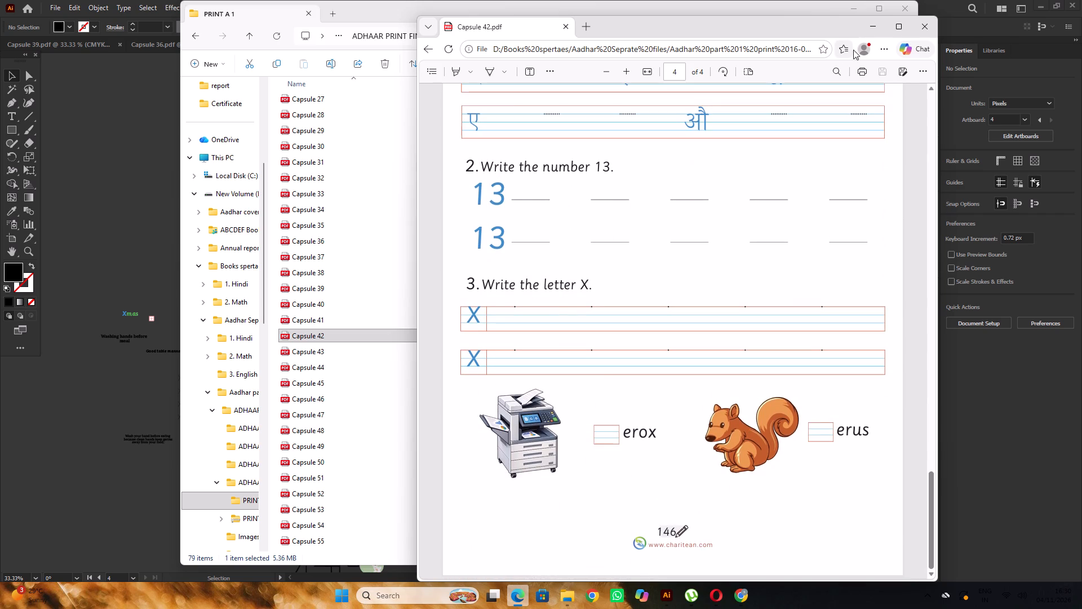
pyautogui.click(929, 33)
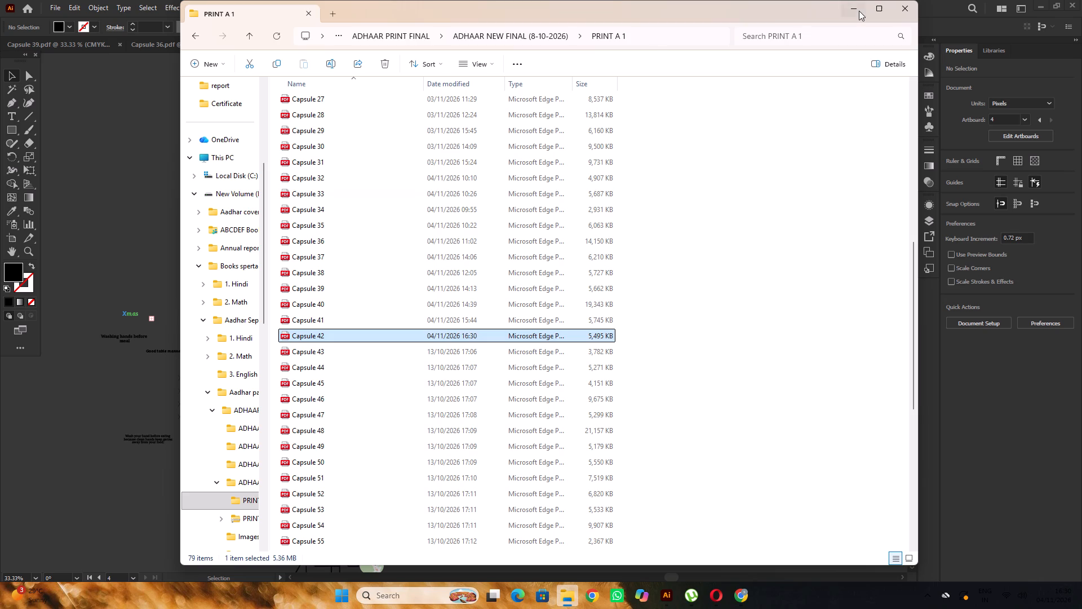
pyautogui.click(859, 11)
# Close the Capsule 39.pdf document.
pyautogui.scroll(-3, 602, 254)
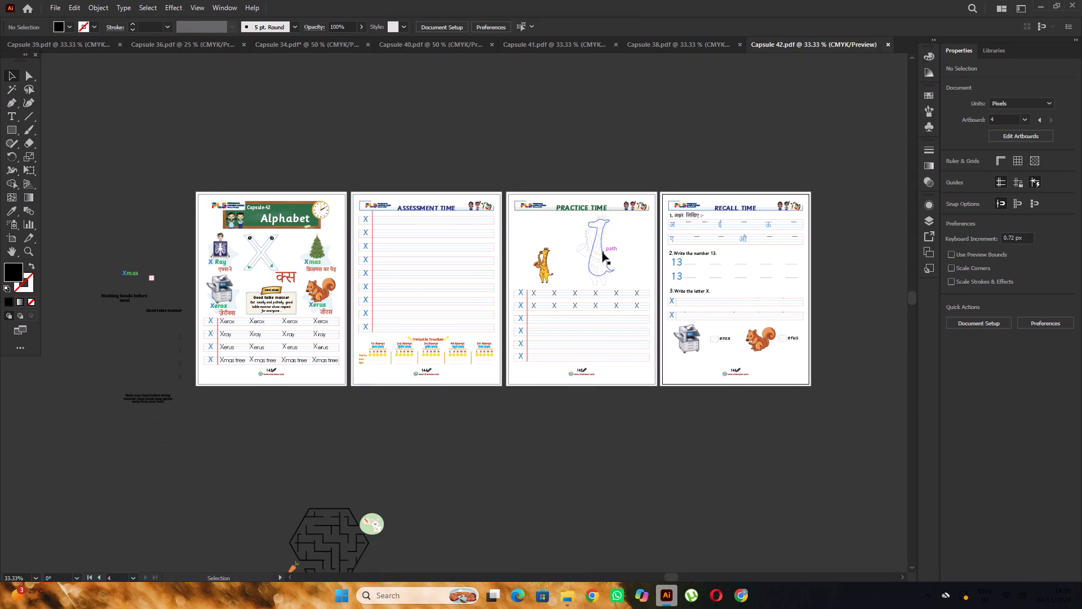
pyautogui.click(96, 47)
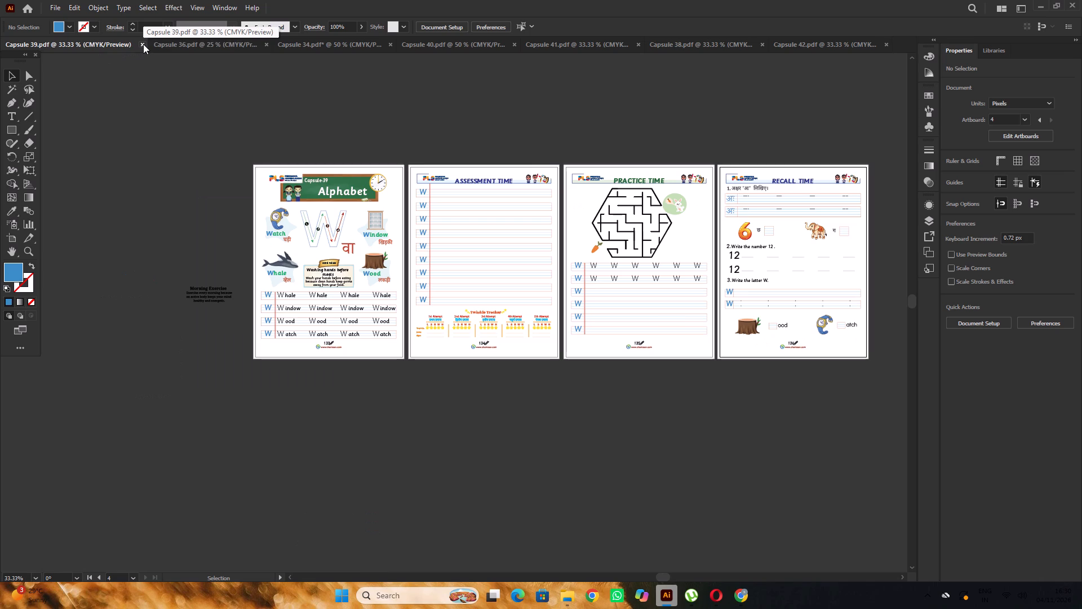
pyautogui.click(143, 44)
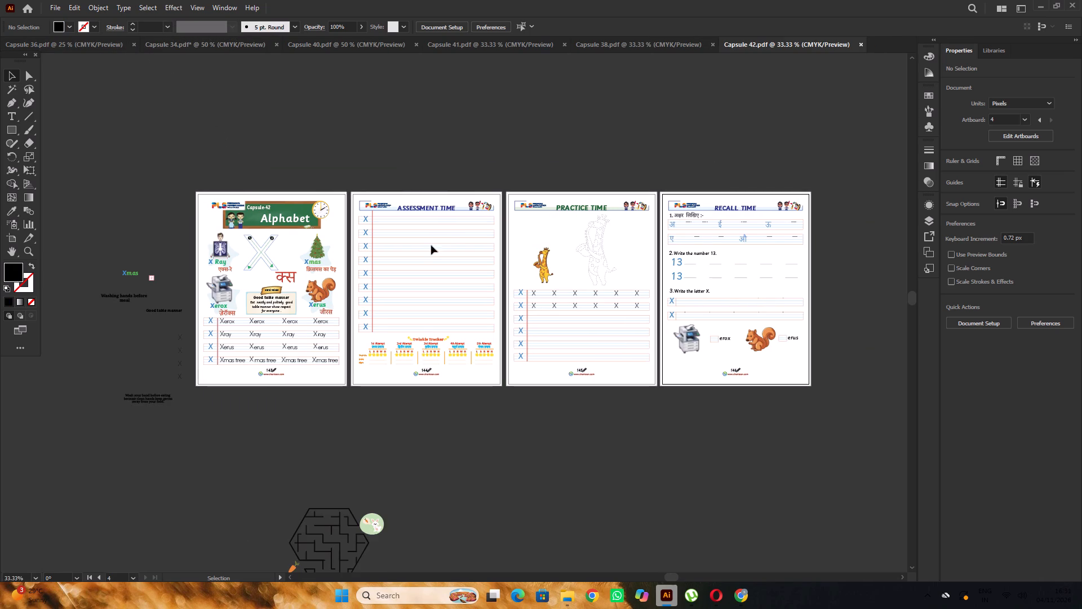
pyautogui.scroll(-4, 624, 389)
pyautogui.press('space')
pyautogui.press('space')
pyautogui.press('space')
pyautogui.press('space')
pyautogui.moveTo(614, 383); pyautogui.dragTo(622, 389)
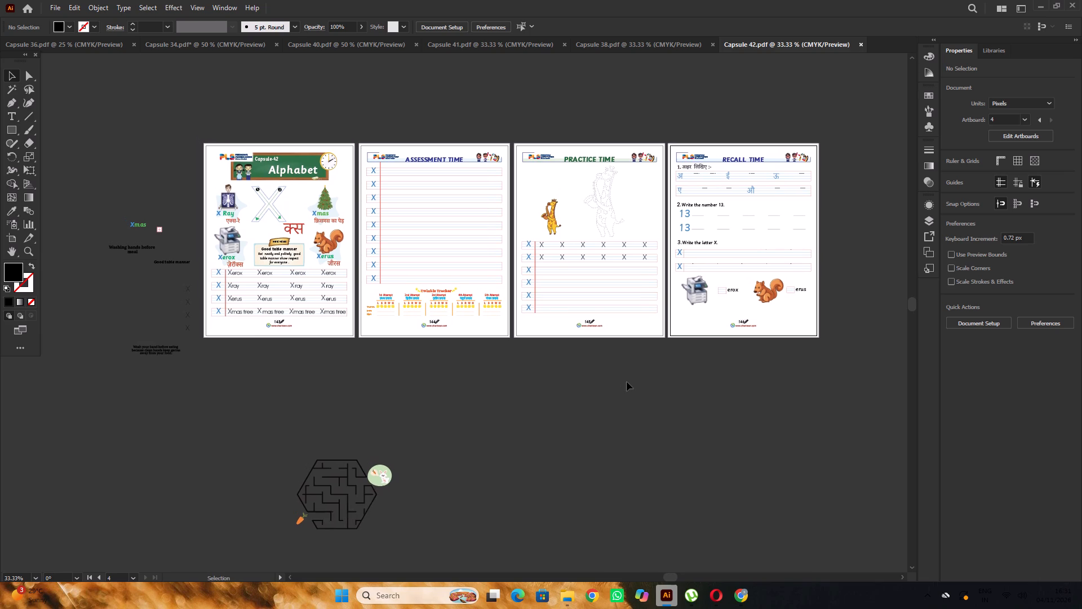
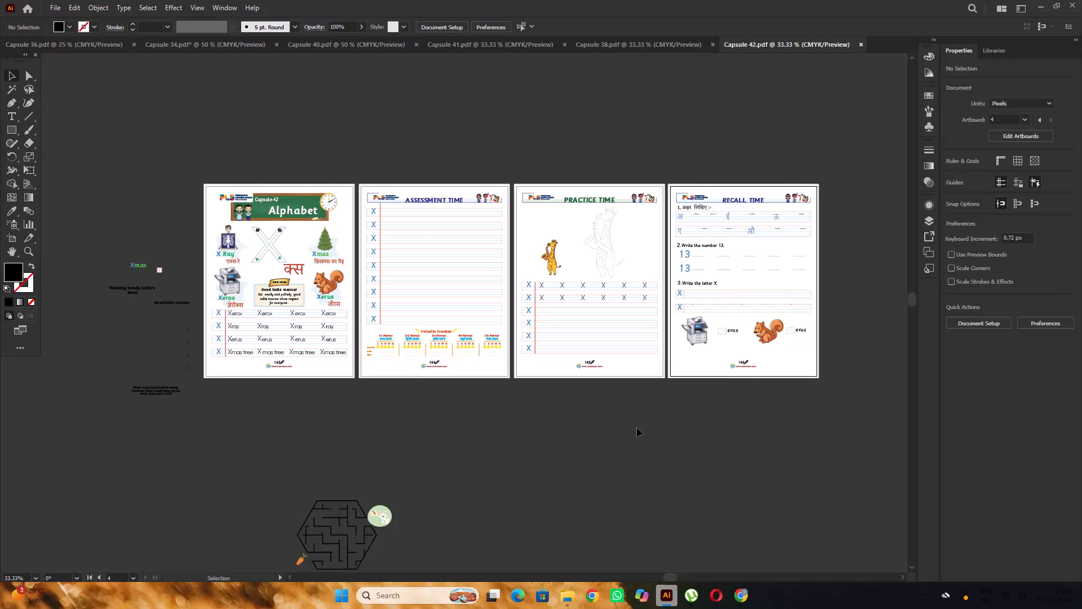
# Switch to File Explorer and open Capsule 43 from the PRINT A 1 folder in Adobe Illustrator 2022.
pyautogui.scroll(-2, 637, 428)
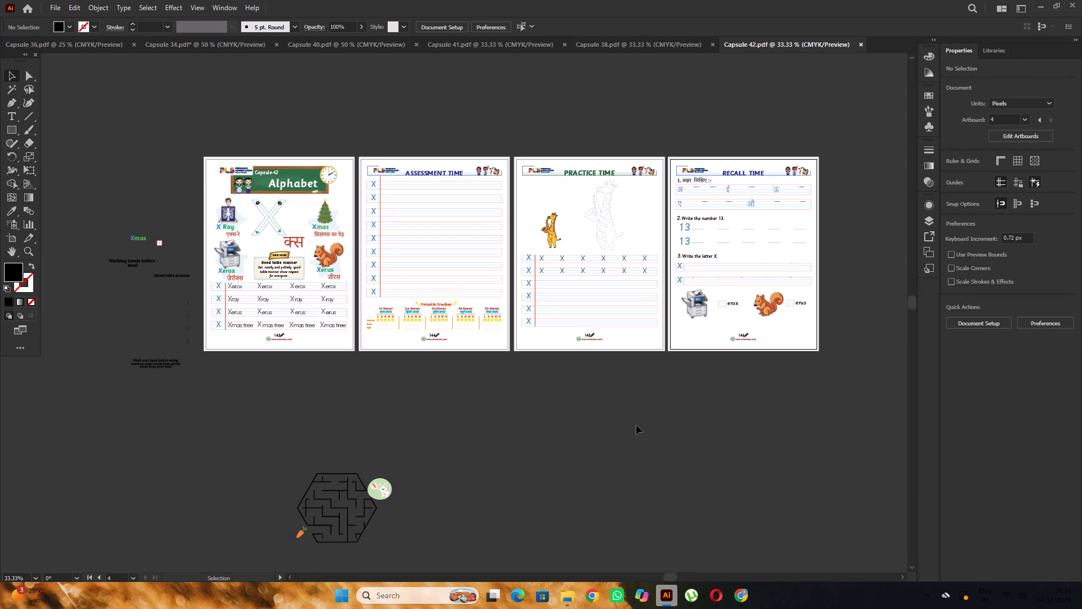
pyautogui.scroll(1, 636, 425)
pyautogui.click(568, 595)
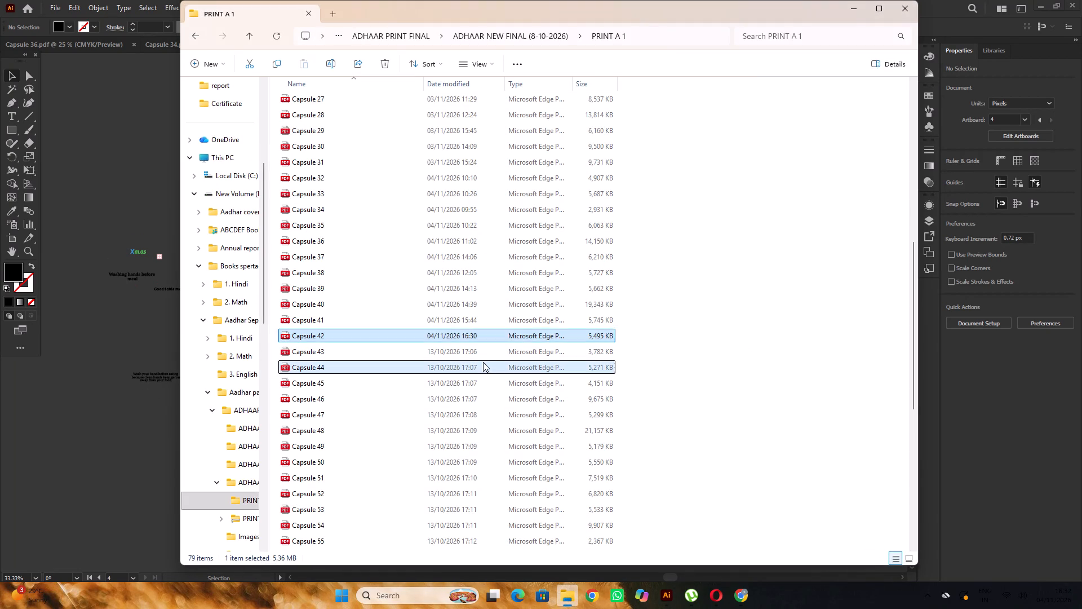
pyautogui.click(483, 362)
pyautogui.click(485, 358)
pyautogui.rightClick(485, 358)
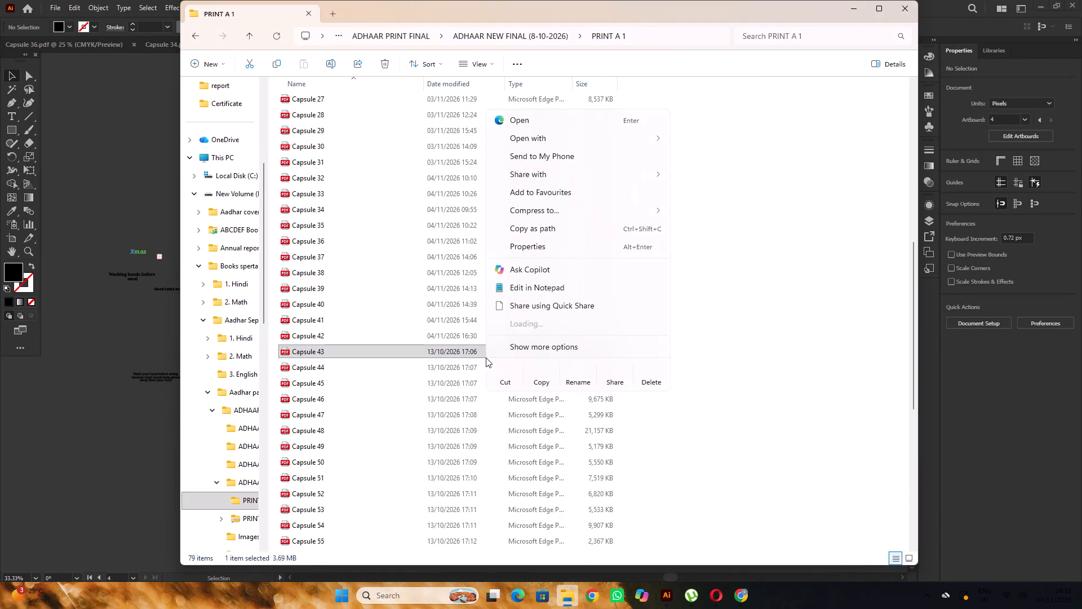
pyautogui.click(713, 141)
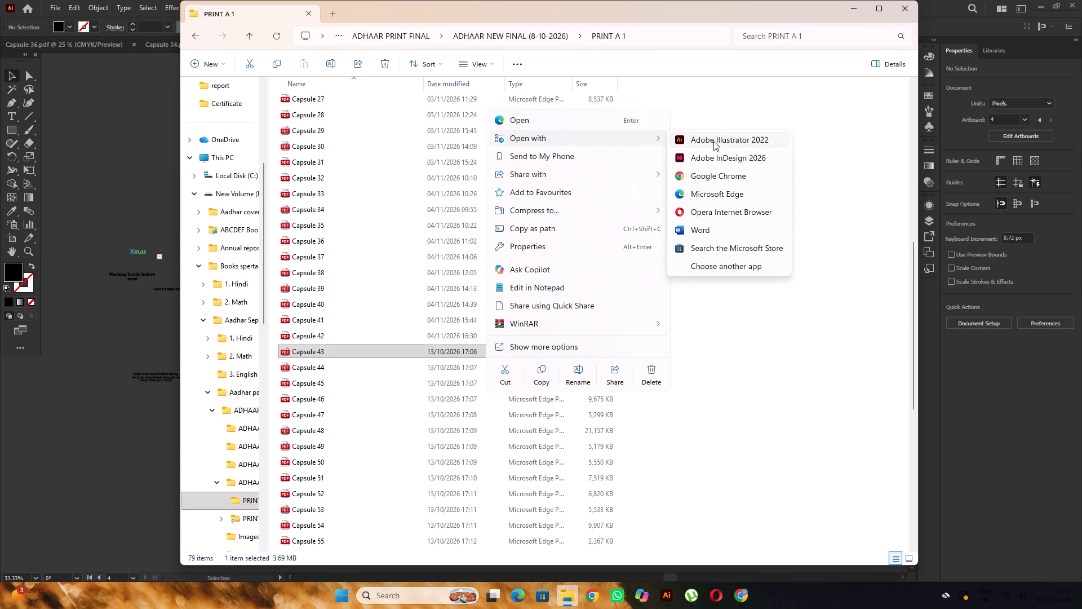
# Replace the capsule label on Capsule 43's title board with the कैप्सूल-34 label copied from Capsule 34.pdf, pasted in place.
pyautogui.scroll(6, 547, 148)
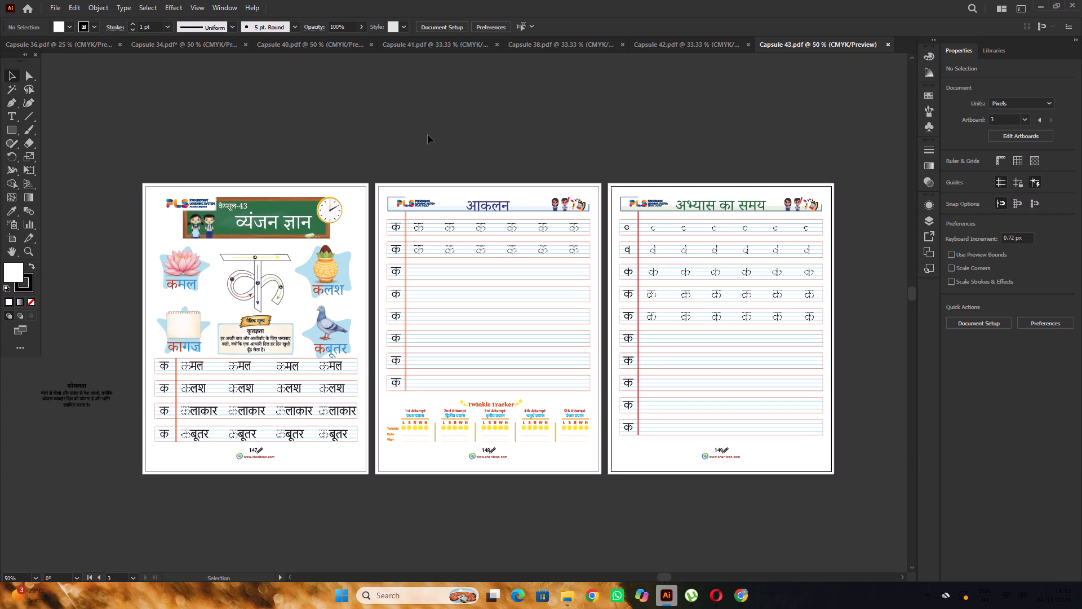
pyautogui.scroll(2, 394, 180)
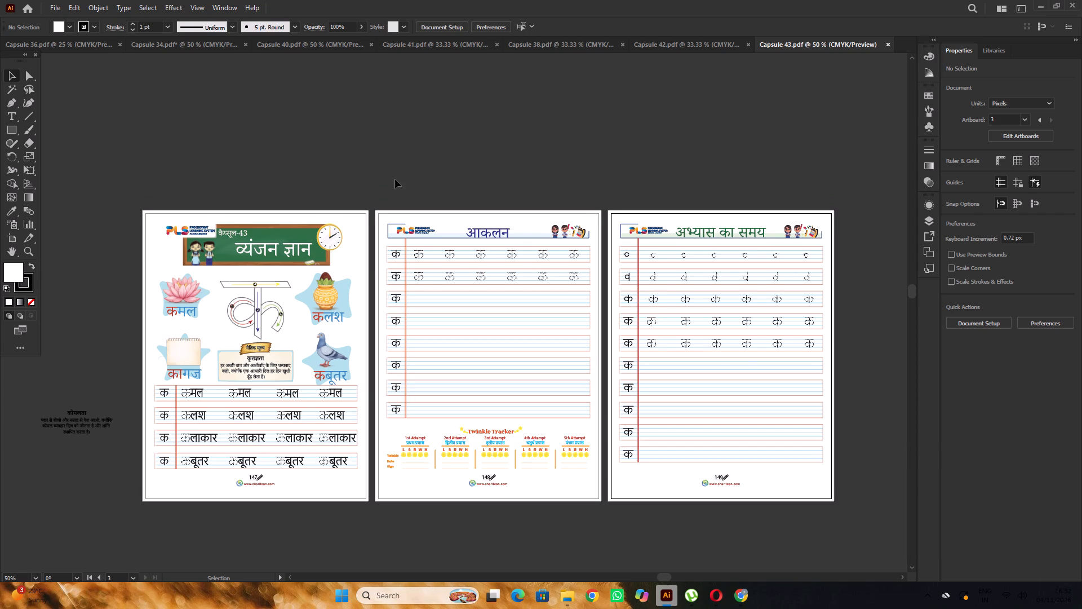
pyautogui.scroll(2, 395, 179)
pyautogui.moveTo(393, 178); pyautogui.dragTo(442, 185, button='middle')
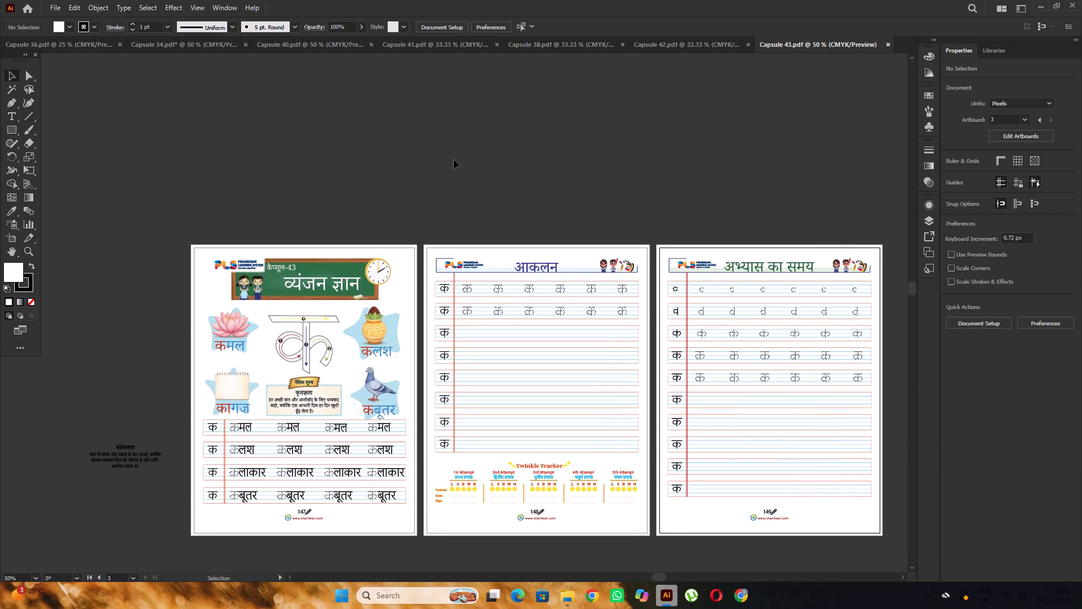
pyautogui.click(222, 51)
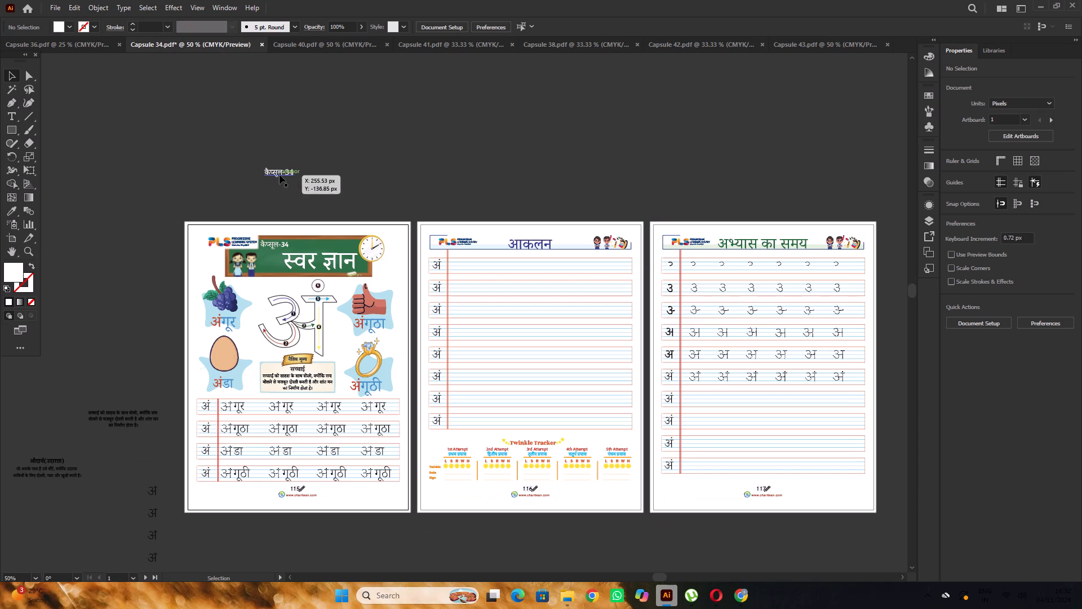
pyautogui.keyDown('alt'); pyautogui.scroll(2, 295, 238); pyautogui.keyUp('alt')
pyautogui.click(272, 251)
pyautogui.hotkey('ctrl', 'c')
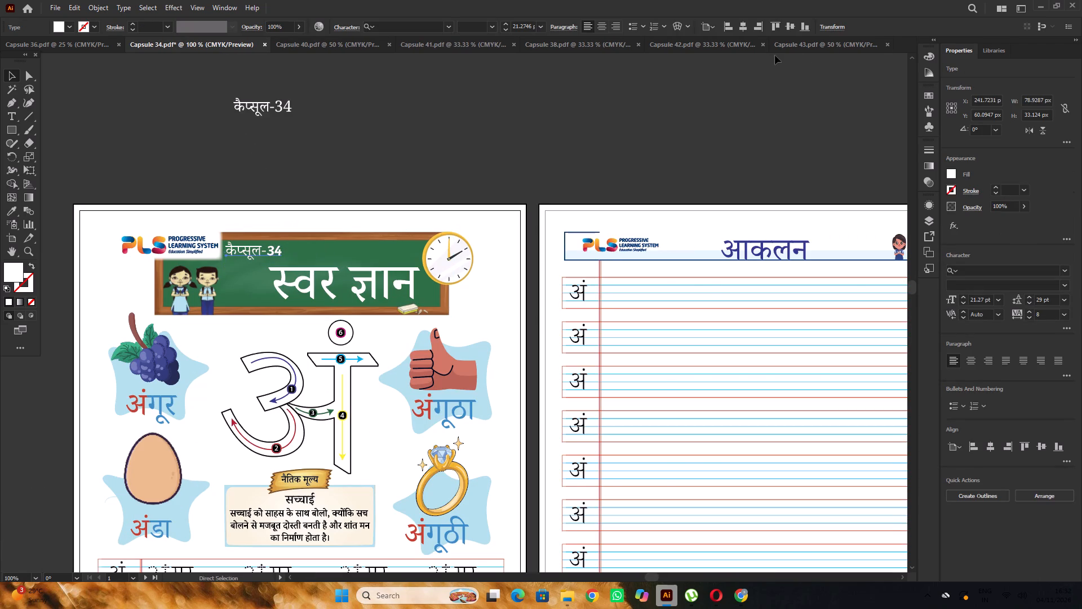
pyautogui.click(813, 47)
pyautogui.scroll(-4, 321, 231)
pyautogui.keyDown('alt'); pyautogui.scroll(3, 290, 215); pyautogui.keyUp('alt')
pyautogui.click(290, 211)
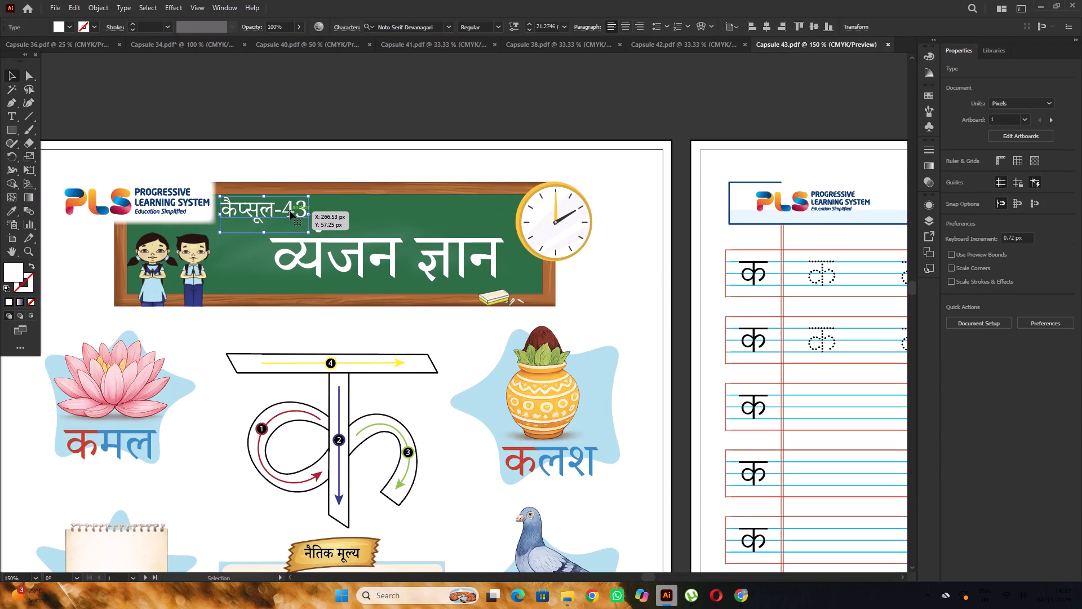
pyautogui.press('Delete')
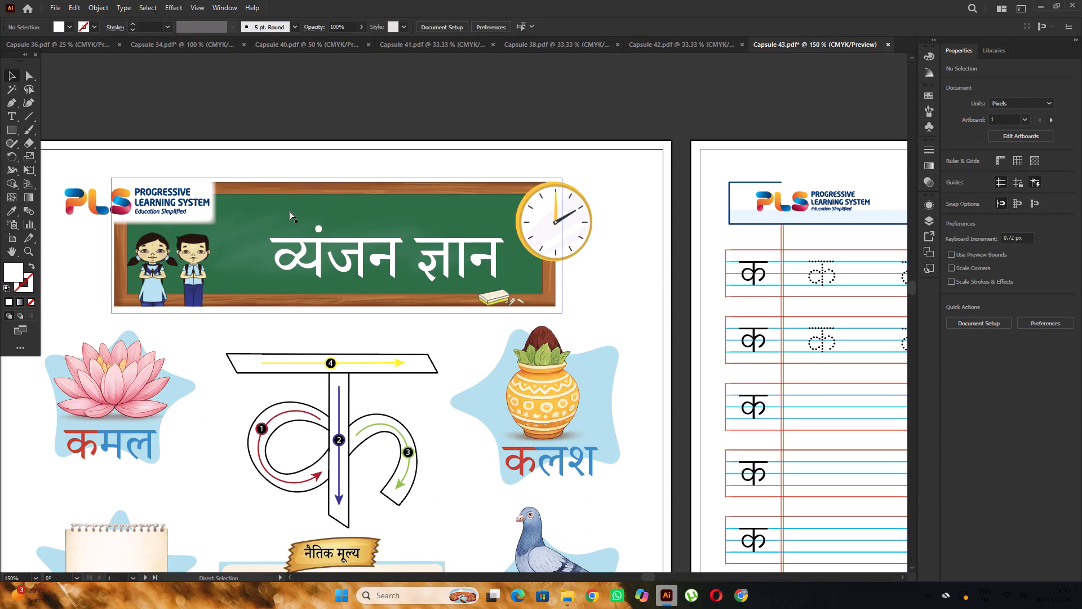
pyautogui.hotkey('ctrl', 'f')
# Change the number in the pasted title-board label to 43.
pyautogui.keyDown('alt'); pyautogui.scroll(2, 304, 223); pyautogui.keyUp('alt')
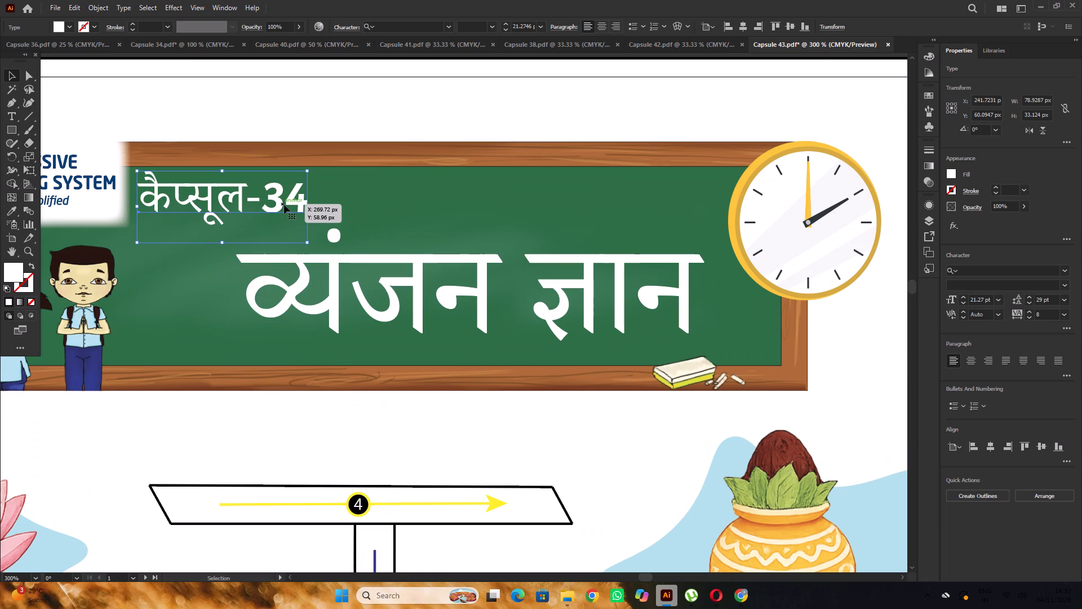
pyautogui.press('t')
pyautogui.moveTo(271, 204); pyautogui.dragTo(303, 204)
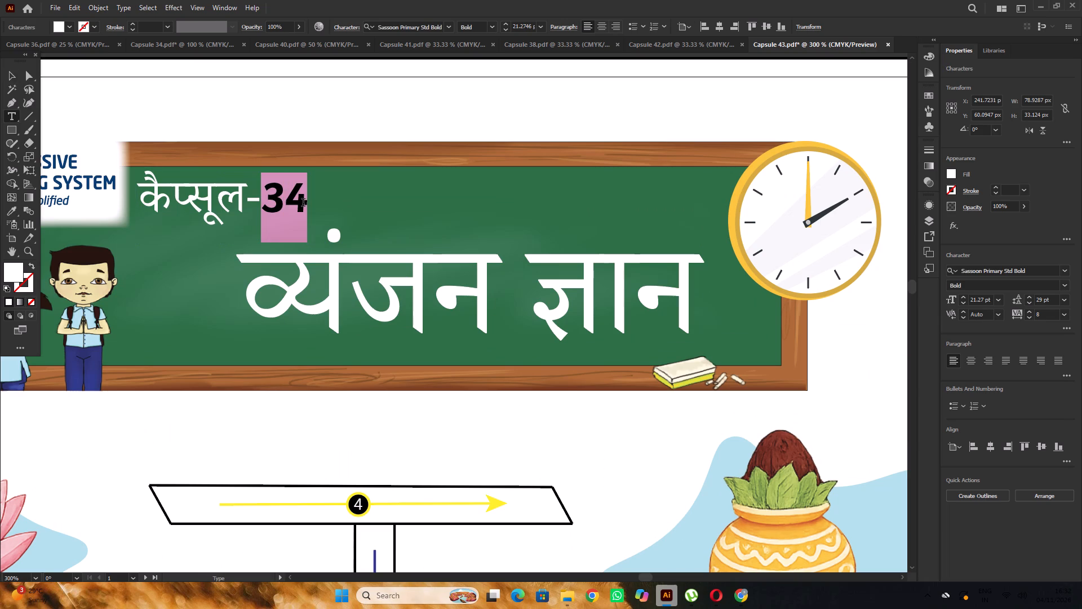
pyautogui.write('43')
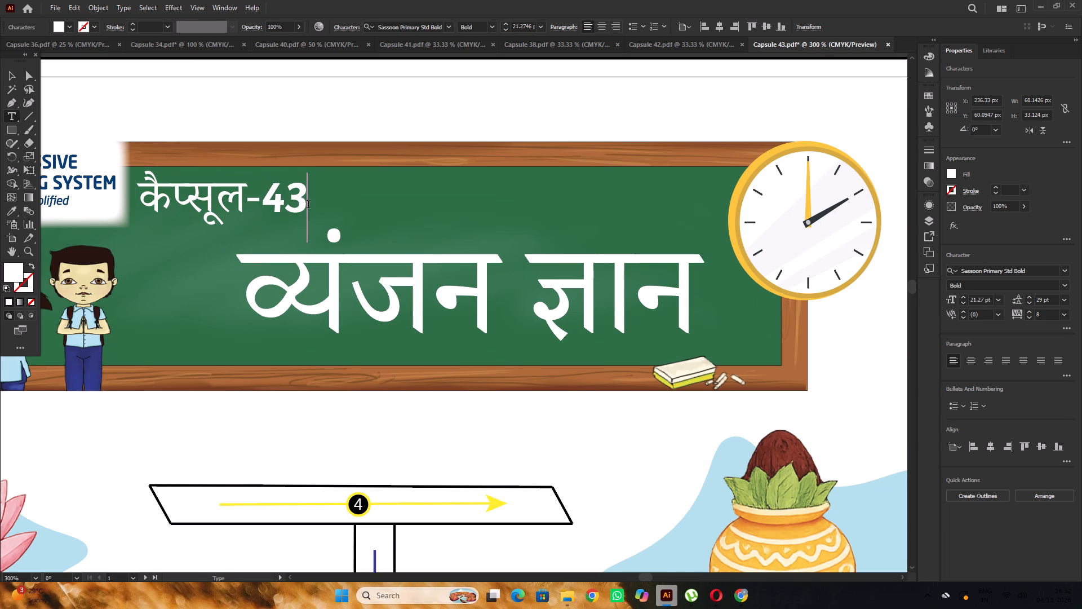
pyautogui.keyDown('alt'); pyautogui.scroll(-5, 308, 205); pyautogui.keyUp('alt')
pyautogui.click(11, 76)
pyautogui.click(238, 126)
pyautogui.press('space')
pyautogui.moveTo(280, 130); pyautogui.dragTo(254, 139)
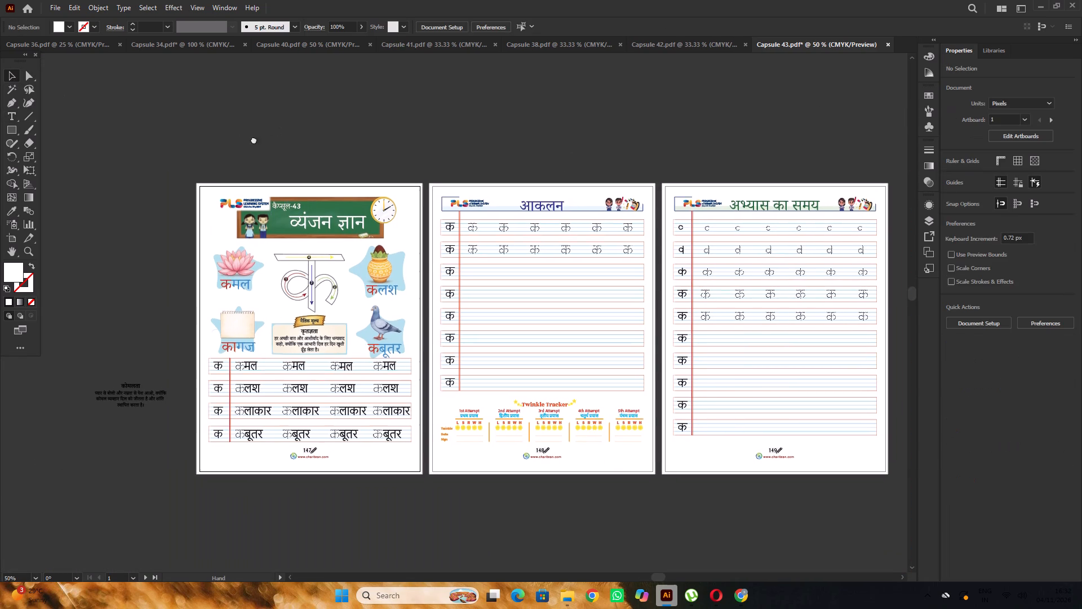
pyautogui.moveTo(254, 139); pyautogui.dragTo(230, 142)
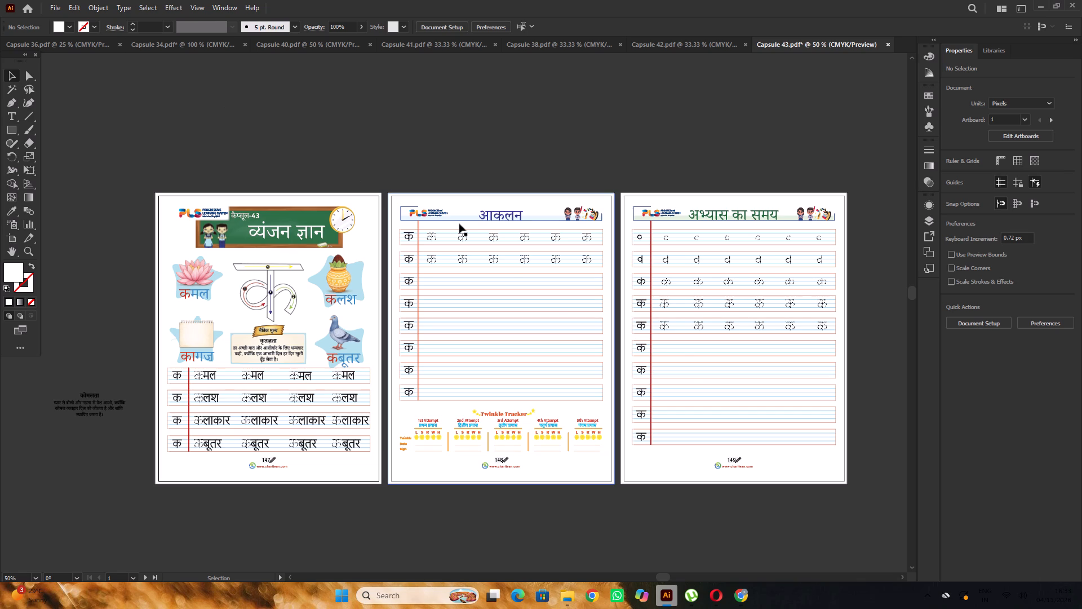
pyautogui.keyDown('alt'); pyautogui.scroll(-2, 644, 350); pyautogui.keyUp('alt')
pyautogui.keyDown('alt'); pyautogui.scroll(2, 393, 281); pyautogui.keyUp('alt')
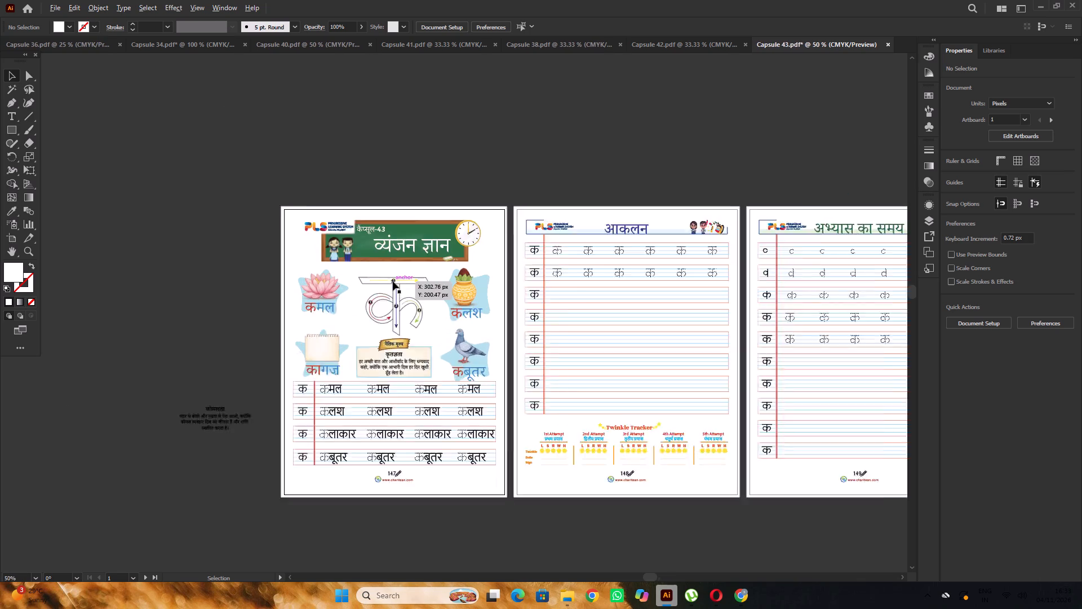
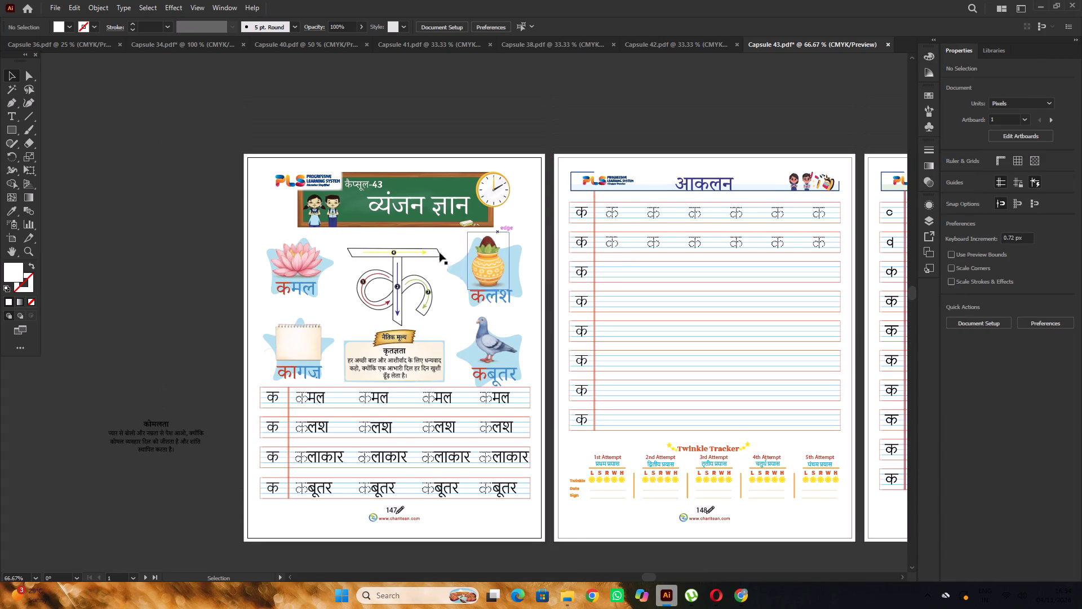
pyautogui.scroll(-5, 448, 237)
pyautogui.scroll(2, 359, 264)
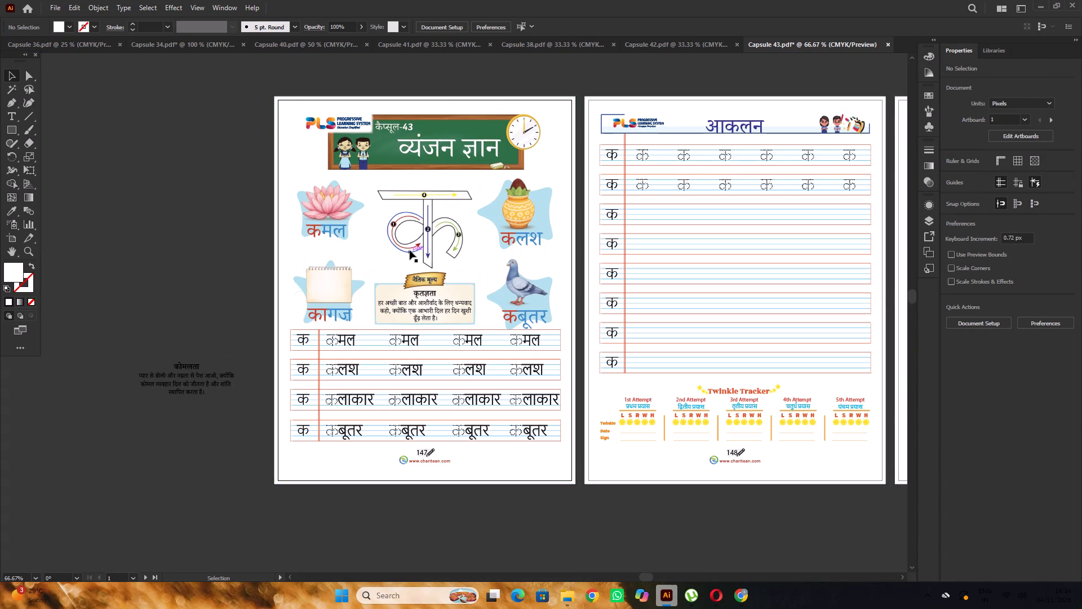
pyautogui.scroll(-4, 410, 250)
pyautogui.keyDown('alt'); pyautogui.scroll(2, 410, 250); pyautogui.keyUp('alt')
pyautogui.scroll(1, 420, 252)
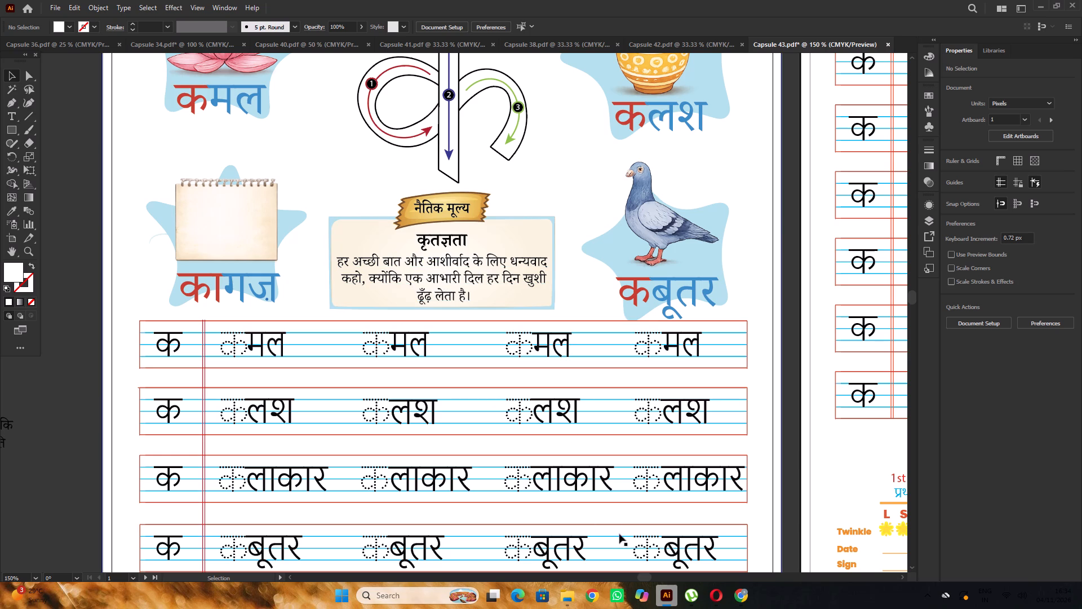
# Switch to Chrome and check the generated pen image in the ChatGPT conversation.
pyautogui.click(739, 602)
pyautogui.scroll(-4, 564, 372)
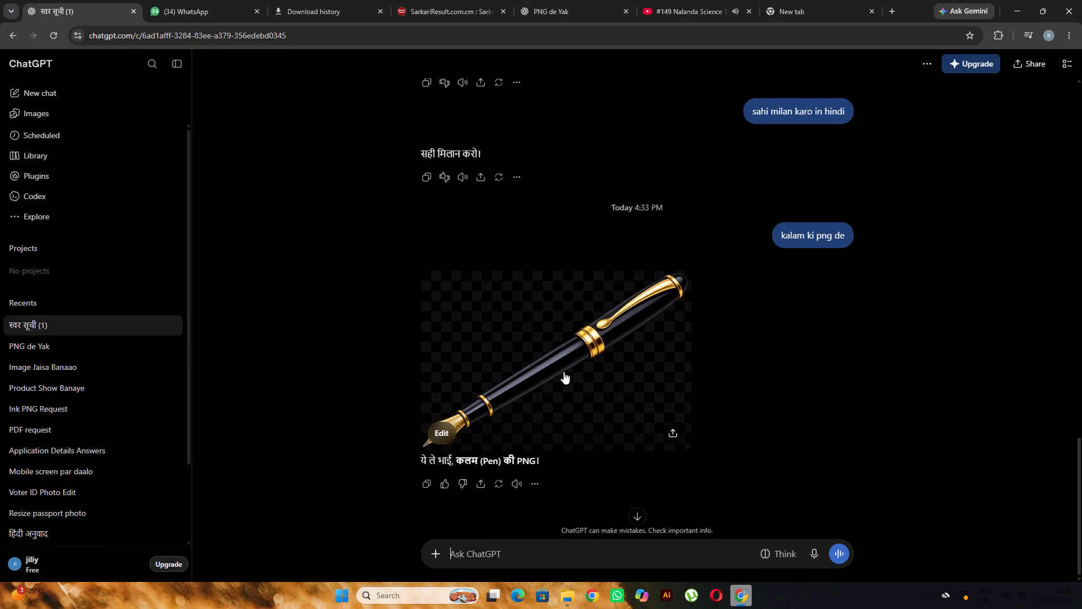
# Return to Illustrator and move the notebook picture from above the कागज caption onto the empty canvas beside Capsule 43's first page.
pyautogui.click(1006, 2)
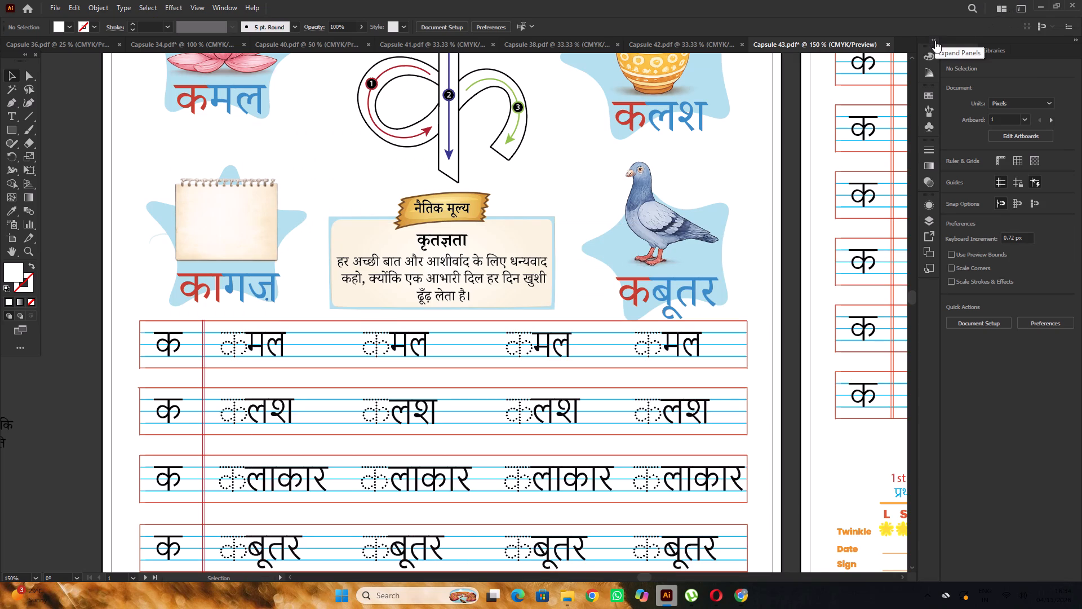
pyautogui.keyDown('alt'); pyautogui.scroll(-3, 678, 105); pyautogui.keyUp('alt')
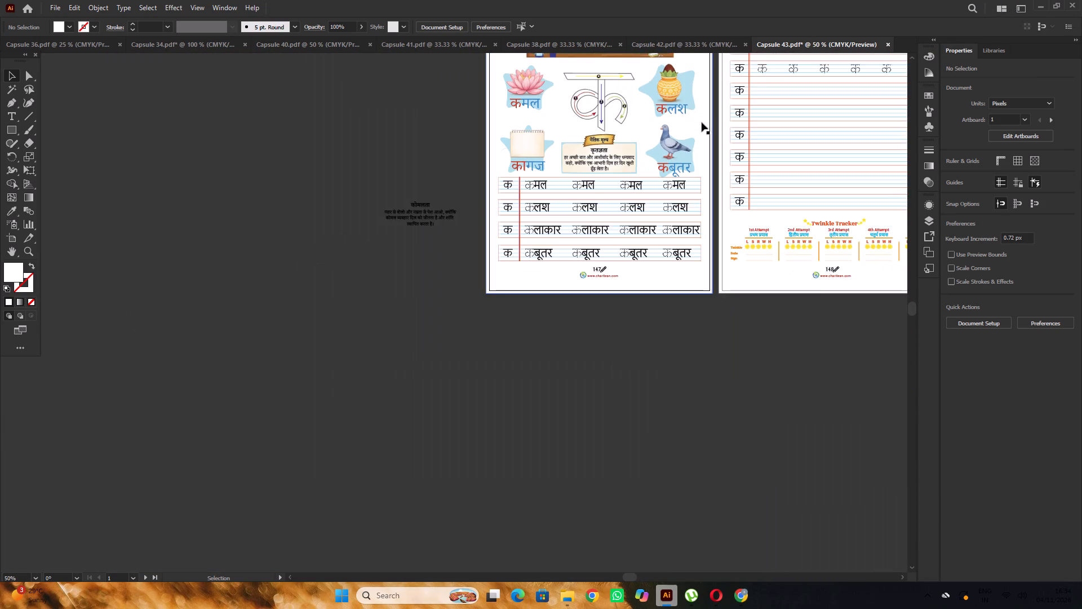
pyautogui.scroll(5, 846, 158)
pyautogui.press('space')
pyautogui.moveTo(702, 174); pyautogui.dragTo(553, 231)
pyautogui.keyDown('alt'); pyautogui.scroll(3, 376, 248); pyautogui.keyUp('alt')
pyautogui.keyDown('alt'); pyautogui.scroll(-2, 376, 248); pyautogui.keyUp('alt')
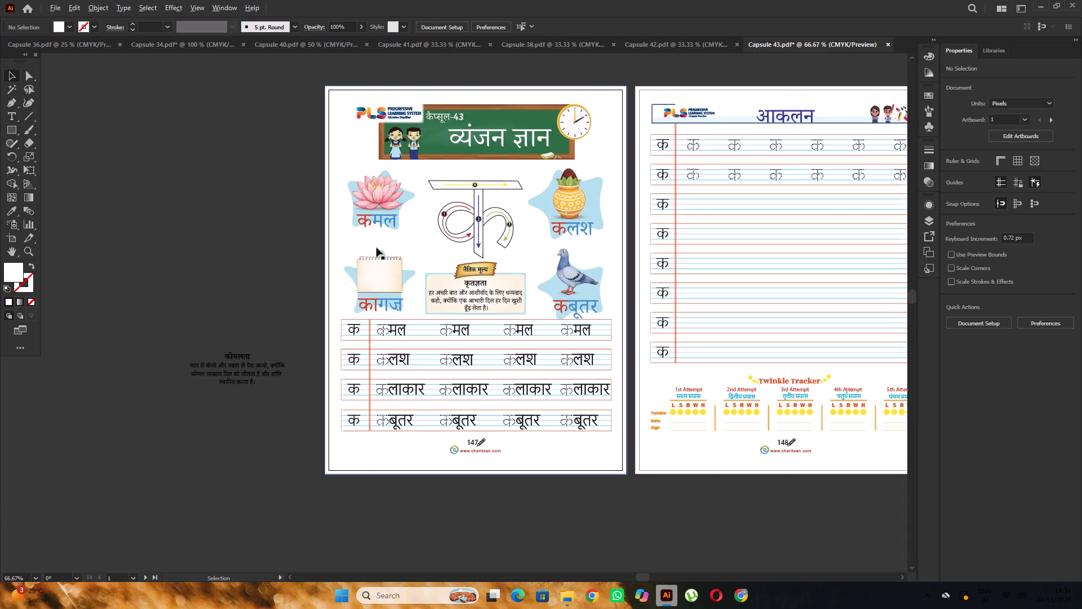
pyautogui.click(387, 277)
pyautogui.moveTo(393, 271); pyautogui.dragTo(243, 283)
pyautogui.click(256, 251)
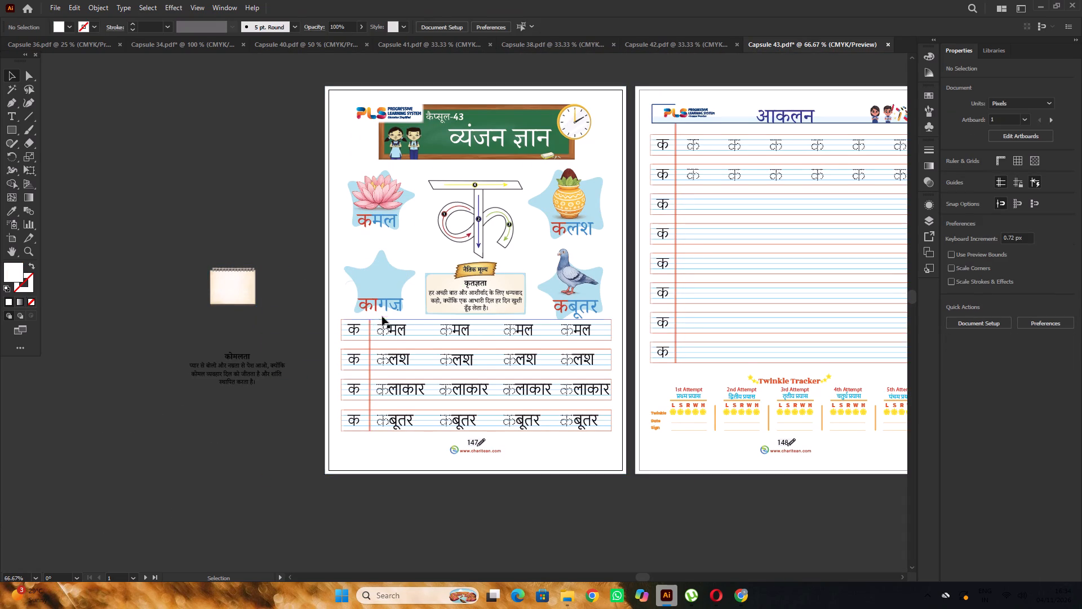
# Examine the picture captions and the practice word rows on Capsule 43's first page.
pyautogui.scroll(-2, 383, 316)
pyautogui.keyDown('alt'); pyautogui.scroll(1, 407, 311); pyautogui.keyUp('alt')
pyautogui.scroll(2, 380, 309)
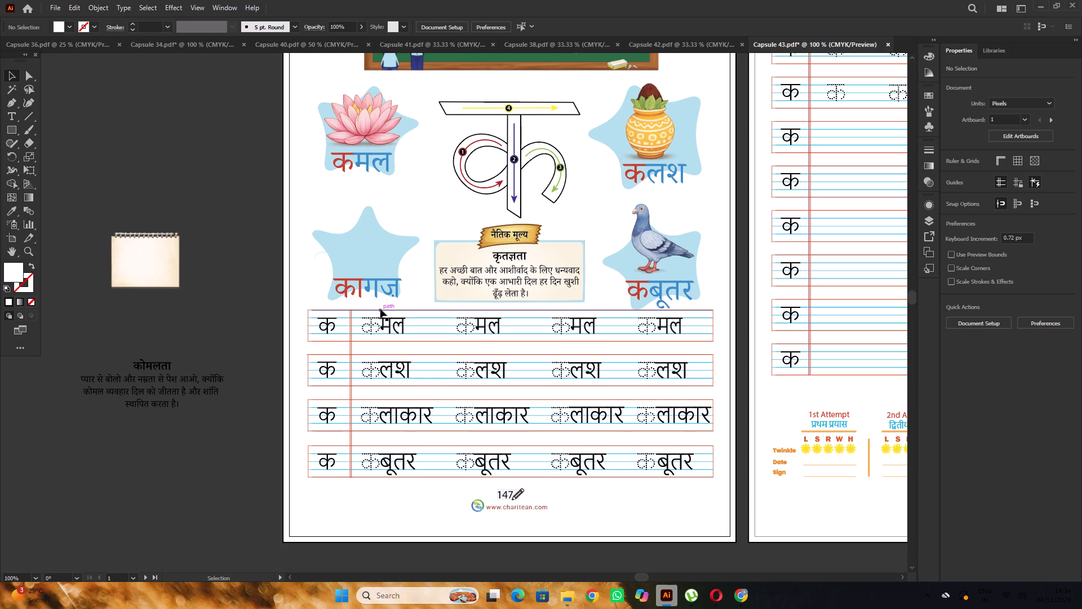
pyautogui.scroll(3, 380, 309)
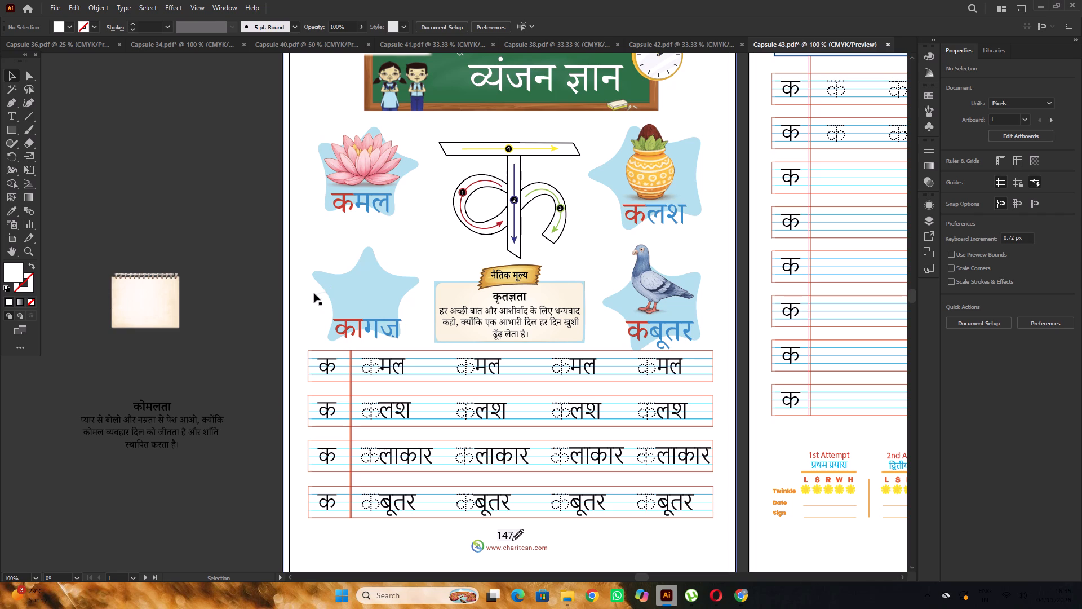
pyautogui.keyDown('alt'); pyautogui.scroll(-6, 394, 311); pyautogui.keyUp('alt')
pyautogui.keyDown('alt'); pyautogui.scroll(2, 394, 311); pyautogui.keyUp('alt')
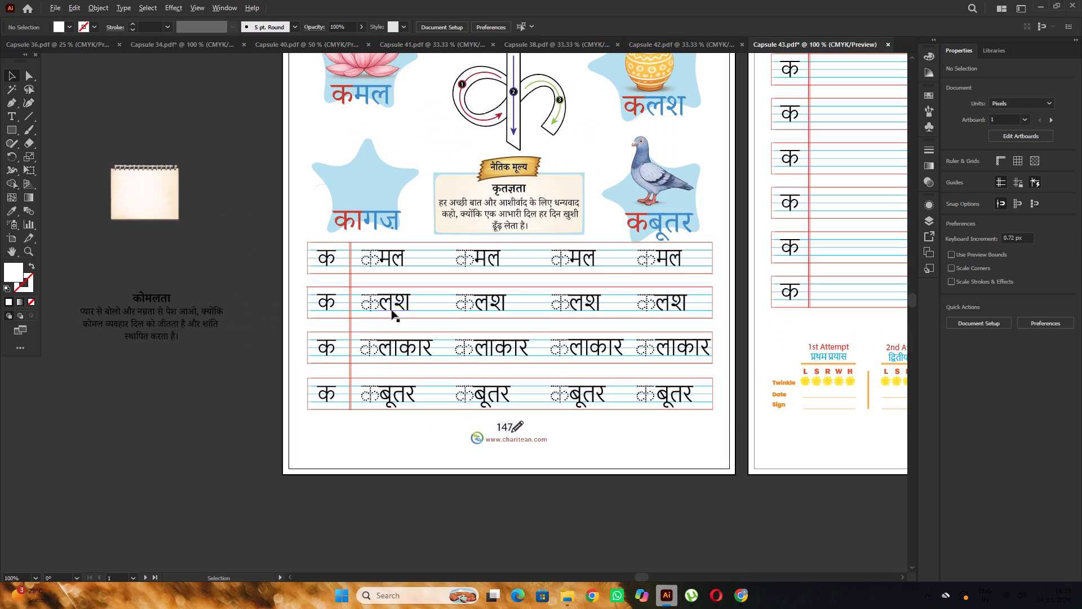
pyautogui.scroll(1, 406, 334)
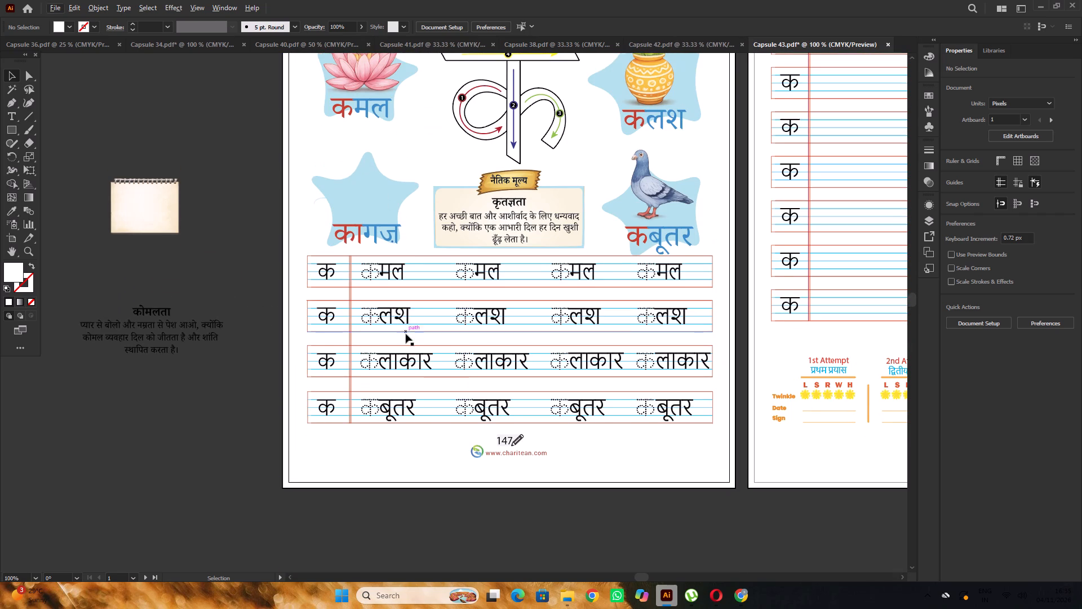
pyautogui.scroll(1, 406, 334)
pyautogui.scroll(3, 376, 259)
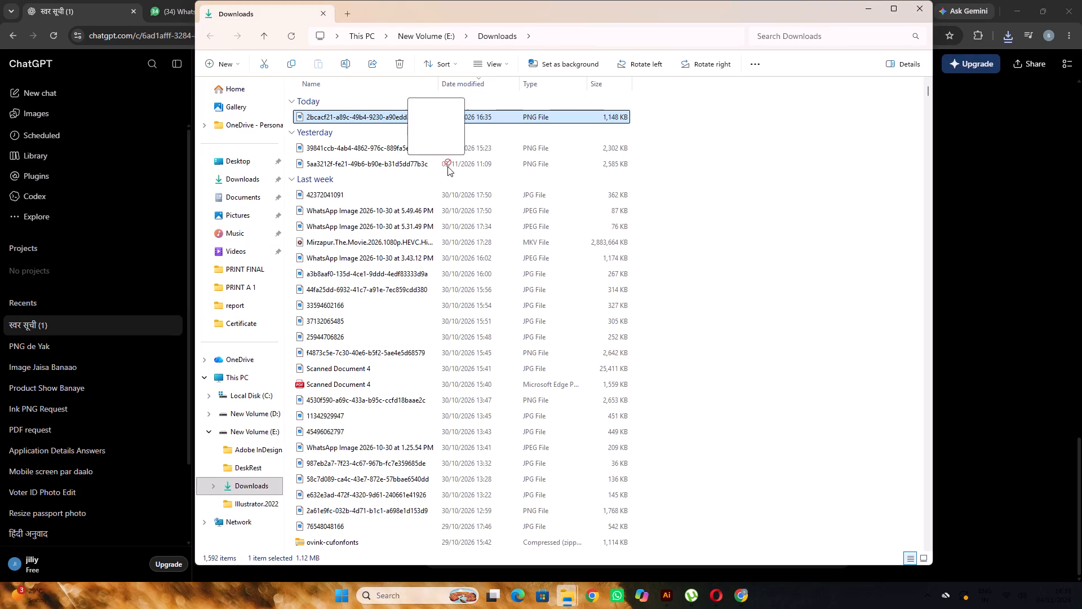
pyautogui.moveTo(447, 166); pyautogui.dragTo(284, 231)
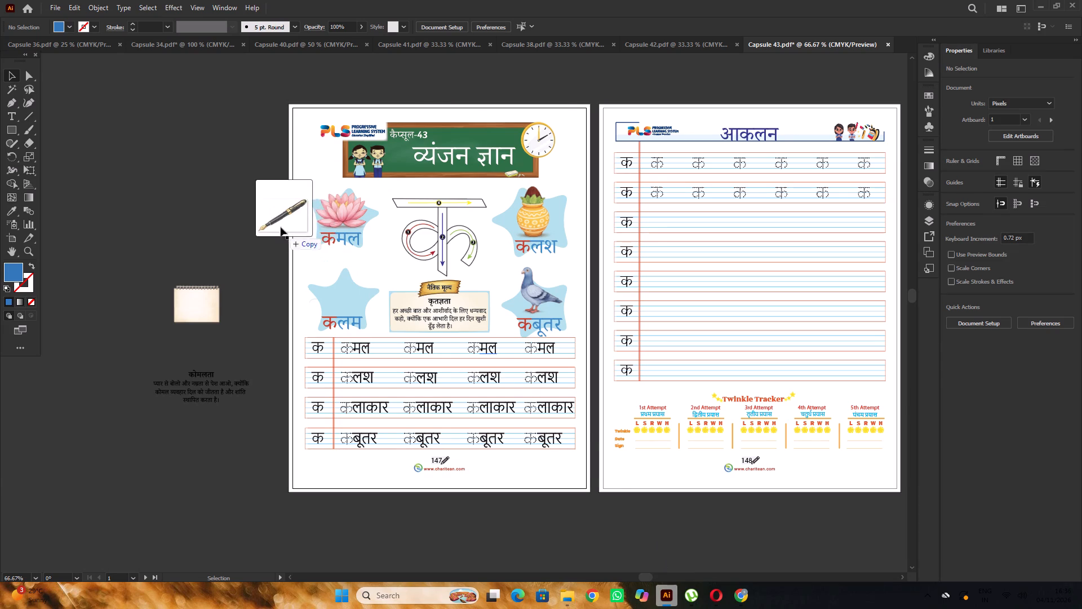
pyautogui.keyDown('alt'); pyautogui.scroll(-2, 350, 180); pyautogui.keyUp('alt')
pyautogui.scroll(2, 352, 182)
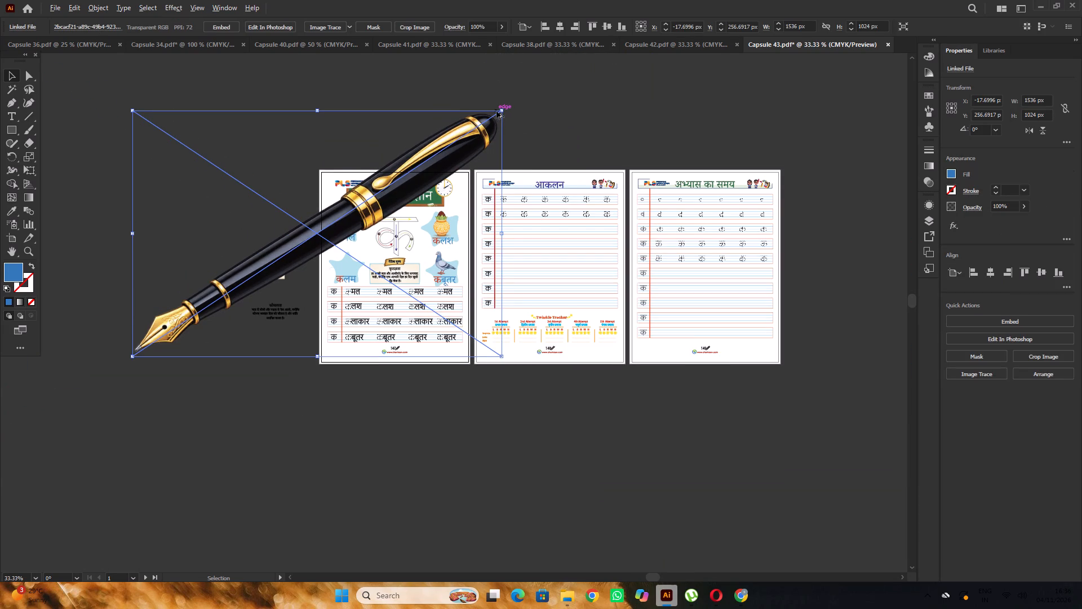
# Scale the placed pen image down to about 131 by 88 px and position it on the blue star above the कलम caption.
pyautogui.keyDown('alt'); pyautogui.keyDown('shift'); pyautogui.moveTo(499, 111); pyautogui.dragTo(336, 197); pyautogui.keyUp('shift'); pyautogui.keyUp('alt')
pyautogui.scroll(4, 320, 244)
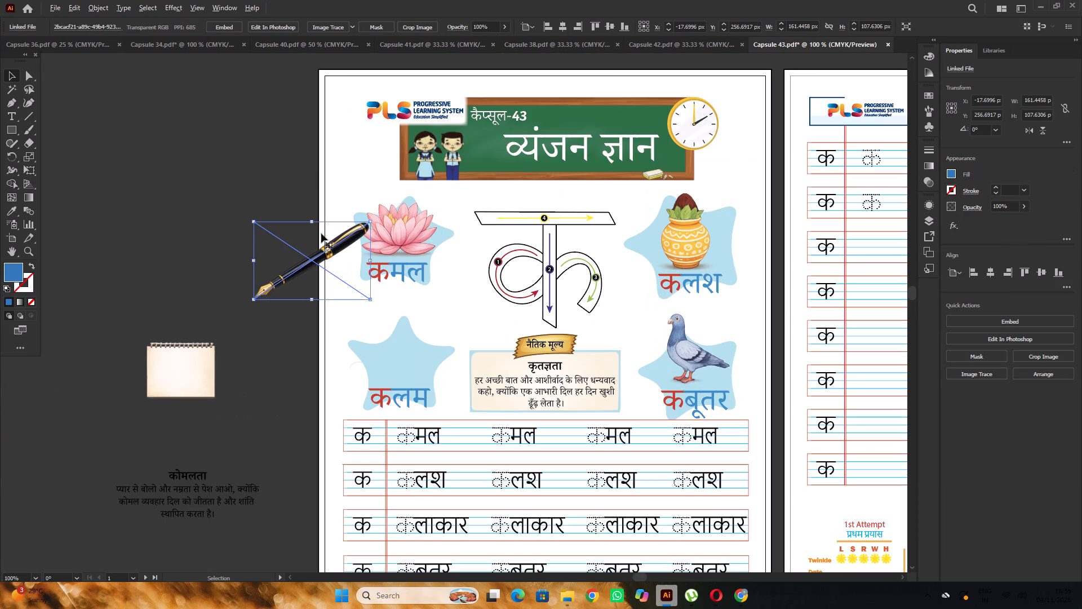
pyautogui.moveTo(336, 243); pyautogui.dragTo(414, 329)
pyautogui.scroll(-4, 417, 320)
pyautogui.keyDown('alt'); pyautogui.scroll(2, 423, 316); pyautogui.keyUp('alt')
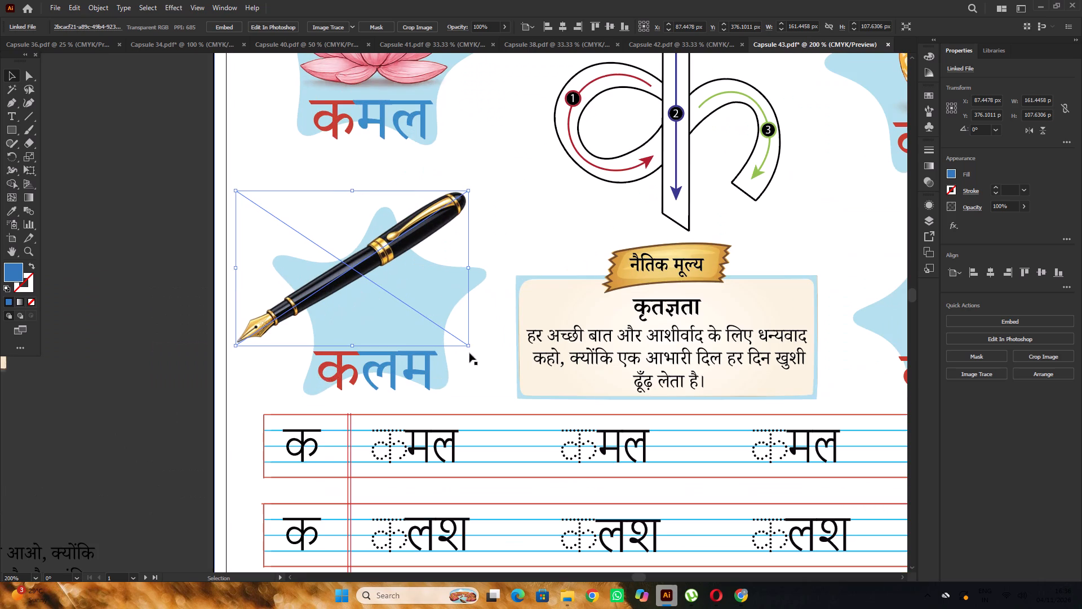
pyautogui.keyDown('alt'); pyautogui.keyDown('shift'); pyautogui.moveTo(469, 347); pyautogui.dragTo(458, 331); pyautogui.keyUp('shift'); pyautogui.keyUp('alt')
pyautogui.moveTo(414, 224); pyautogui.dragTo(449, 244)
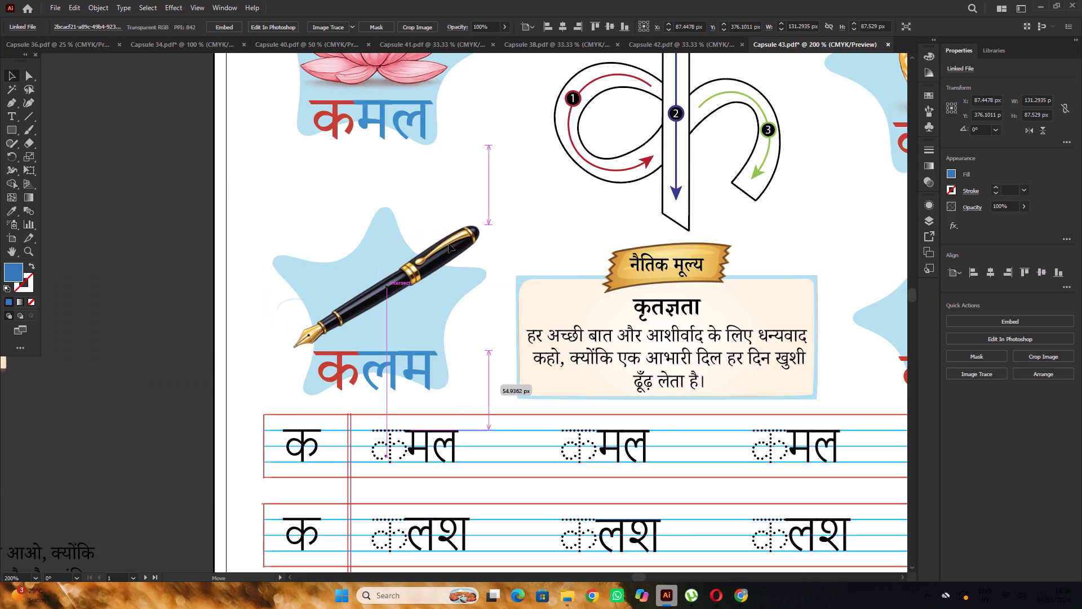
pyautogui.moveTo(449, 244); pyautogui.dragTo(446, 237)
pyautogui.keyDown('alt'); pyautogui.scroll(-3, 446, 237); pyautogui.keyUp('alt')
pyautogui.click(236, 186)
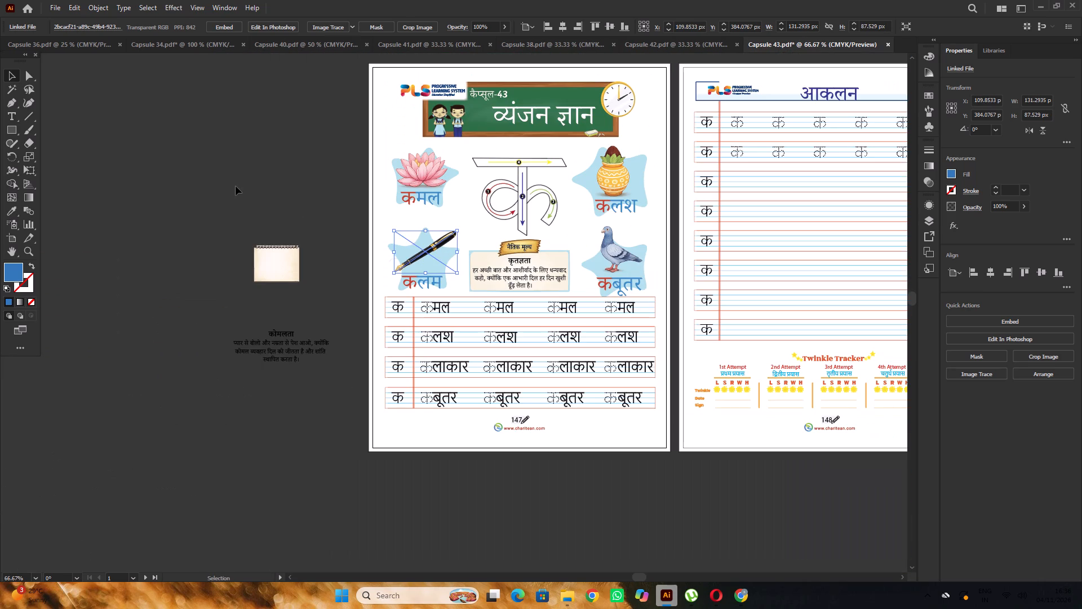
# Change the four leading क letters of the tracing rows to the Noto Serif Devanagari Light font.
pyautogui.press('space')
pyautogui.press('space')
pyautogui.press('space')
pyautogui.press('space')
pyautogui.press('space')
pyautogui.moveTo(280, 173); pyautogui.dragTo(189, 236)
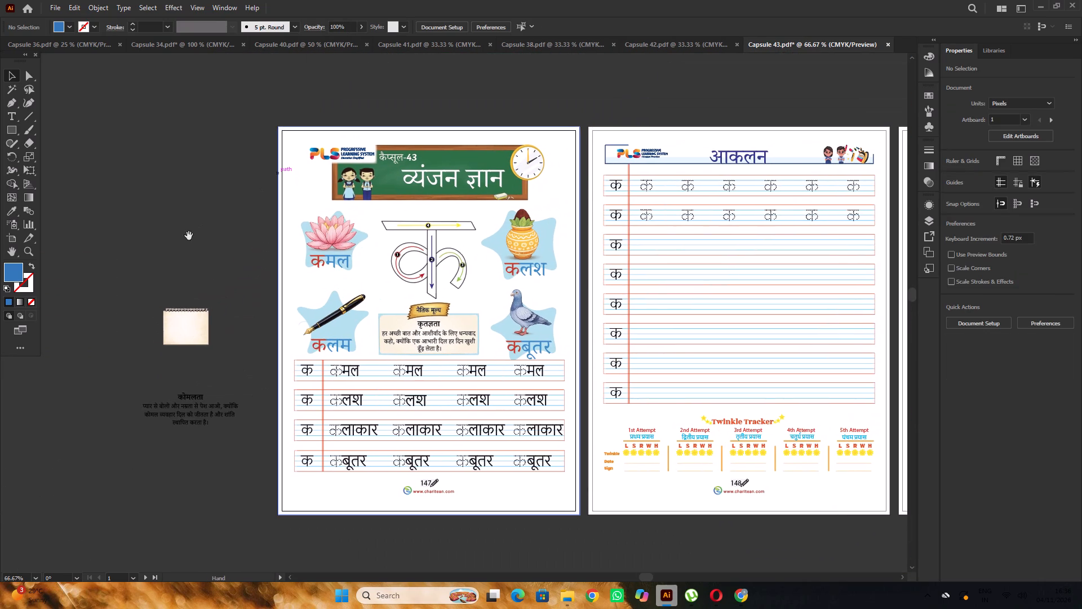
pyautogui.scroll(-6, 189, 236)
pyautogui.keyDown('alt'); pyautogui.scroll(1, 316, 339); pyautogui.keyUp('alt')
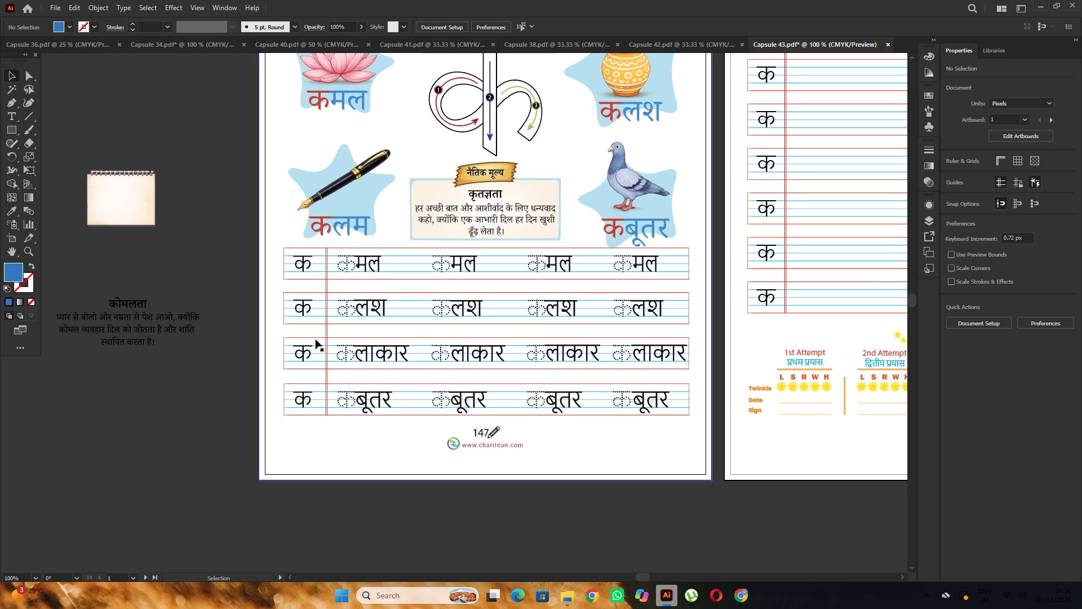
pyautogui.scroll(1, 316, 339)
pyautogui.scroll(-2, 316, 339)
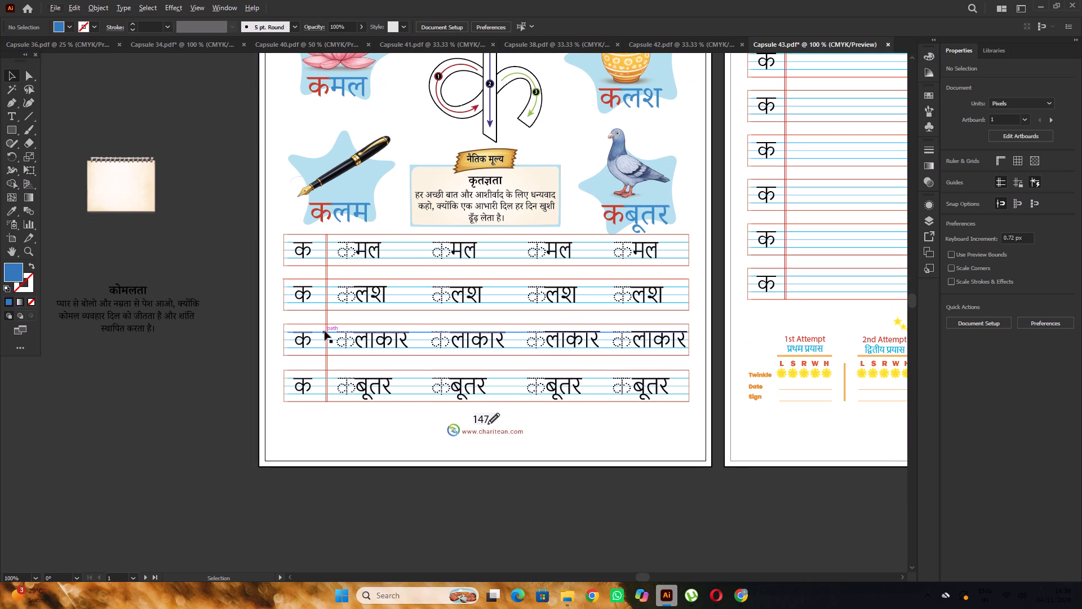
pyautogui.click(381, 342)
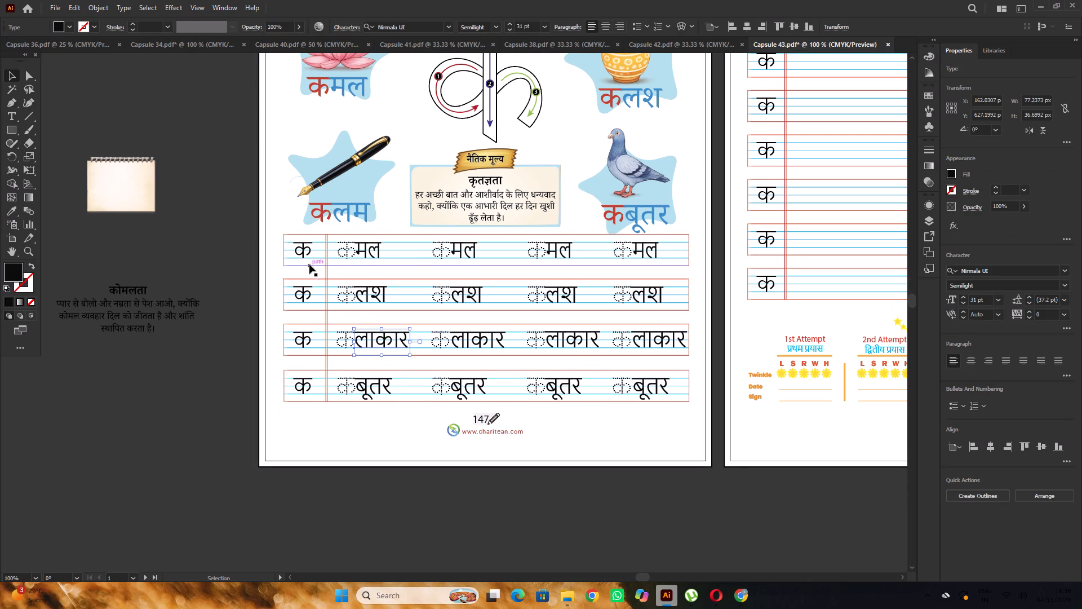
pyautogui.click(309, 255)
pyautogui.keyDown('shift'); pyautogui.click(304, 293); pyautogui.keyUp('shift')
pyautogui.keyDown('shift'); pyautogui.click(301, 343); pyautogui.keyUp('shift')
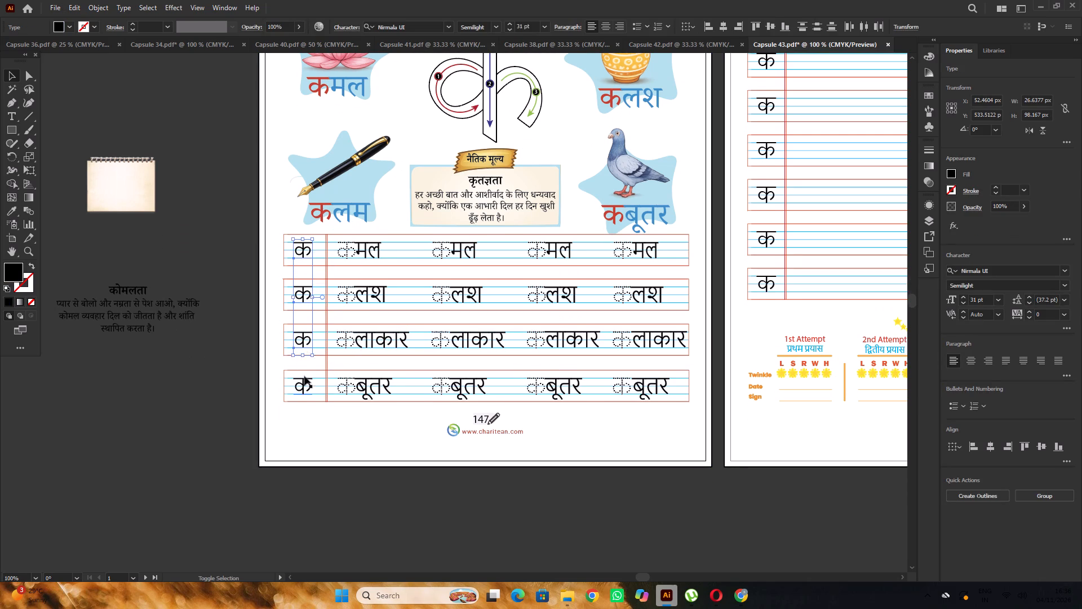
pyautogui.keyDown('shift'); pyautogui.click(304, 377); pyautogui.keyUp('shift')
pyautogui.click(997, 268)
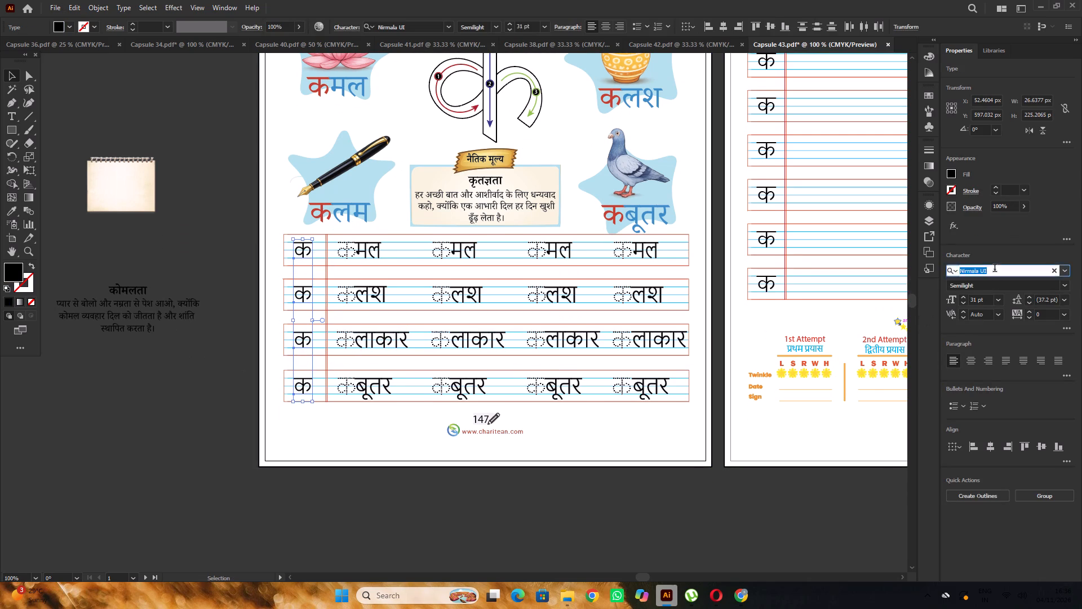
pyautogui.press('n')
pyautogui.press('o')
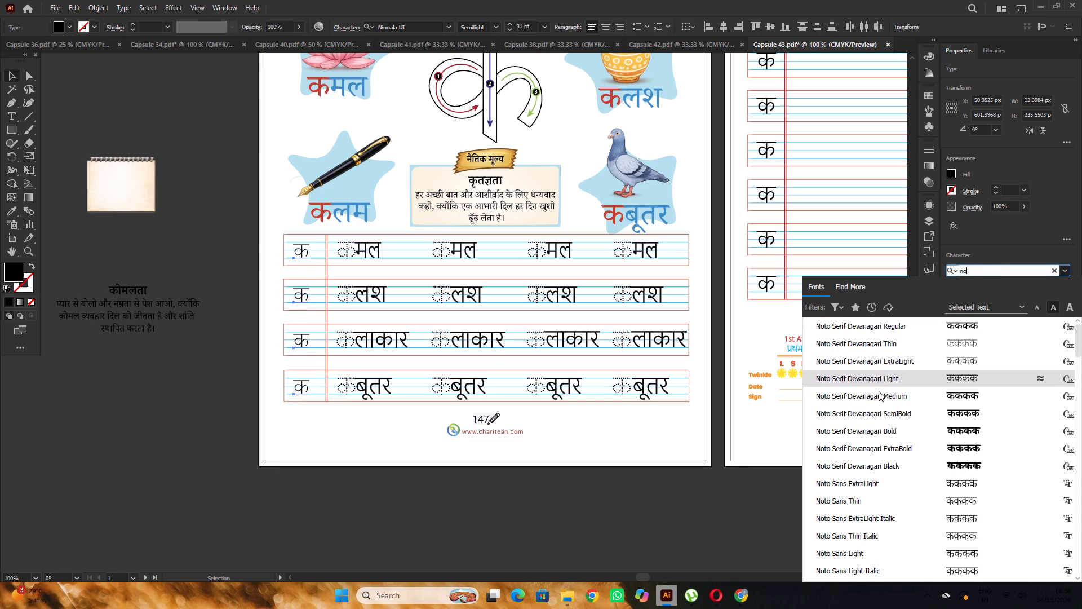
pyautogui.click(881, 382)
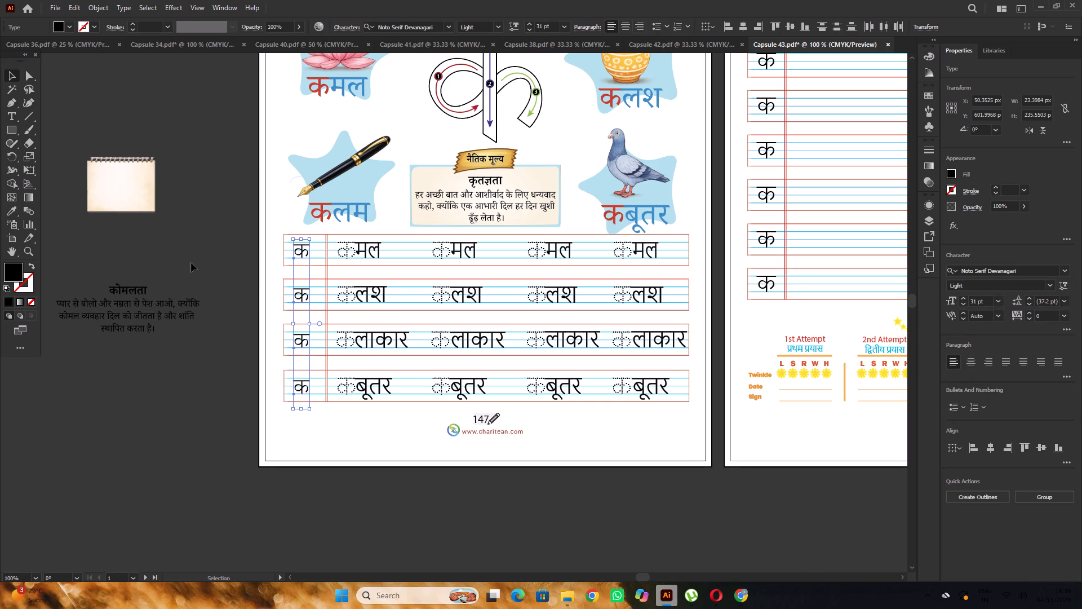
pyautogui.click(201, 240)
# Move and enlarge the first tracing row's leading क to about 35.35 pt so it fits between the blue guide lines.
pyautogui.keyDown('alt'); pyautogui.scroll(4, 320, 254); pyautogui.keyUp('alt')
pyautogui.moveTo(282, 250); pyautogui.dragTo(290, 244)
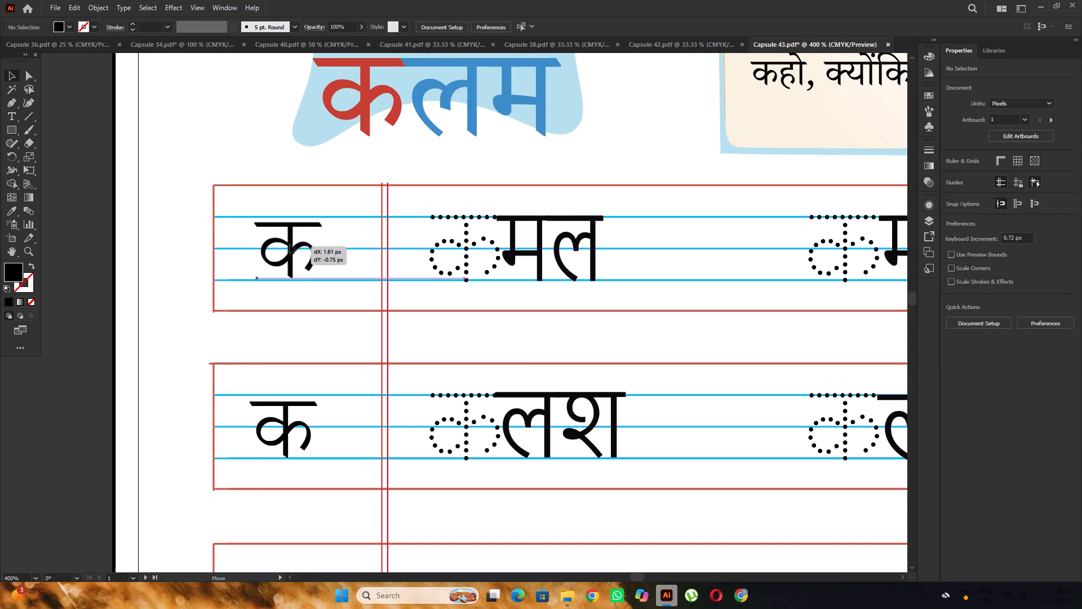
pyautogui.moveTo(290, 244); pyautogui.dragTo(291, 238)
pyautogui.keyDown('alt'); pyautogui.scroll(2, 295, 254); pyautogui.keyUp('alt')
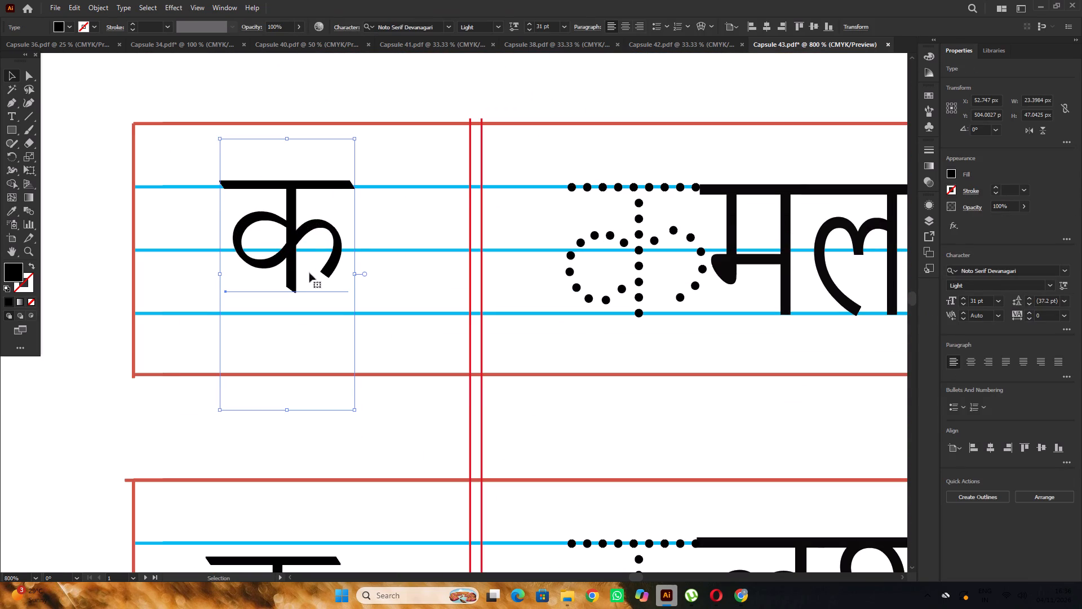
pyautogui.keyDown('shift'); pyautogui.moveTo(354, 411); pyautogui.dragTo(379, 451); pyautogui.keyUp('shift')
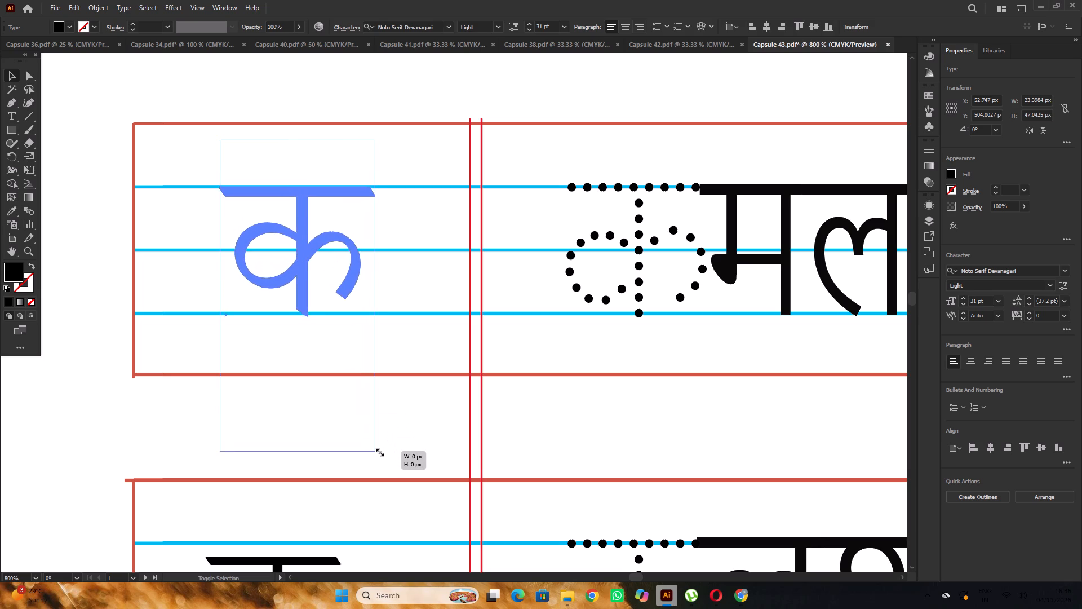
pyautogui.keyDown('shift'); pyautogui.moveTo(379, 451); pyautogui.dragTo(377, 443); pyautogui.keyUp('shift')
pyautogui.keyDown('alt'); pyautogui.scroll(-1, 305, 286); pyautogui.keyUp('alt')
pyautogui.scroll(1, 308, 232)
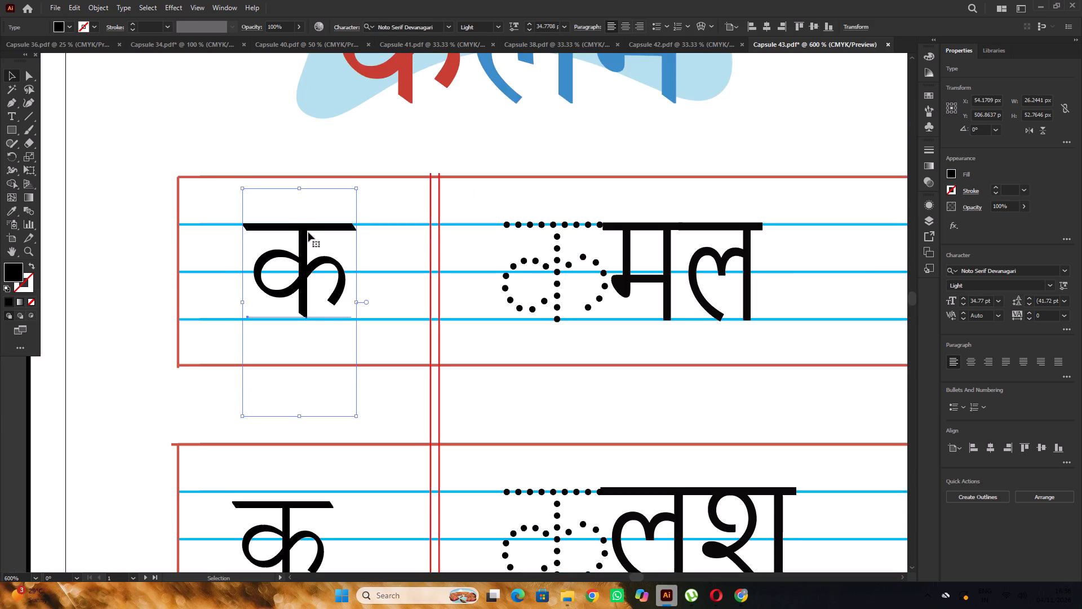
pyautogui.scroll(3, 308, 232)
pyautogui.click(302, 245)
pyautogui.keyDown('alt'); pyautogui.scroll(-5, 302, 241); pyautogui.keyUp('alt')
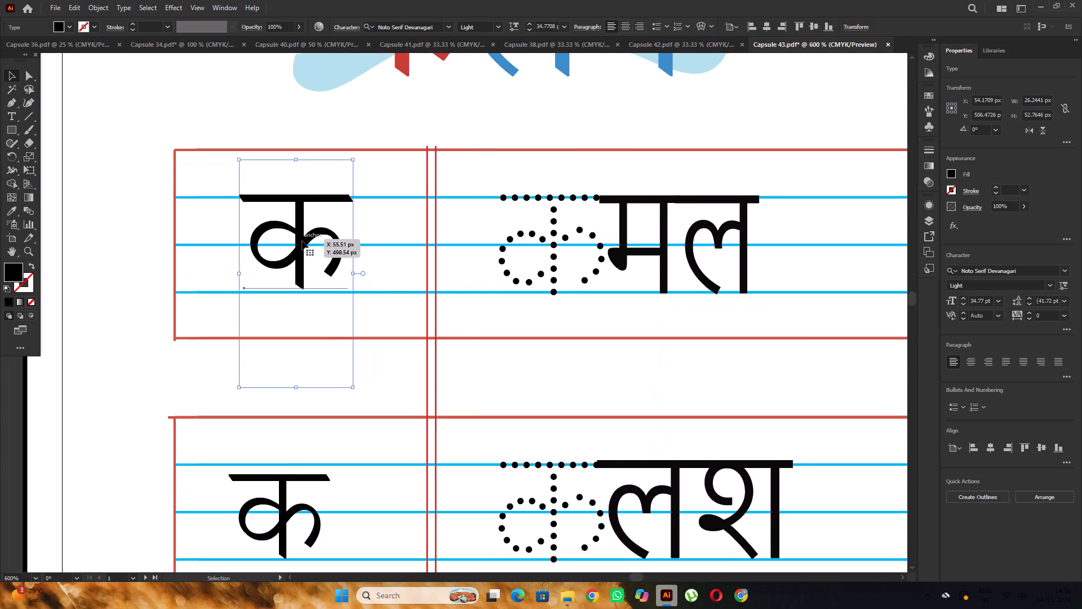
pyautogui.keyDown('alt'); pyautogui.scroll(2, 327, 337); pyautogui.keyUp('alt')
pyautogui.keyDown('shift'); pyautogui.moveTo(373, 439); pyautogui.dragTo(376, 444); pyautogui.keyUp('shift')
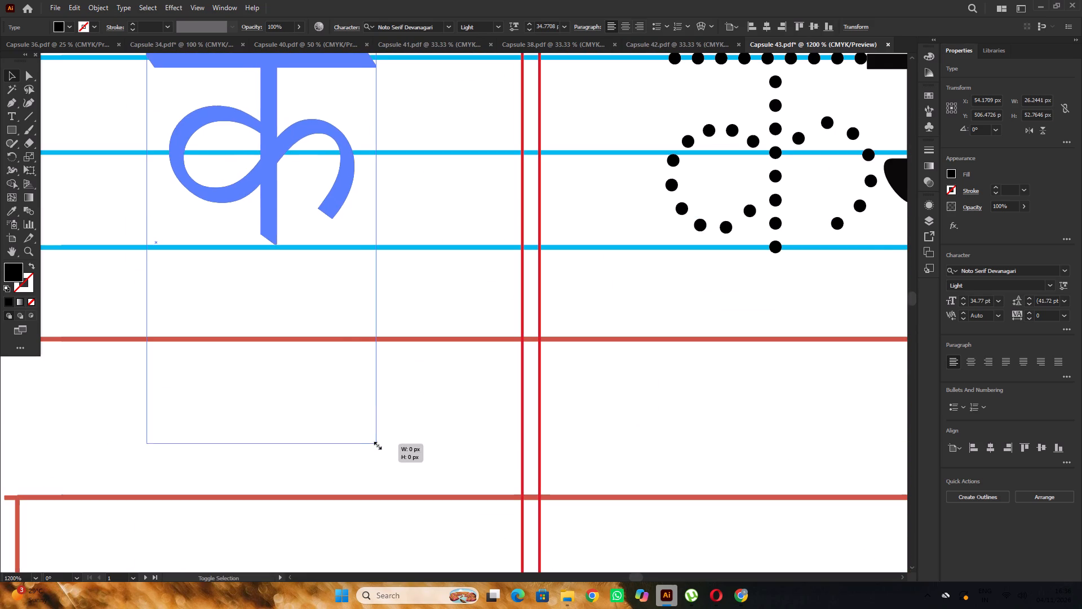
pyautogui.keyDown('shift'); pyautogui.moveTo(376, 444); pyautogui.dragTo(377, 445); pyautogui.keyUp('shift')
pyautogui.keyDown('alt'); pyautogui.scroll(-3, 339, 326); pyautogui.keyUp('alt')
pyautogui.click(114, 204)
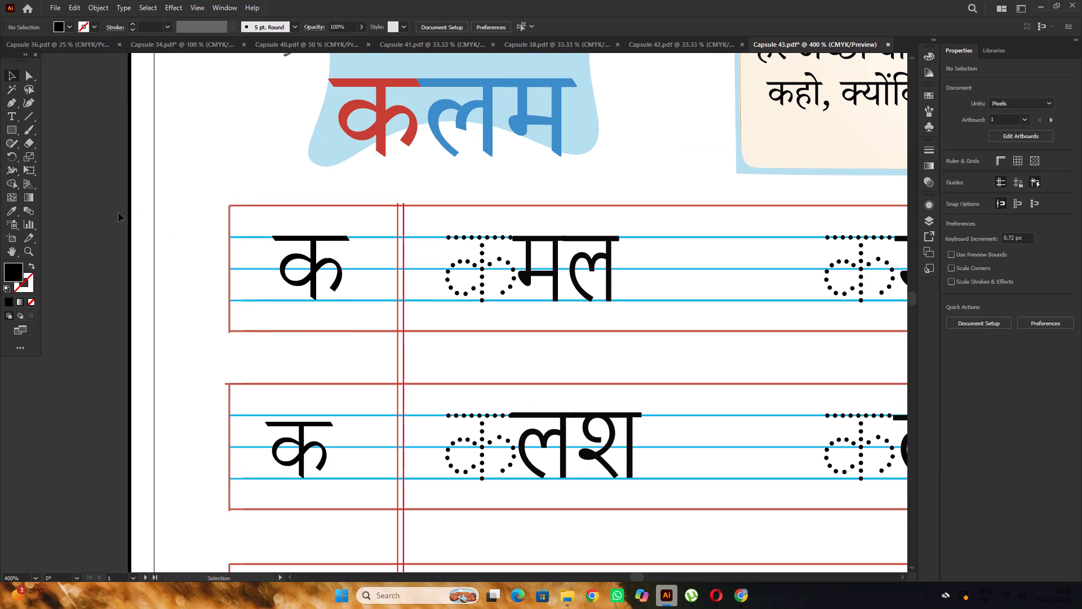
pyautogui.keyDown('alt'); pyautogui.scroll(-4, 317, 232); pyautogui.keyUp('alt')
pyautogui.click(241, 191)
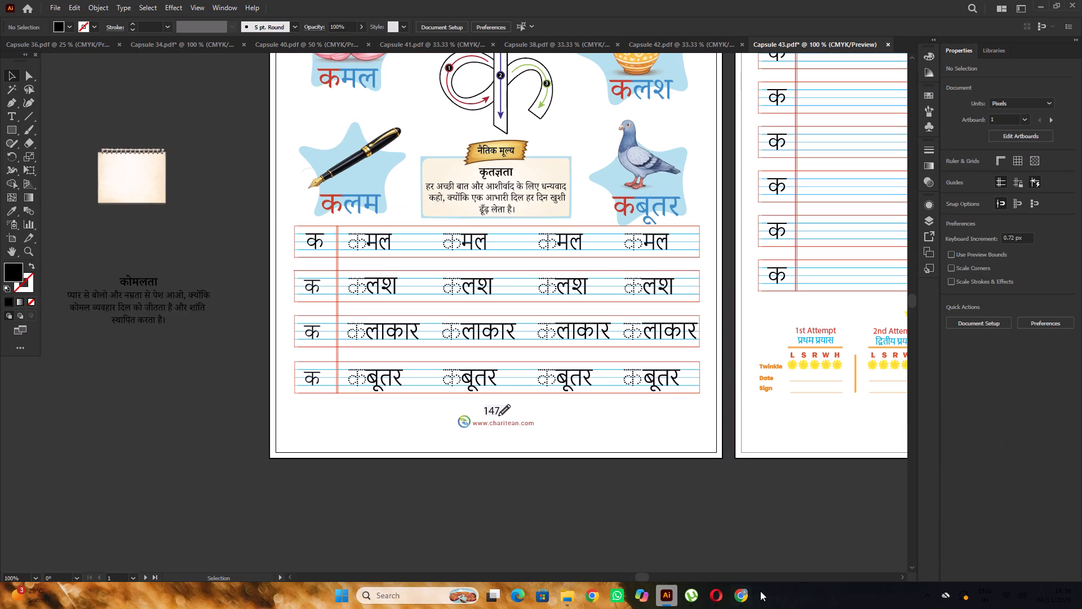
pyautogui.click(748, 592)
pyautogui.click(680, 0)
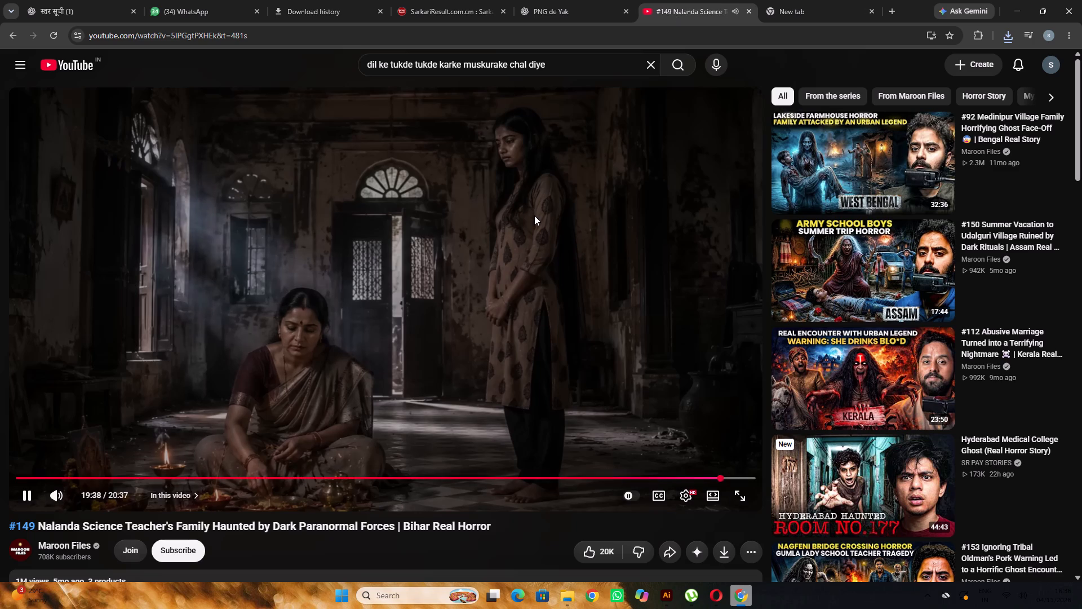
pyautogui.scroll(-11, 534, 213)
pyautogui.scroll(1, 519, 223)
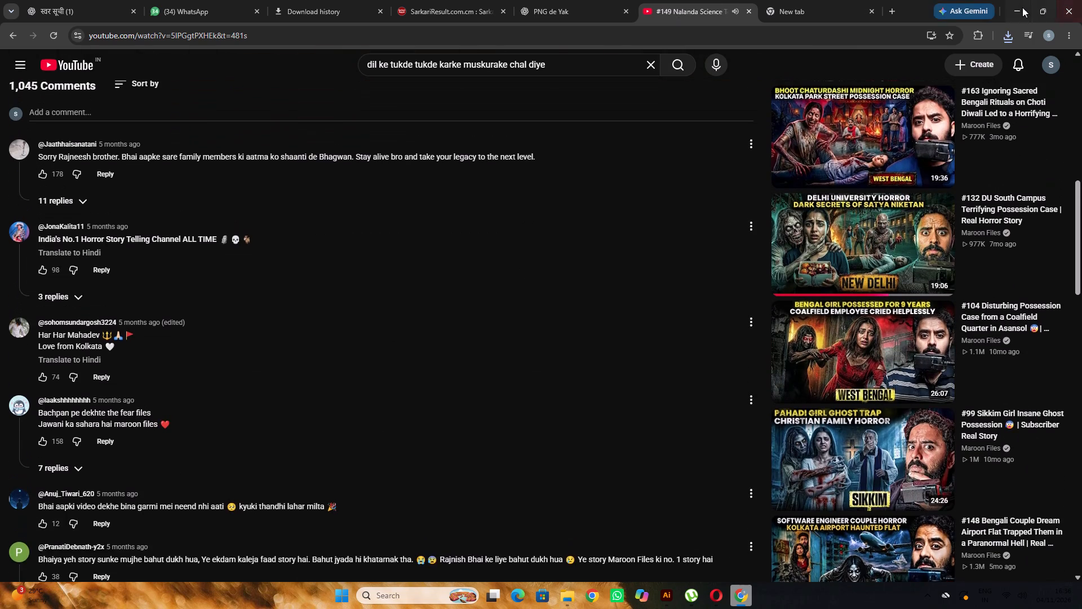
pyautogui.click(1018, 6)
# Delete the leading क letters from the second, third and fourth tracing rows.
pyautogui.keyDown('alt'); pyautogui.scroll(1, 315, 266); pyautogui.keyUp('alt')
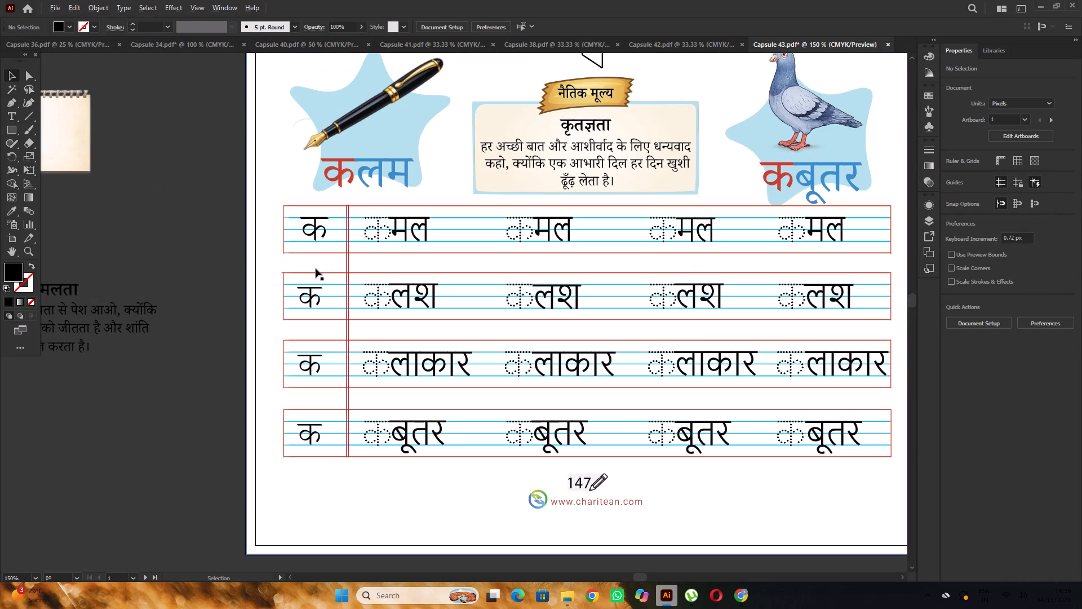
pyautogui.click(313, 288)
pyautogui.press('pagedown')
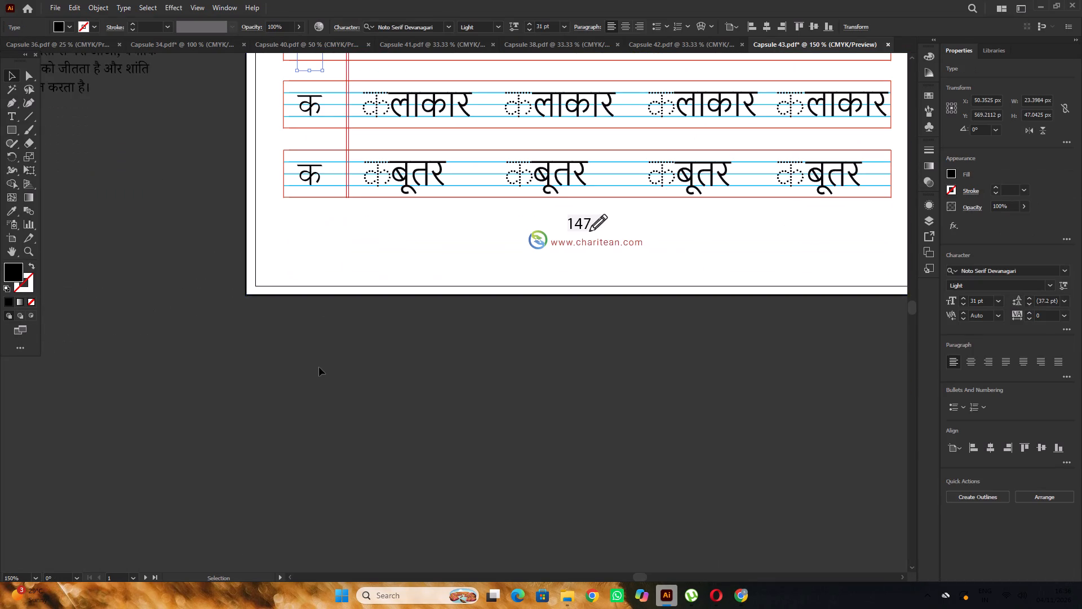
pyautogui.scroll(11, 320, 332)
pyautogui.press('Delete')
pyautogui.click(312, 253)
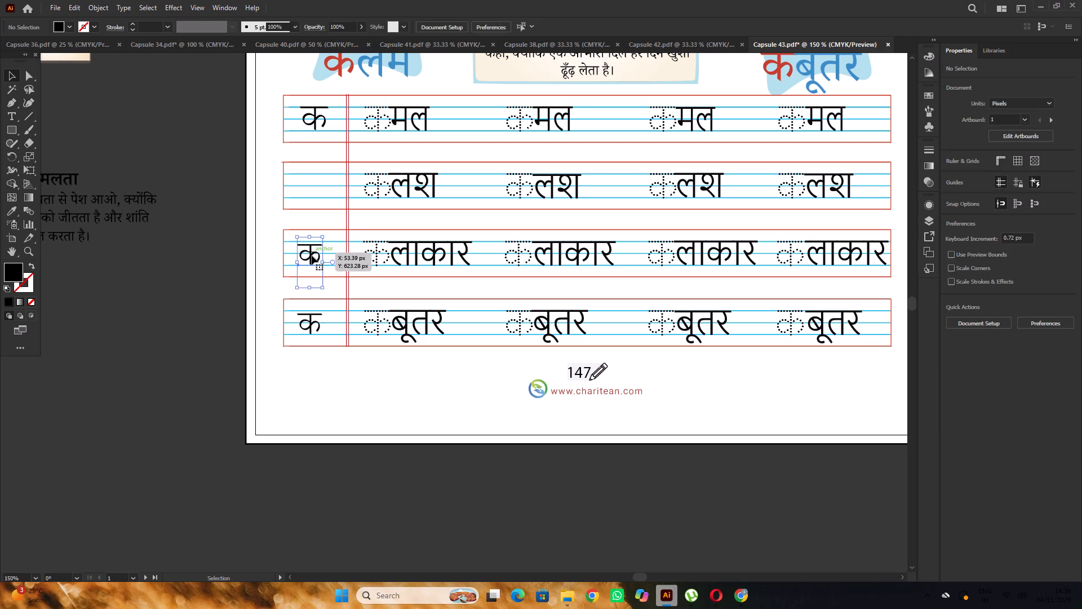
pyautogui.press('Delete')
pyautogui.click(316, 324)
pyautogui.press('Delete')
# Duplicate the resized क from the first tracing row straight down into the second, third and fourth rows, aligned to their blue lines.
pyautogui.scroll(11, 318, 319)
pyautogui.scroll(-3, 329, 280)
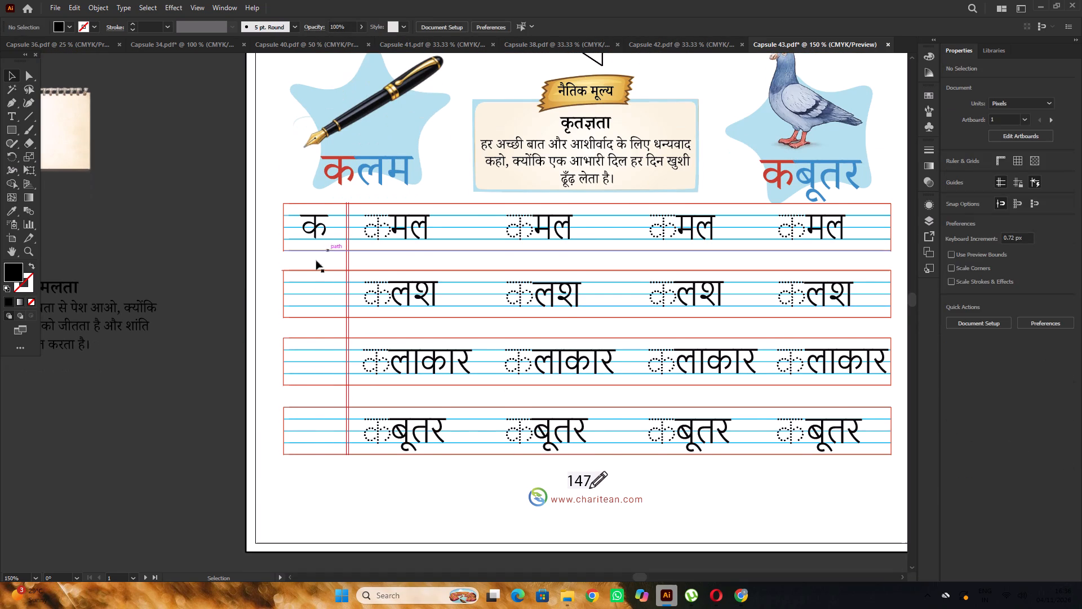
pyautogui.scroll(1, 309, 244)
pyautogui.keyDown('alt'); pyautogui.scroll(2, 314, 255); pyautogui.keyUp('alt')
pyautogui.keyDown('alt'); pyautogui.moveTo(315, 238); pyautogui.dragTo(321, 372); pyautogui.keyUp('alt')
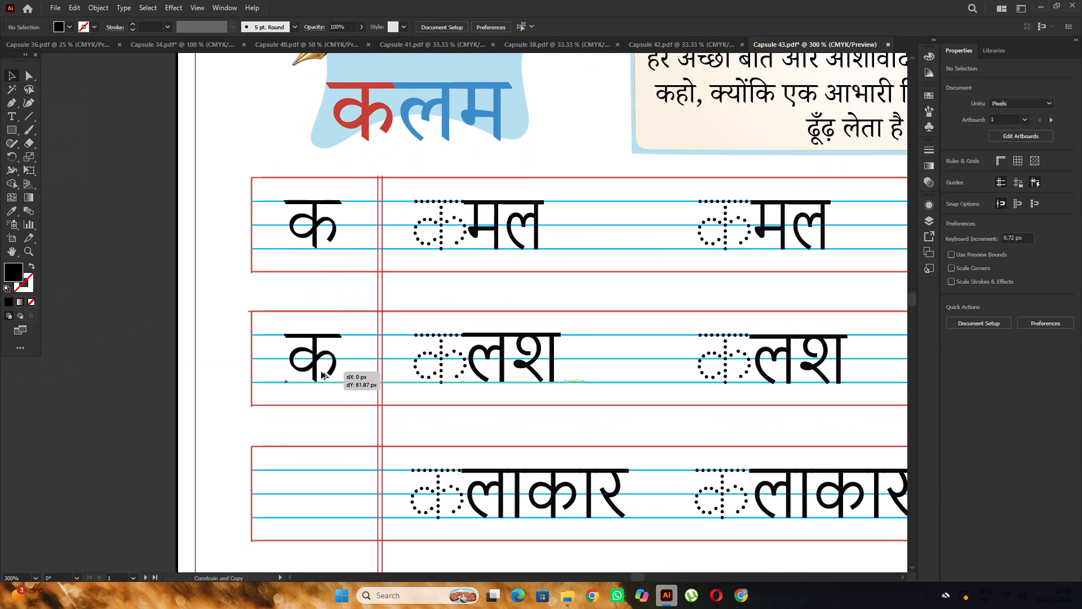
pyautogui.keyDown('alt'); pyautogui.moveTo(321, 372); pyautogui.dragTo(321, 371); pyautogui.keyUp('alt')
pyautogui.scroll(1, 325, 337)
pyautogui.keyDown('alt'); pyautogui.scroll(-5, 323, 329); pyautogui.keyUp('alt')
pyautogui.keyDown('alt'); pyautogui.scroll(3, 322, 323); pyautogui.keyUp('alt')
pyautogui.scroll(-4, 322, 321)
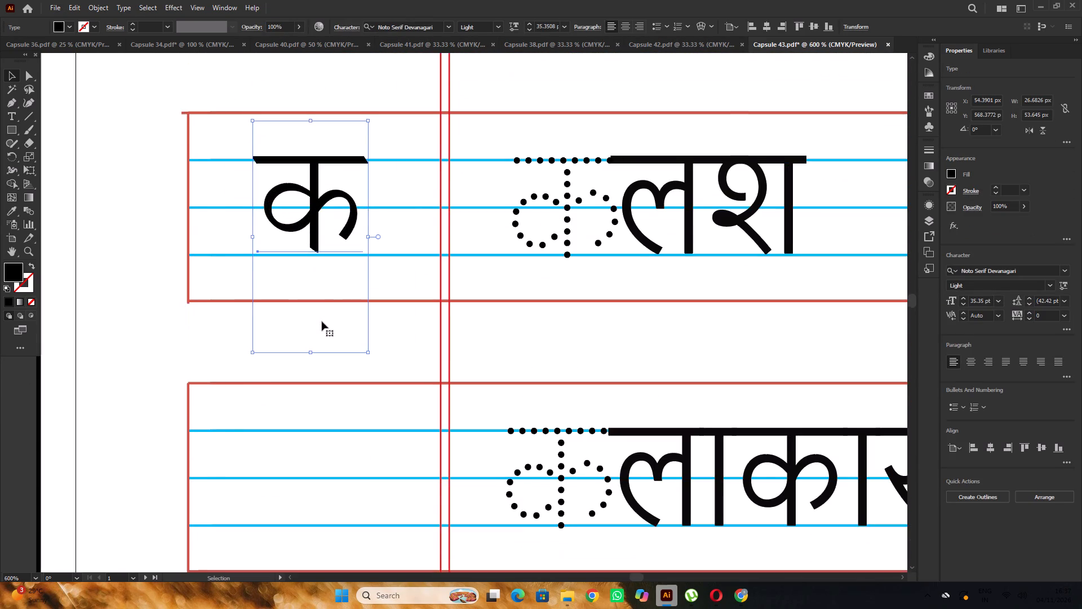
pyautogui.scroll(-8, 322, 321)
pyautogui.keyDown('alt'); pyautogui.moveTo(313, 204); pyautogui.dragTo(316, 356); pyautogui.keyUp('alt')
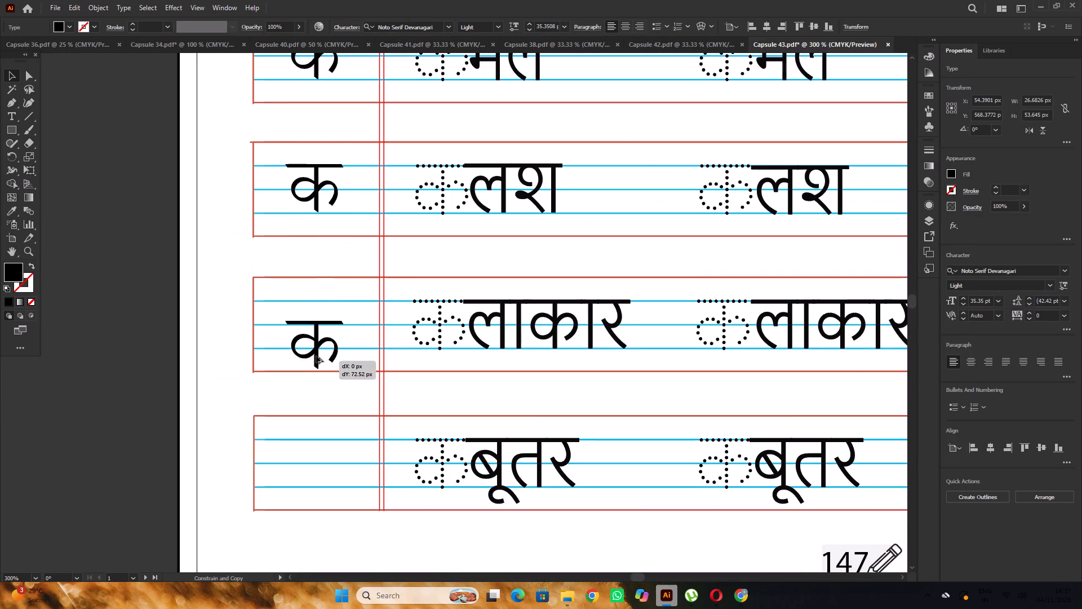
pyautogui.keyDown('alt'); pyautogui.moveTo(316, 356); pyautogui.dragTo(317, 339); pyautogui.keyUp('alt')
pyautogui.scroll(-6, 316, 328)
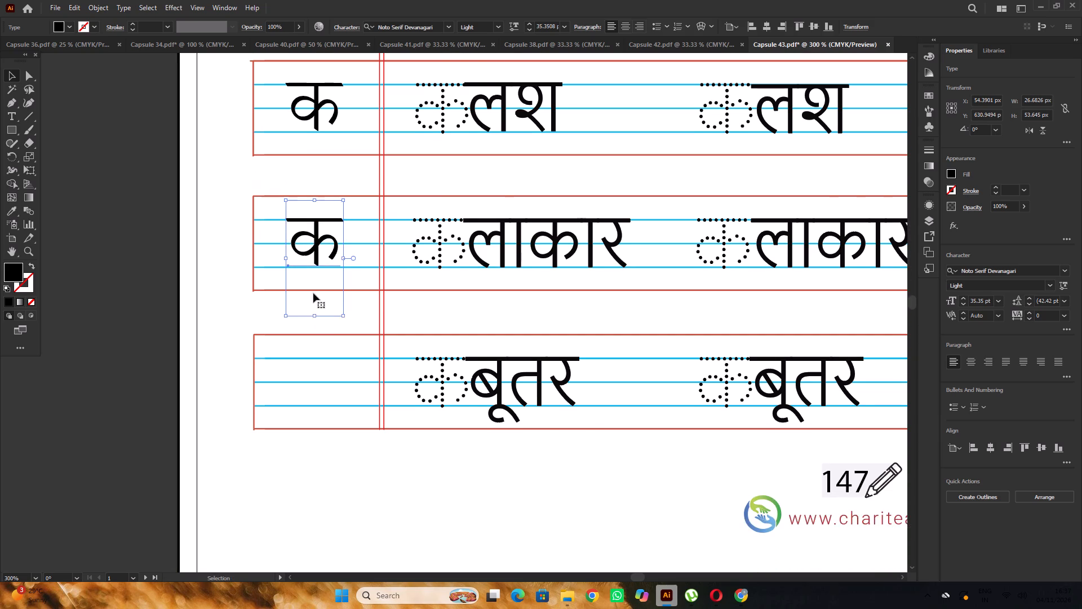
pyautogui.keyDown('alt'); pyautogui.scroll(2, 313, 292); pyautogui.keyUp('alt')
pyautogui.keyDown('alt'); pyautogui.scroll(-1, 320, 258); pyautogui.keyUp('alt')
pyautogui.keyDown('alt'); pyautogui.moveTo(322, 242); pyautogui.dragTo(338, 436); pyautogui.keyUp('alt')
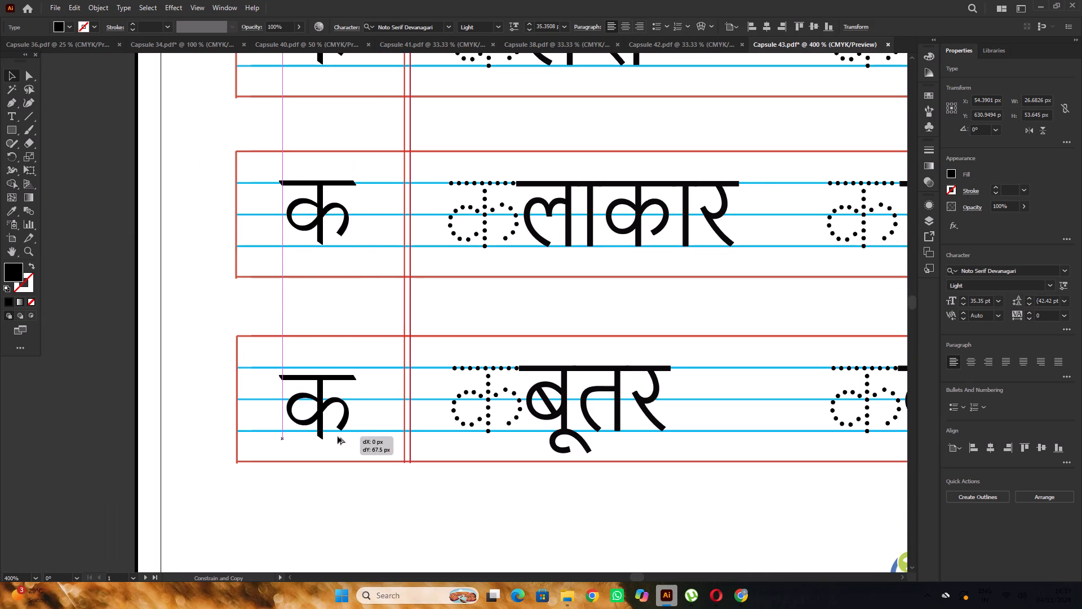
pyautogui.keyDown('alt'); pyautogui.moveTo(338, 436); pyautogui.dragTo(336, 426); pyautogui.keyUp('alt')
pyautogui.scroll(-4, 304, 387)
pyautogui.click(228, 323)
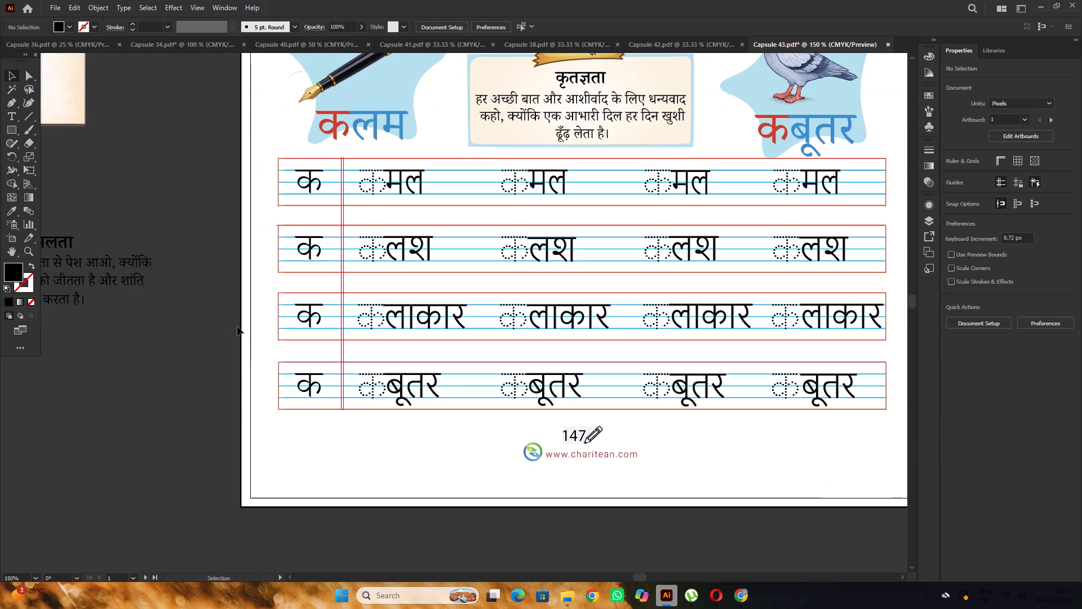
# Move the first लाकार text of the third tracing row off the page onto the pasteboard.
pyautogui.keyDown('alt'); pyautogui.scroll(-3, 239, 317); pyautogui.keyUp('alt')
pyautogui.keyDown('alt'); pyautogui.scroll(2, 295, 325); pyautogui.keyUp('alt')
pyautogui.moveTo(316, 309); pyautogui.dragTo(229, 460)
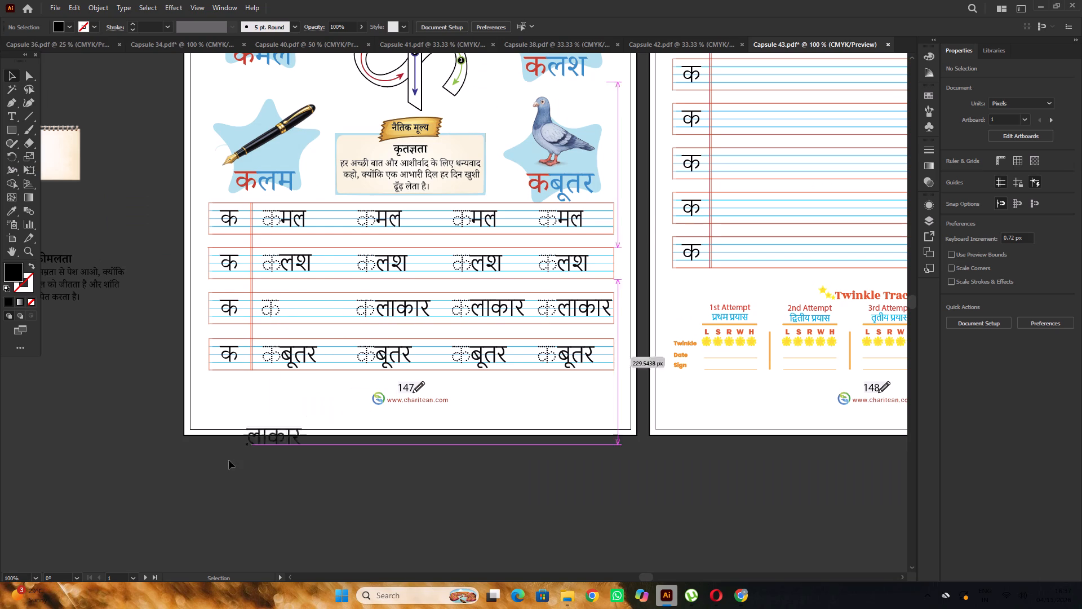
pyautogui.moveTo(229, 460); pyautogui.dragTo(151, 470)
pyautogui.click(169, 331)
pyautogui.scroll(4, 208, 277)
pyautogui.keyDown('alt'); pyautogui.scroll(1, 288, 357); pyautogui.keyUp('alt')
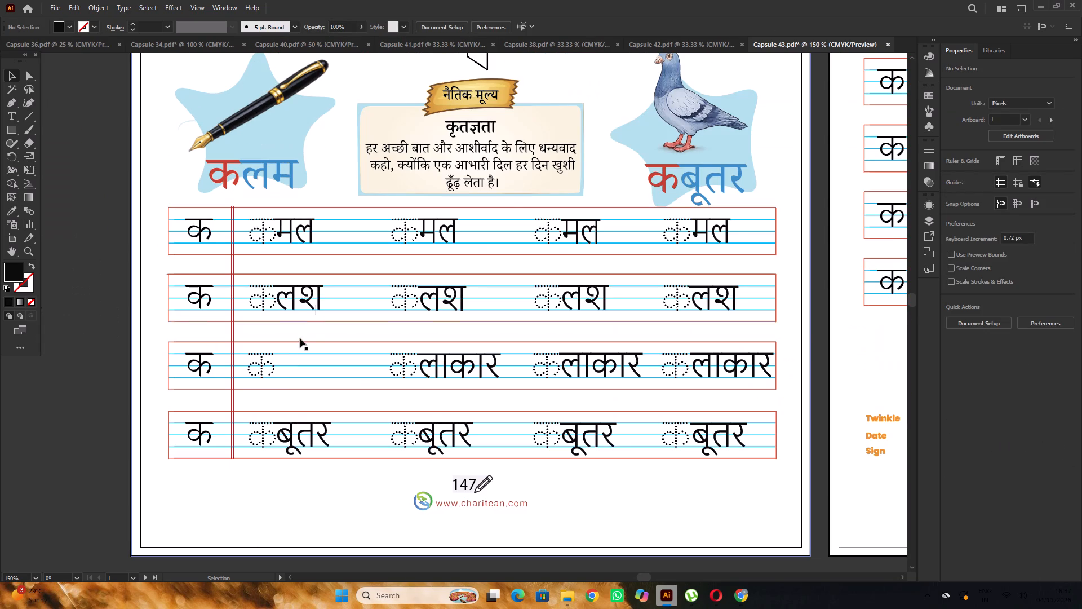
pyautogui.keyDown('alt'); pyautogui.scroll(1, 306, 319); pyautogui.keyUp('alt')
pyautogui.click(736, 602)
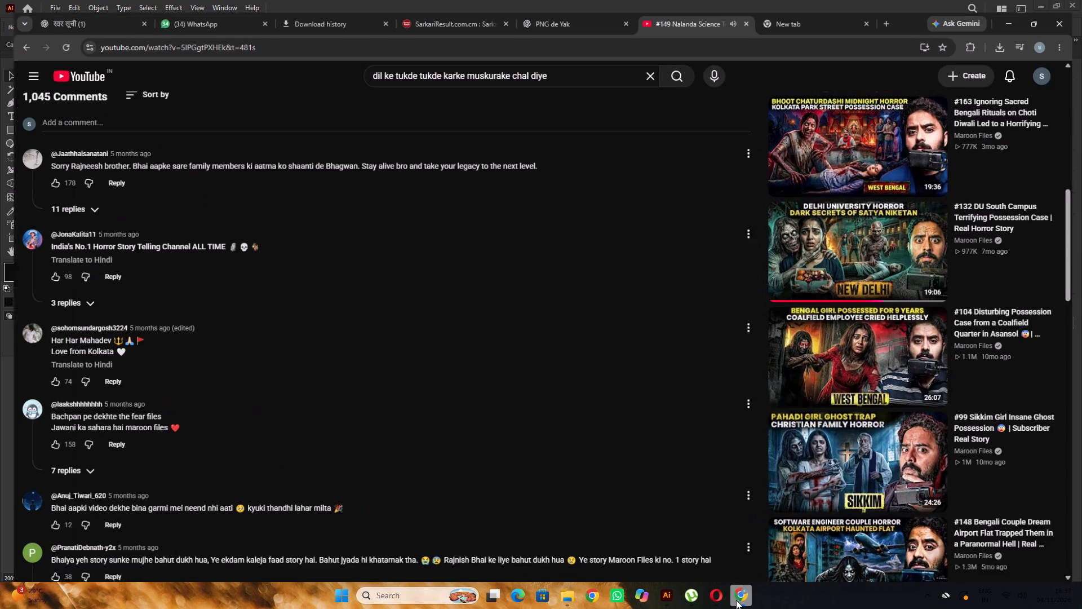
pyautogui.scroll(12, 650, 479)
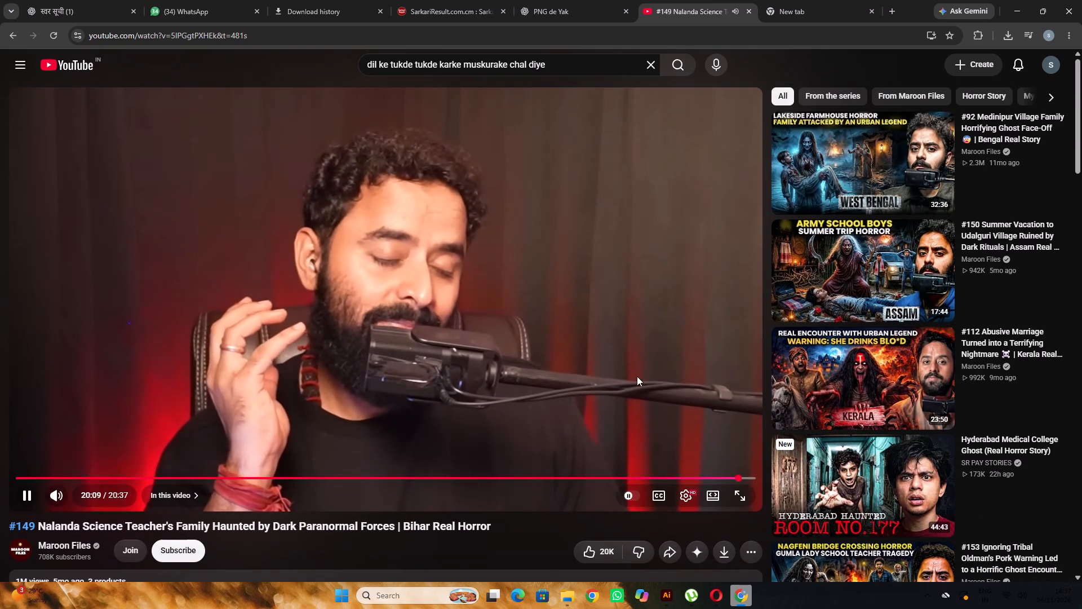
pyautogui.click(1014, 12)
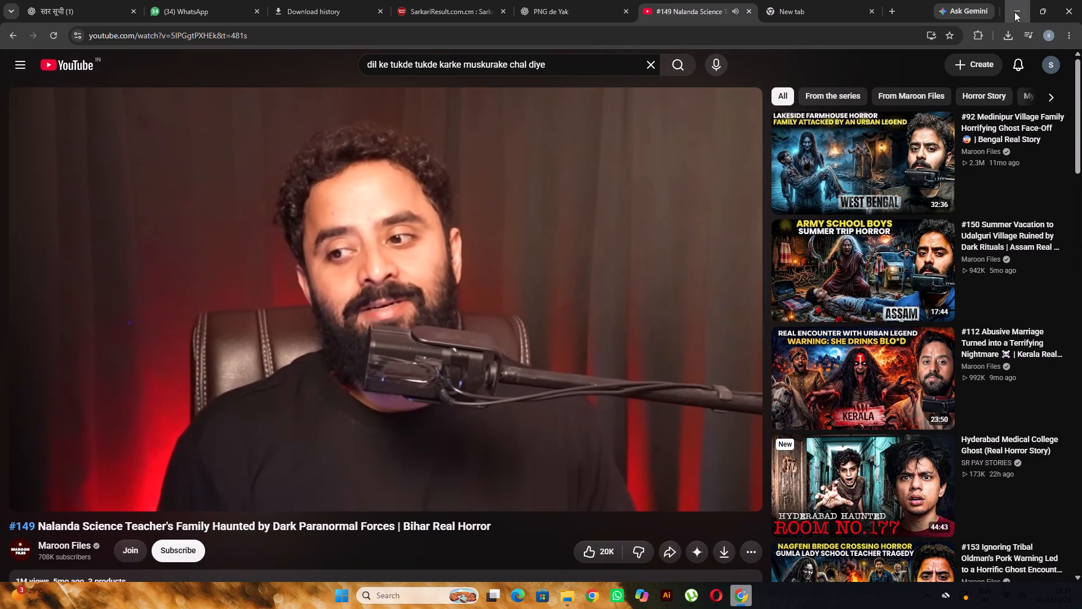
# Change the font of the first मल and the first लश in the tracing rows to Noto Serif Devanagari Light.
pyautogui.keyDown('alt'); pyautogui.scroll(-4, 419, 225); pyautogui.keyUp('alt')
pyautogui.keyDown('alt'); pyautogui.scroll(3, 324, 233); pyautogui.keyUp('alt')
pyautogui.keyDown('alt'); pyautogui.scroll(-1, 344, 225); pyautogui.keyUp('alt')
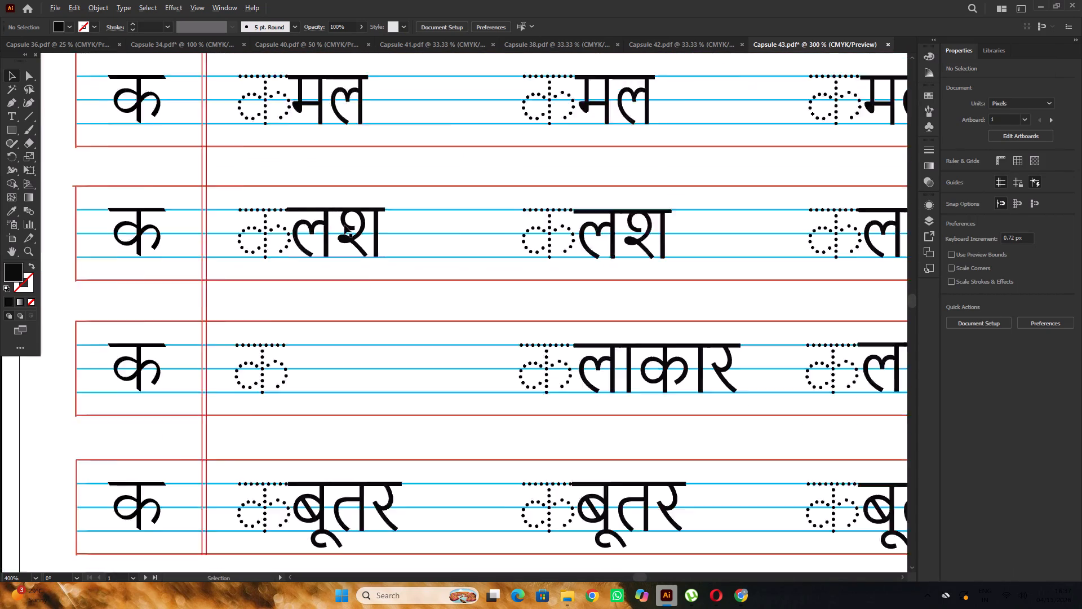
pyautogui.keyDown('alt'); pyautogui.scroll(-3, 344, 225); pyautogui.keyUp('alt')
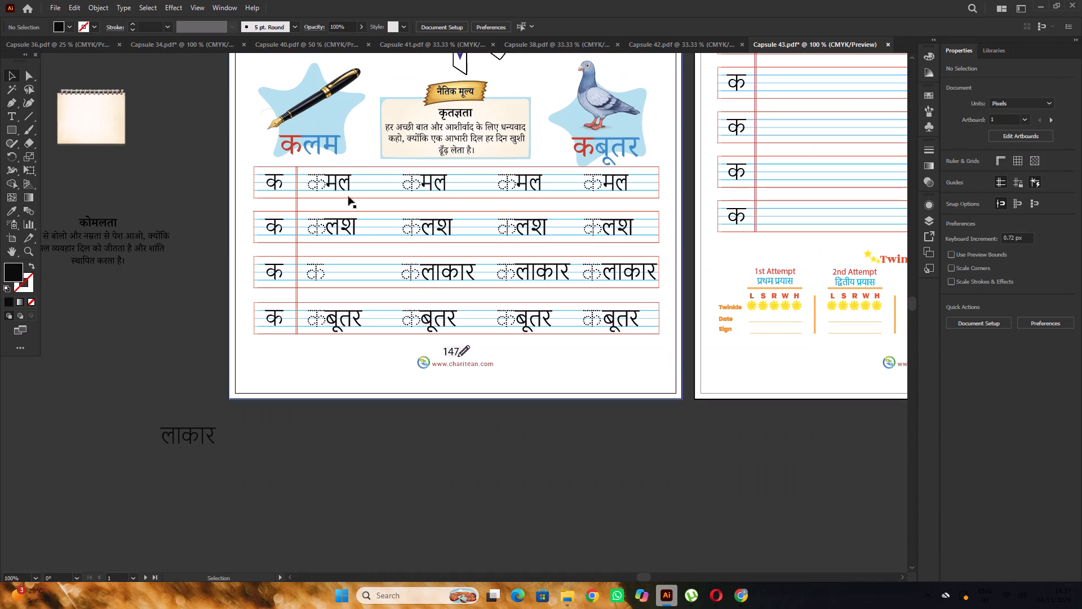
pyautogui.click(347, 182)
pyautogui.keyDown('shift'); pyautogui.click(344, 219); pyautogui.keyUp('shift')
pyautogui.click(996, 268)
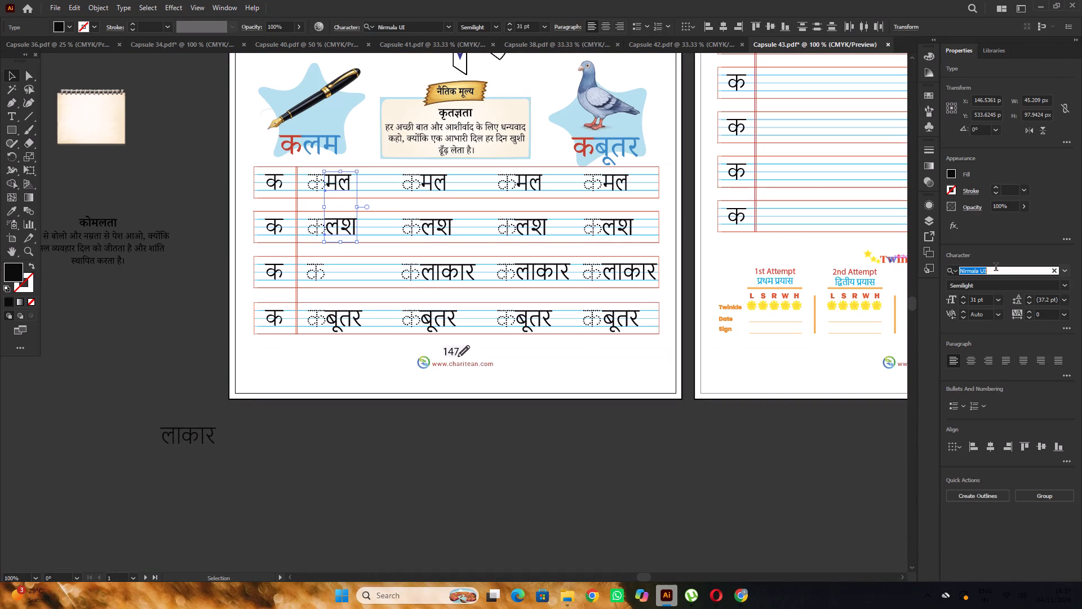
pyautogui.press('n')
pyautogui.press('o')
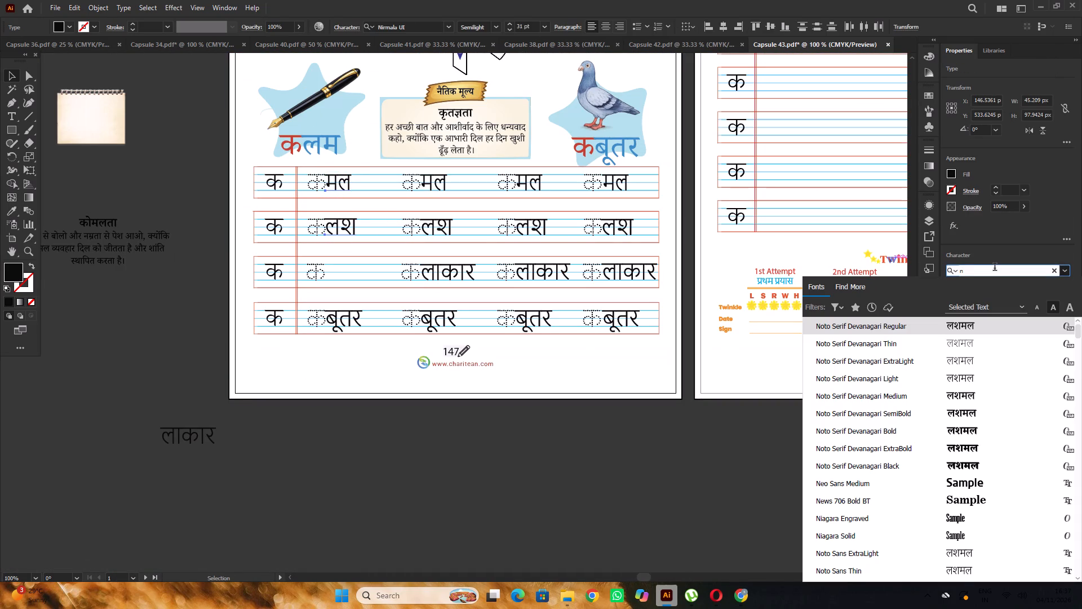
pyautogui.click(899, 375)
pyautogui.click(190, 178)
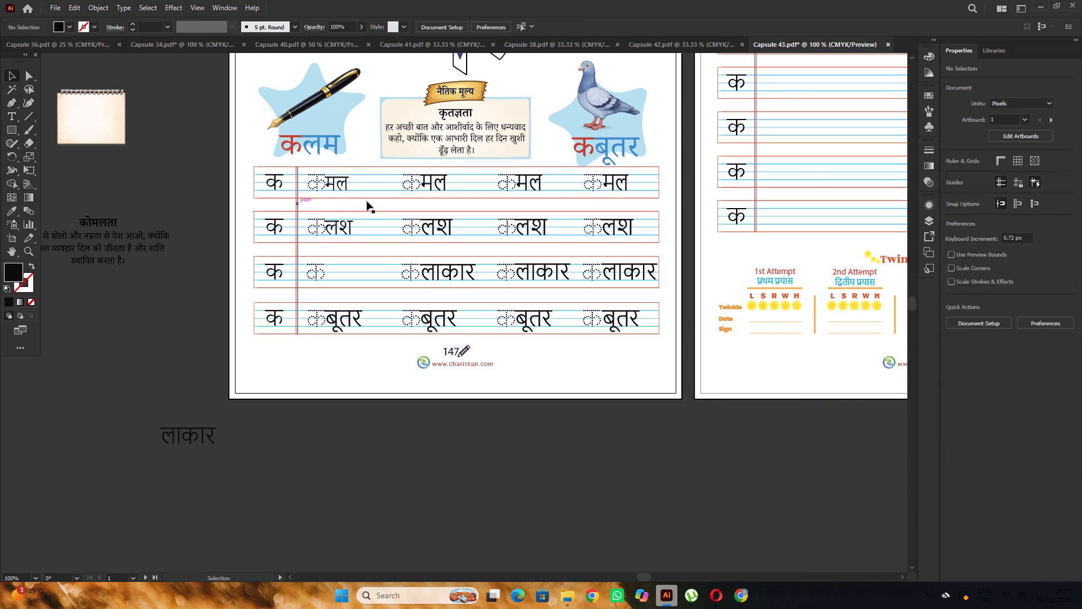
# Move and enlarge the first row's first मल so it fits between the blue guide lines beside the dotted क.
pyautogui.keyDown('alt'); pyautogui.scroll(2, 367, 200); pyautogui.keyUp('alt')
pyautogui.scroll(4, 310, 163)
pyautogui.moveTo(299, 191); pyautogui.dragTo(308, 181)
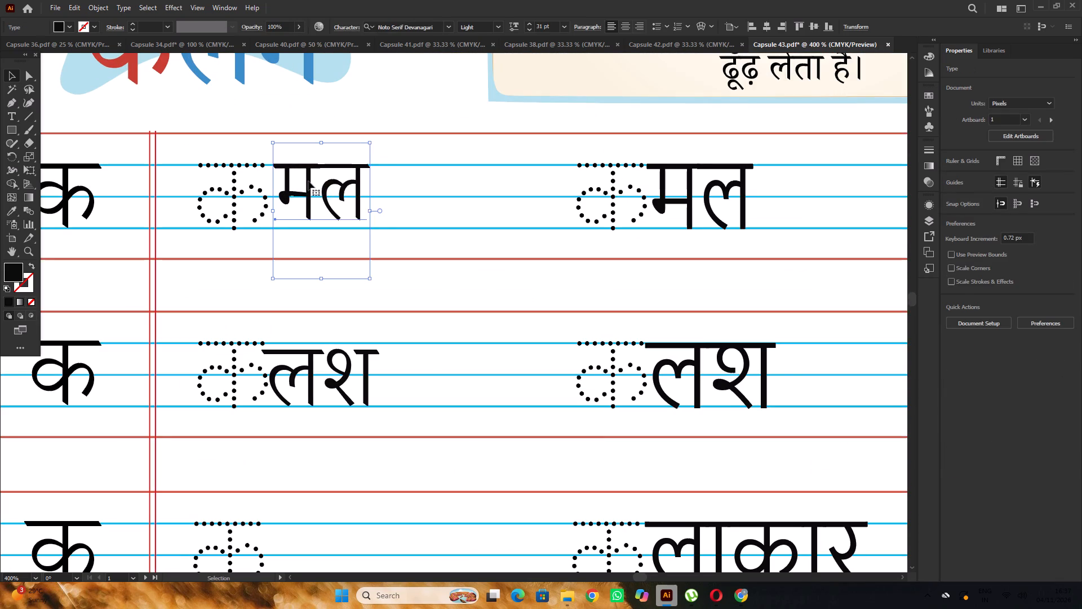
pyautogui.moveTo(367, 277); pyautogui.dragTo(384, 289)
pyautogui.scroll(3, 282, 147)
pyautogui.click(327, 220)
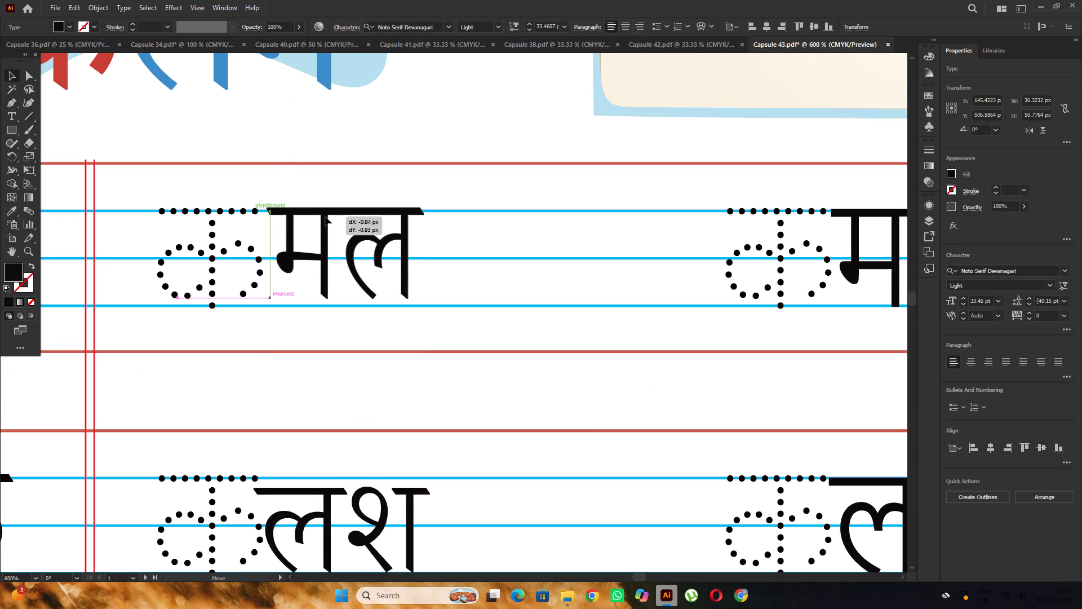
pyautogui.keyDown('shift'); pyautogui.moveTo(429, 394); pyautogui.dragTo(445, 405); pyautogui.keyUp('shift')
pyautogui.keyDown('alt'); pyautogui.scroll(-4, 361, 290); pyautogui.keyUp('alt')
pyautogui.click(188, 233)
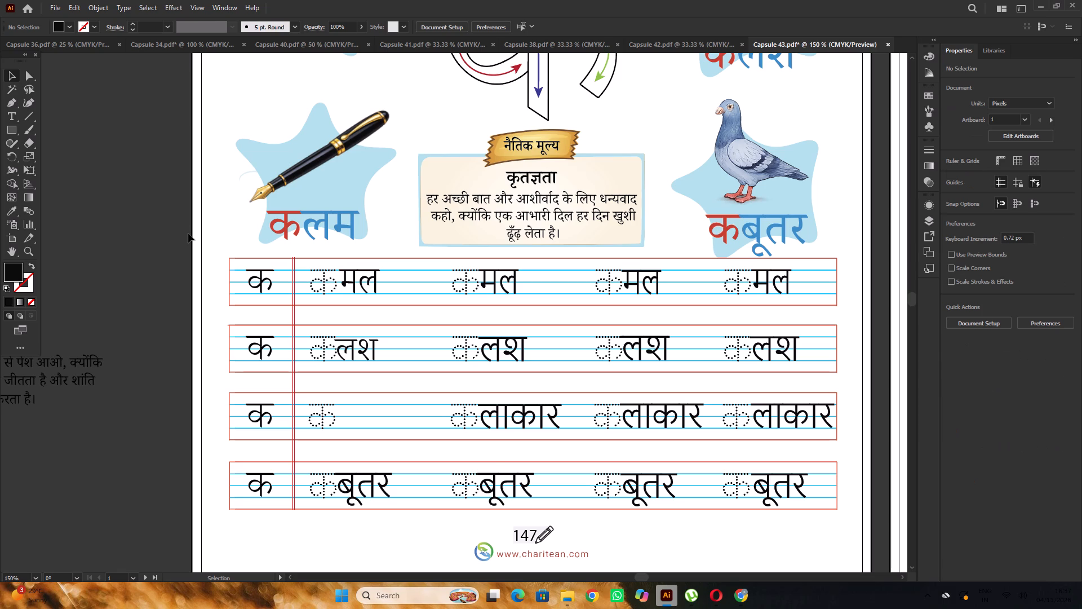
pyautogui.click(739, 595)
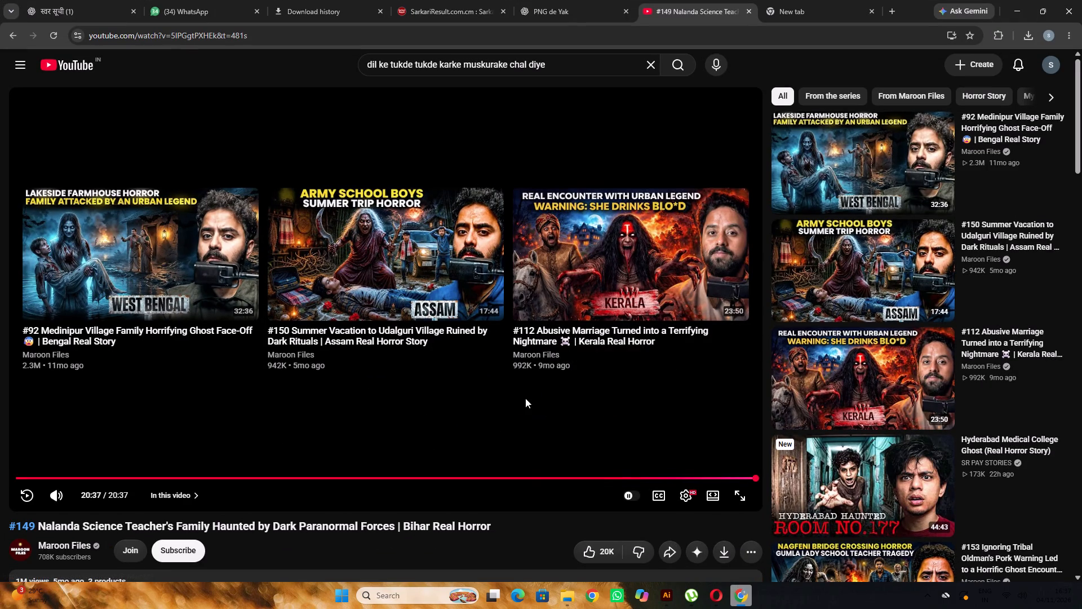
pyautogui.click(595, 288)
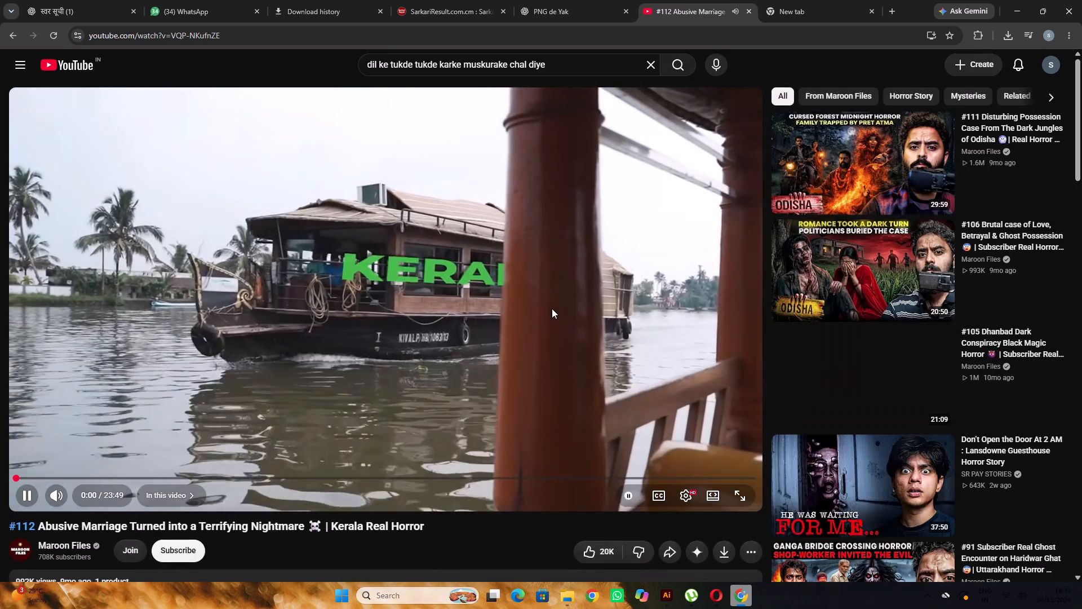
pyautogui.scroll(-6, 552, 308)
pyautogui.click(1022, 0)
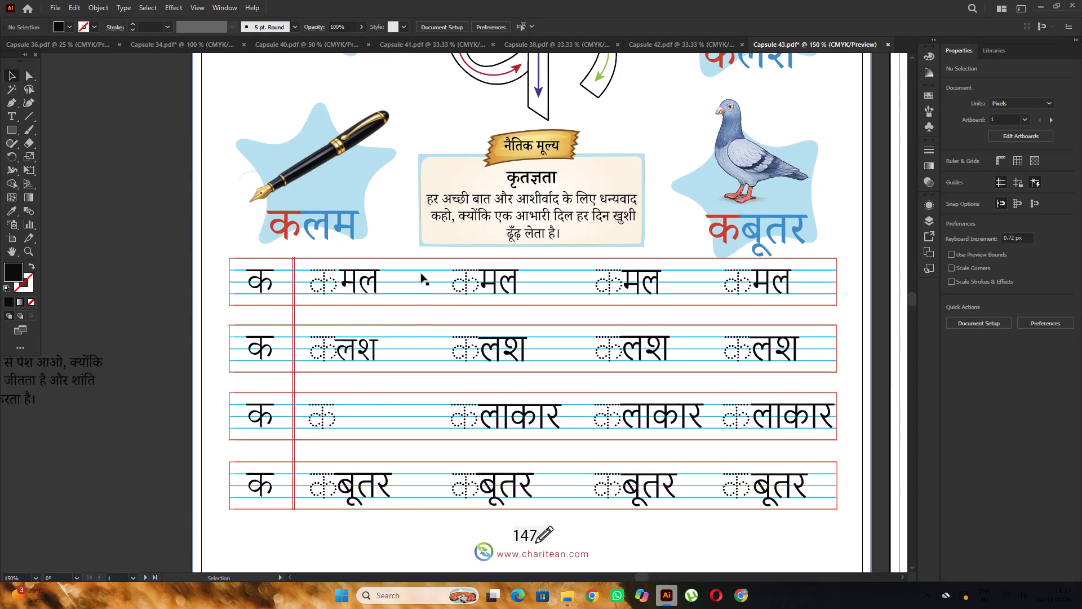
# Move and enlarge the second row's first लश to about 35.66 pt so it fits between the blue guide lines.
pyautogui.scroll(-6, 419, 273)
pyautogui.keyDown('alt'); pyautogui.scroll(4, 358, 273); pyautogui.keyUp('alt')
pyautogui.moveTo(338, 270); pyautogui.dragTo(359, 259)
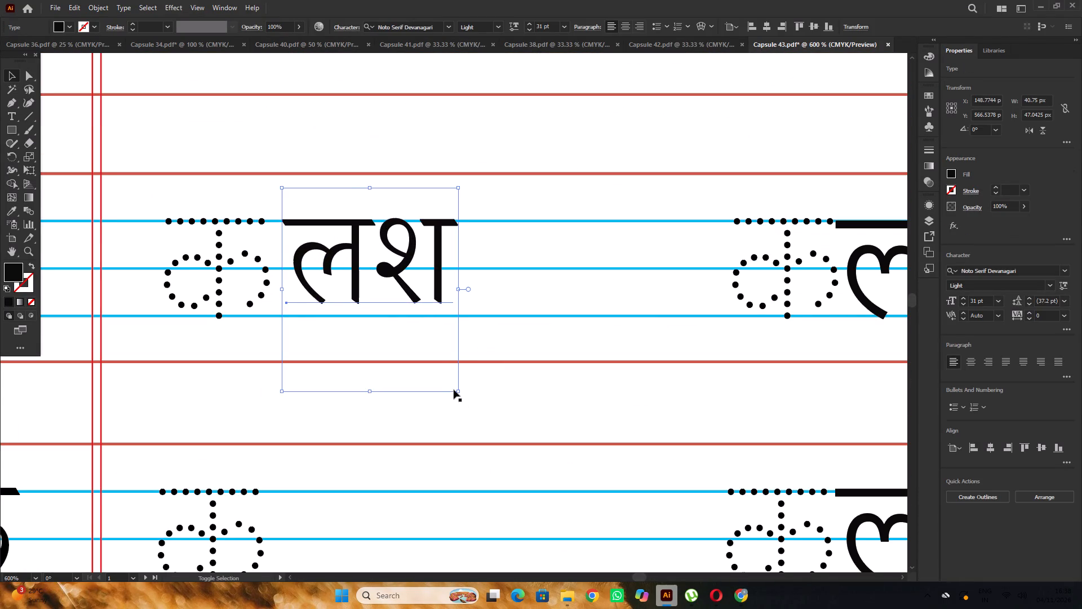
pyautogui.keyDown('shift'); pyautogui.moveTo(457, 391); pyautogui.dragTo(477, 410); pyautogui.keyUp('shift')
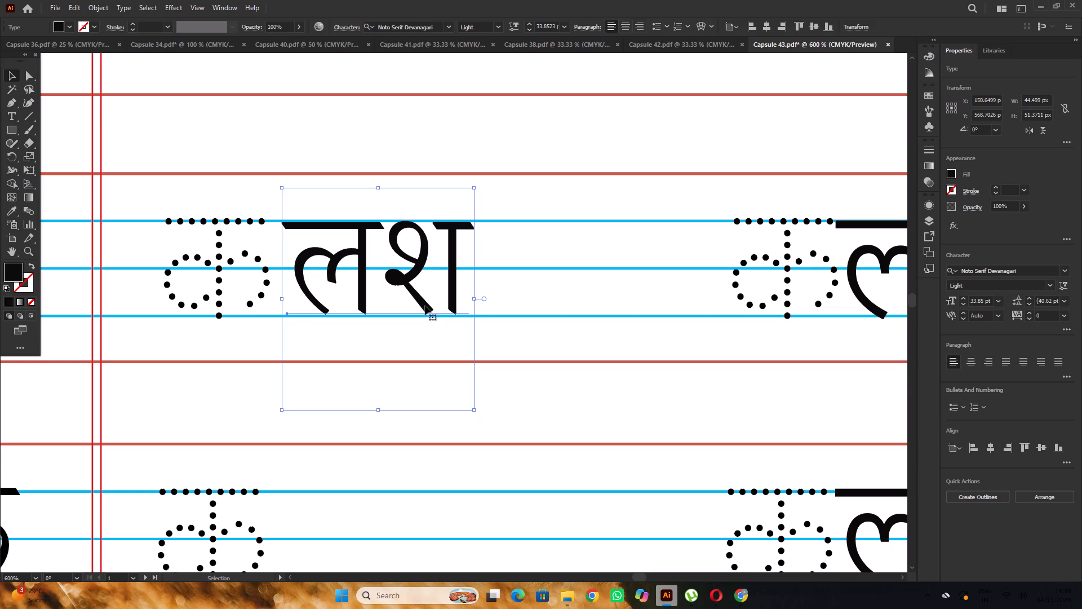
pyautogui.keyDown('alt'); pyautogui.scroll(2, 411, 264); pyautogui.keyUp('alt')
pyautogui.moveTo(419, 267); pyautogui.dragTo(418, 257)
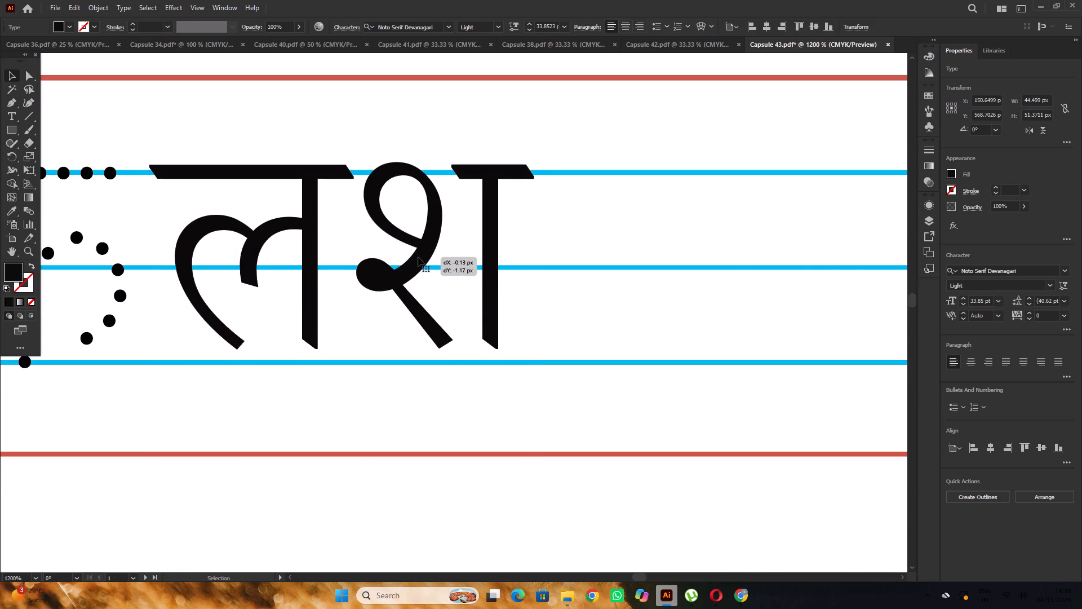
pyautogui.keyDown('alt'); pyautogui.scroll(-3, 418, 259); pyautogui.keyUp('alt')
pyautogui.keyDown('shift'); pyautogui.moveTo(457, 353); pyautogui.dragTo(465, 362); pyautogui.keyUp('shift')
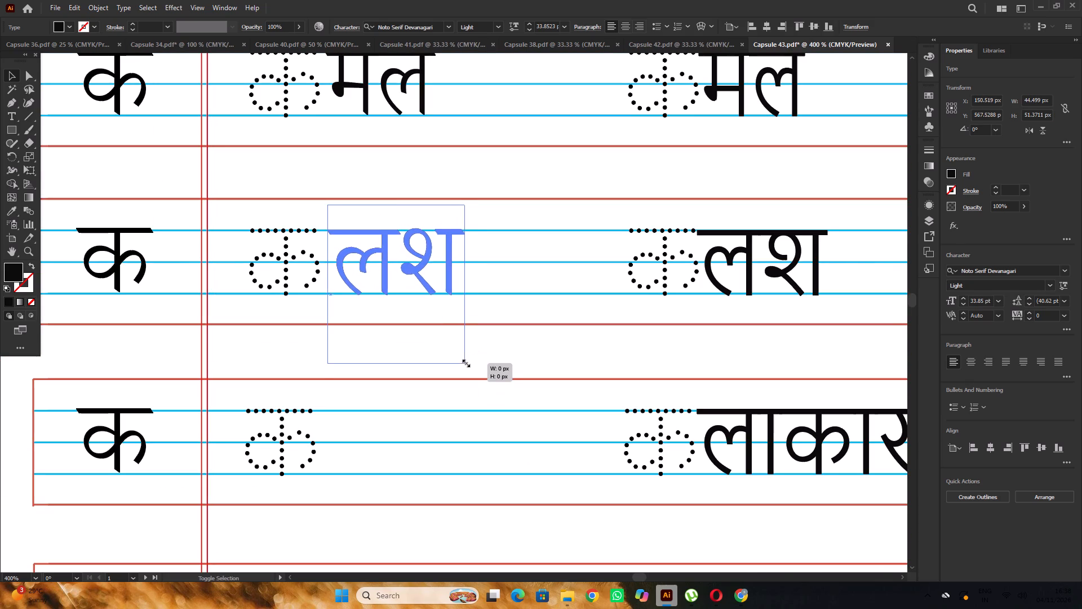
pyautogui.keyDown('shift'); pyautogui.moveTo(465, 362); pyautogui.dragTo(465, 361); pyautogui.keyUp('shift')
pyautogui.keyDown('alt'); pyautogui.scroll(-5, 451, 346); pyautogui.keyUp('alt')
pyautogui.click(315, 298)
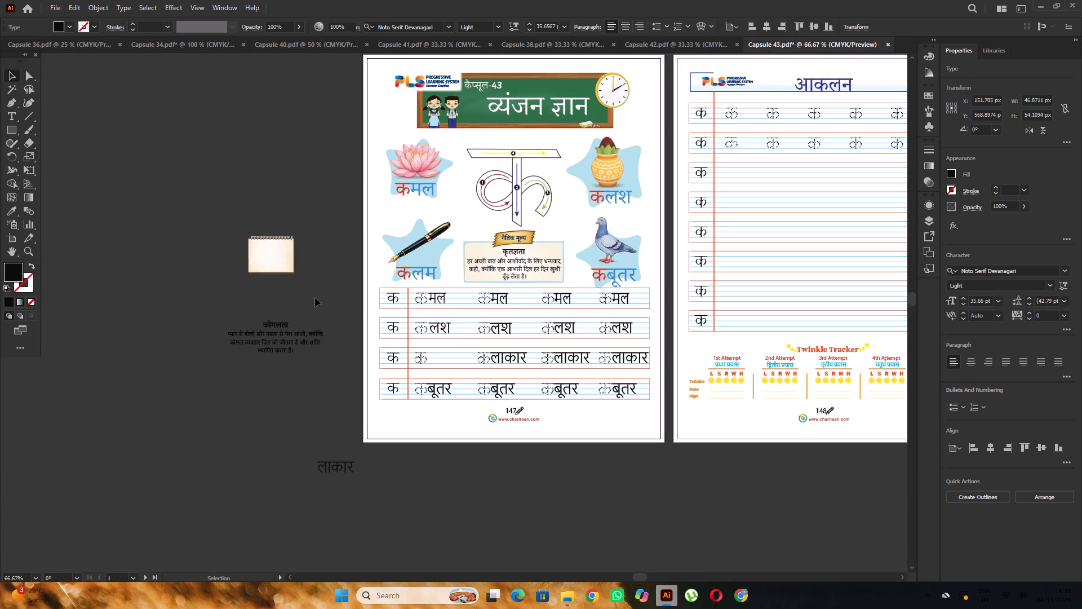
# Duplicate the resized लश straight down into the empty space of the third tracing row, aligned to its blue lines.
pyautogui.scroll(-2, 315, 296)
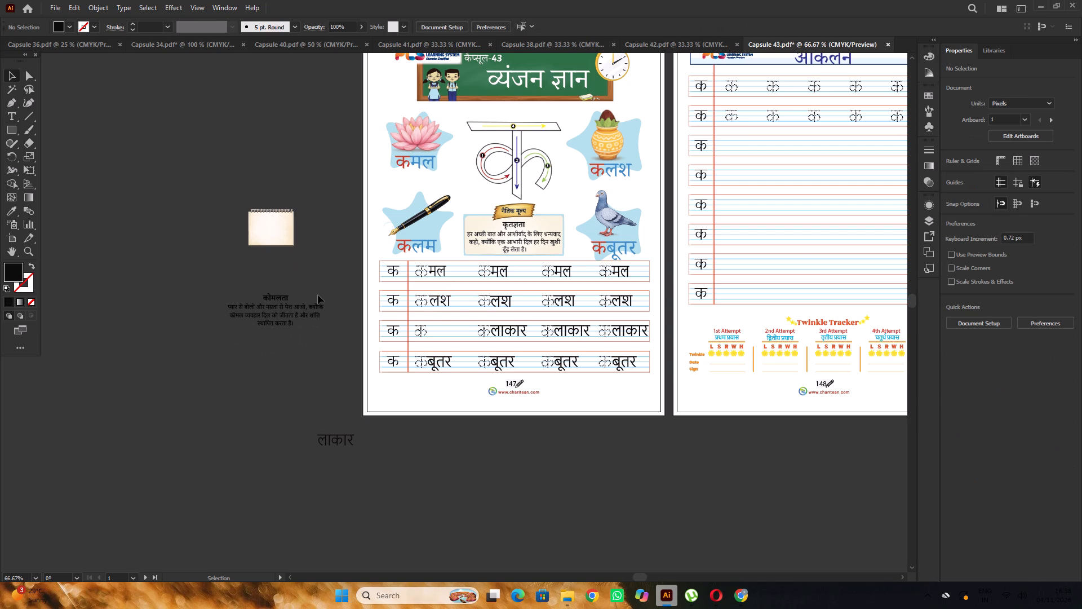
pyautogui.scroll(-1, 324, 293)
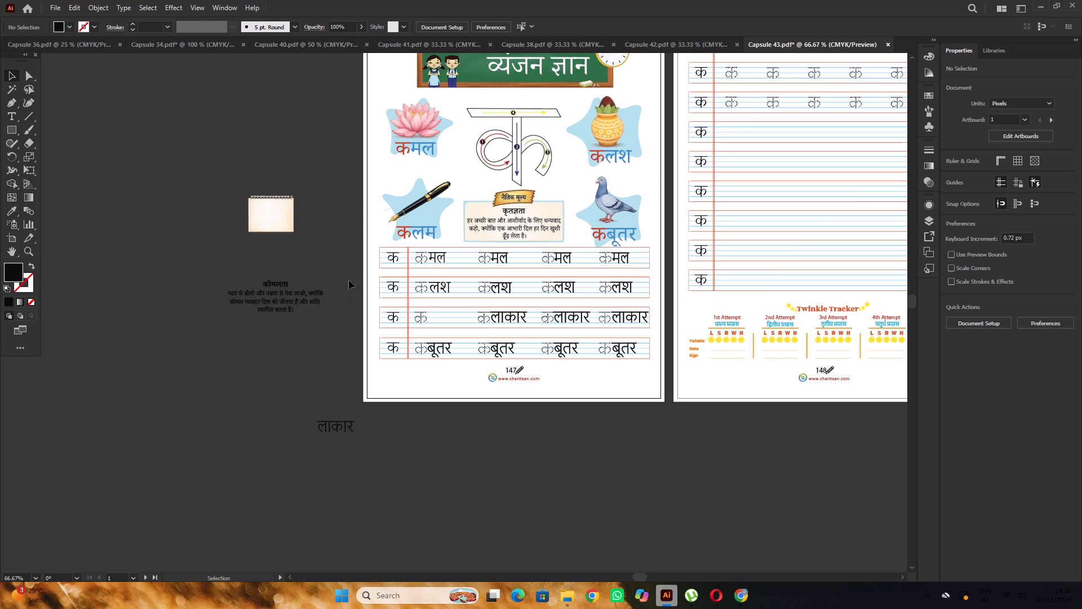
pyautogui.scroll(-2, 359, 267)
pyautogui.keyDown('alt'); pyautogui.scroll(2, 475, 284); pyautogui.keyUp('alt')
pyautogui.scroll(-1, 436, 254)
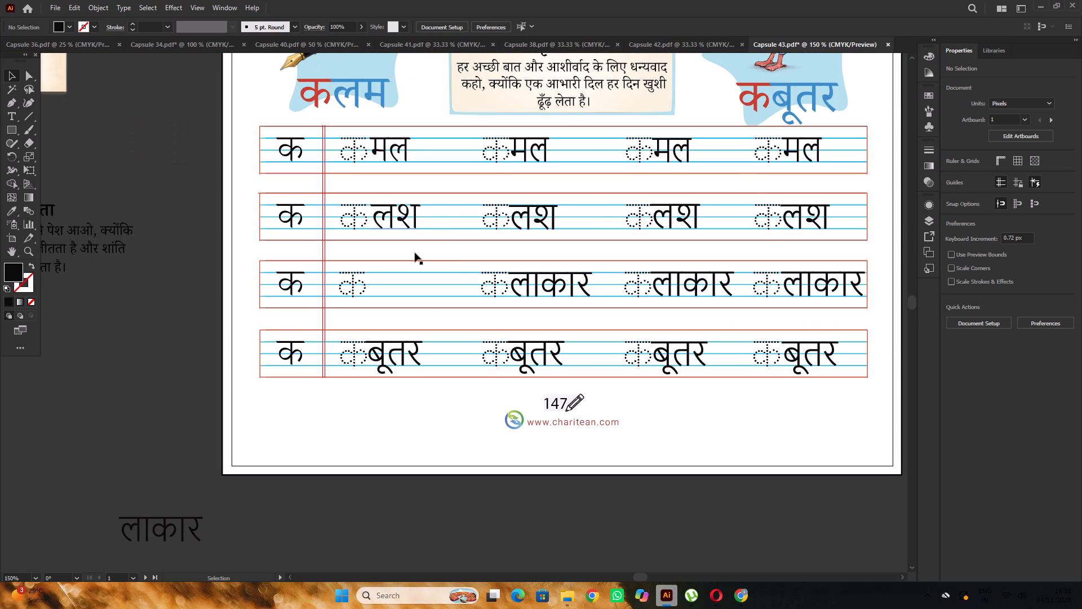
pyautogui.keyDown('alt'); pyautogui.scroll(1, 415, 253); pyautogui.keyUp('alt')
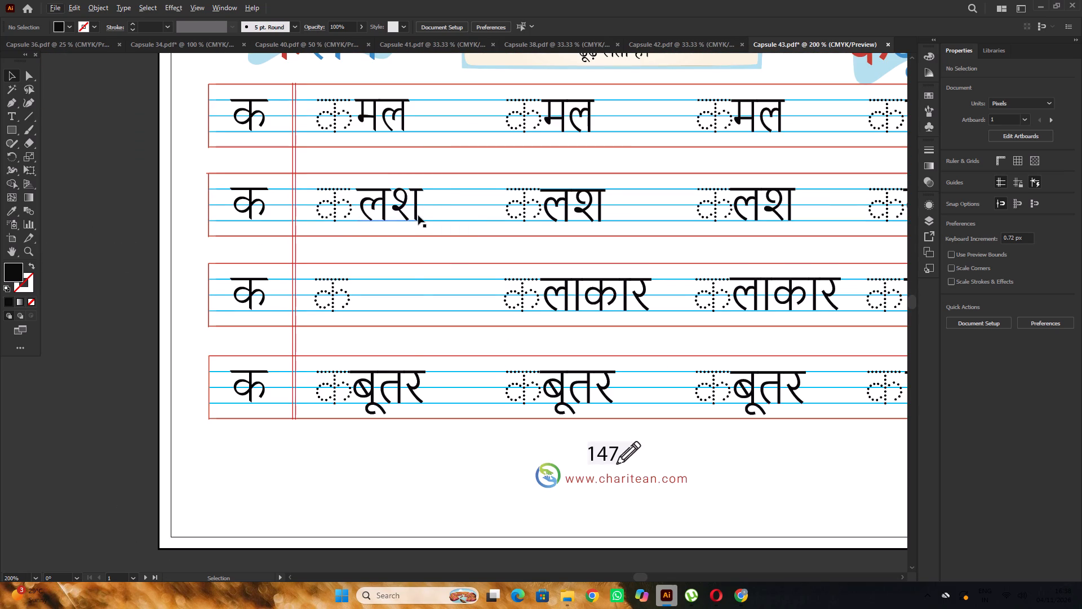
pyautogui.scroll(4, 413, 276)
pyautogui.keyDown('alt'); pyautogui.moveTo(415, 265); pyautogui.dragTo(424, 352); pyautogui.keyUp('alt')
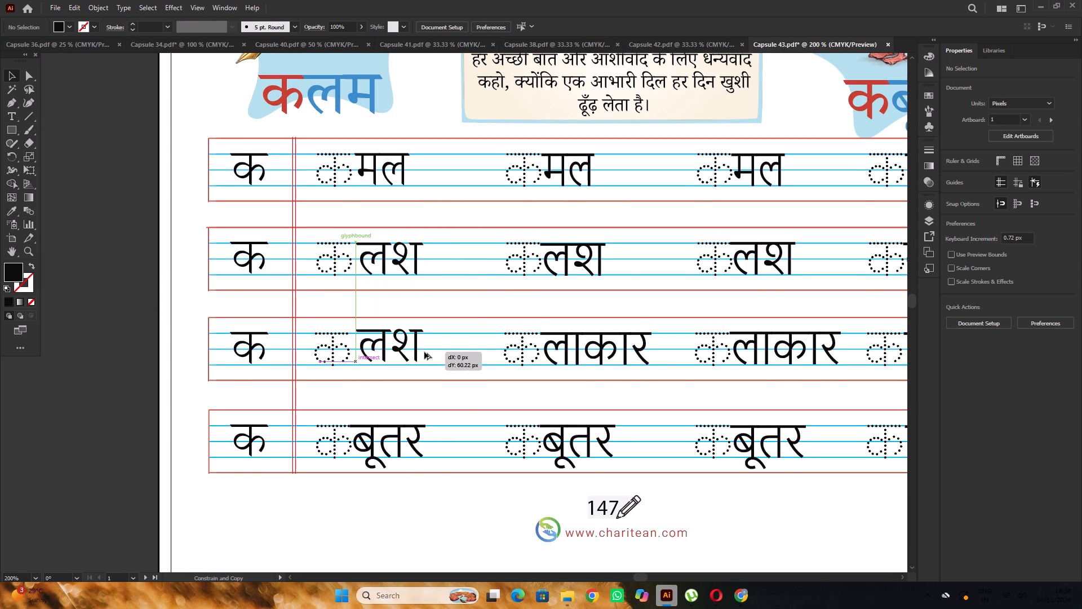
pyautogui.keyDown('alt'); pyautogui.moveTo(424, 352); pyautogui.dragTo(424, 355); pyautogui.keyUp('alt')
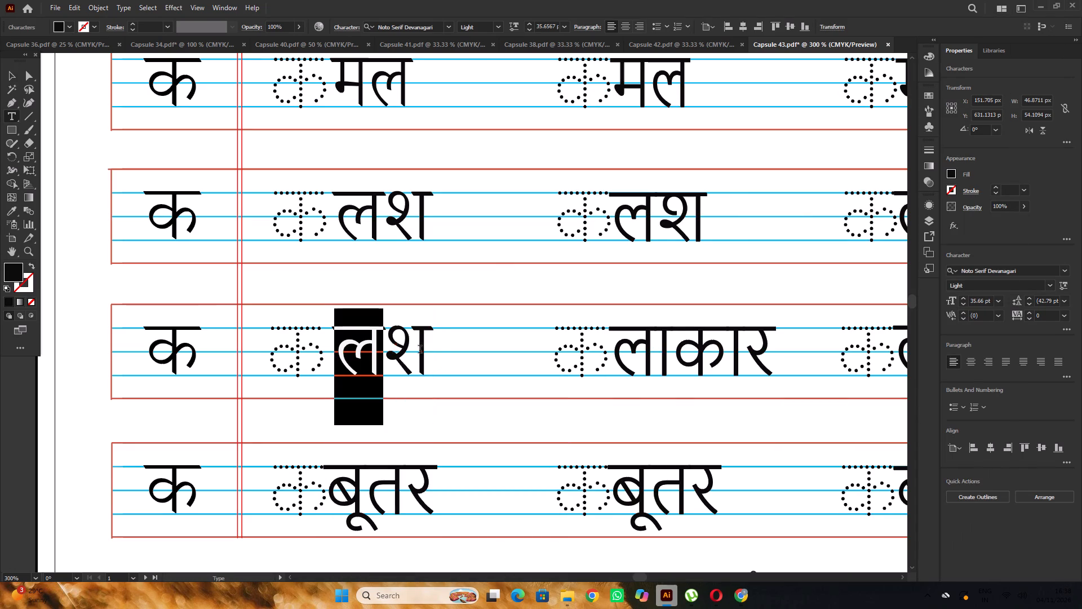
pyautogui.moveTo(420, 350); pyautogui.dragTo(440, 350)
pyautogui.hotkey('ctrl', 'v')
pyautogui.keyDown('alt'); pyautogui.scroll(-3, 317, 307); pyautogui.keyUp('alt')
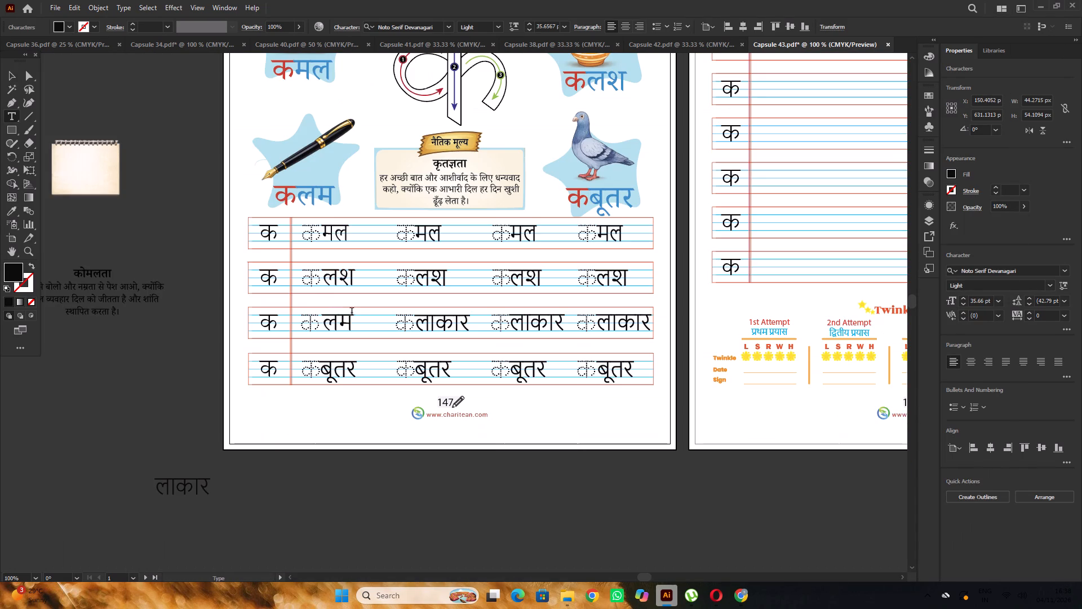
pyautogui.click(9, 78)
pyautogui.click(111, 117)
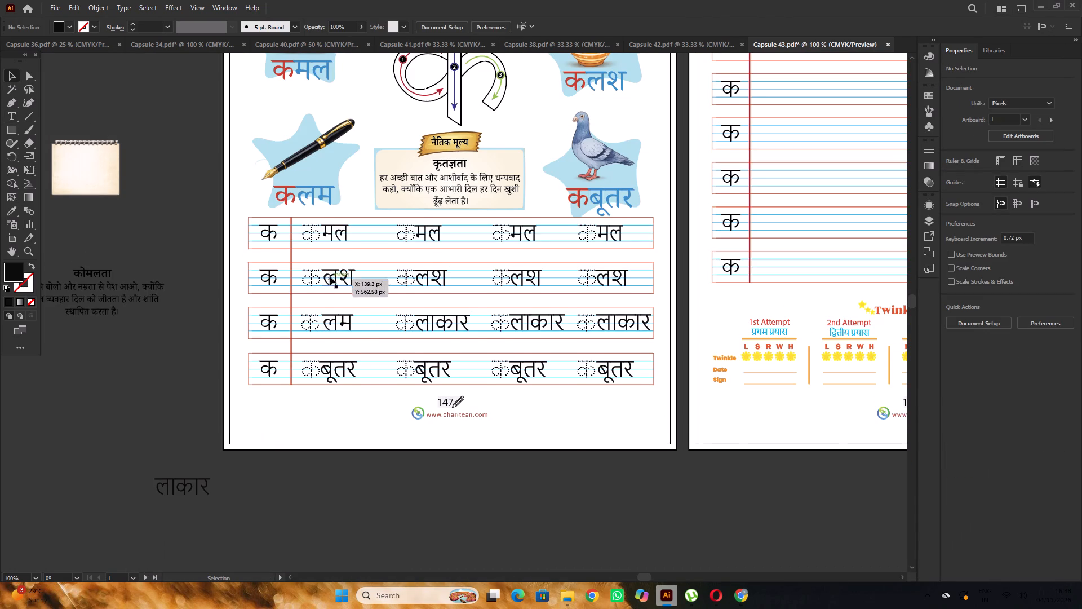
# Shift the fourth row's first बूतर slightly away from the dotted क and set its font to Noto Serif Devanagari Light.
pyautogui.scroll(-6, 330, 276)
pyautogui.keyDown('alt'); pyautogui.scroll(3, 329, 310); pyautogui.keyUp('alt')
pyautogui.scroll(4, 363, 265)
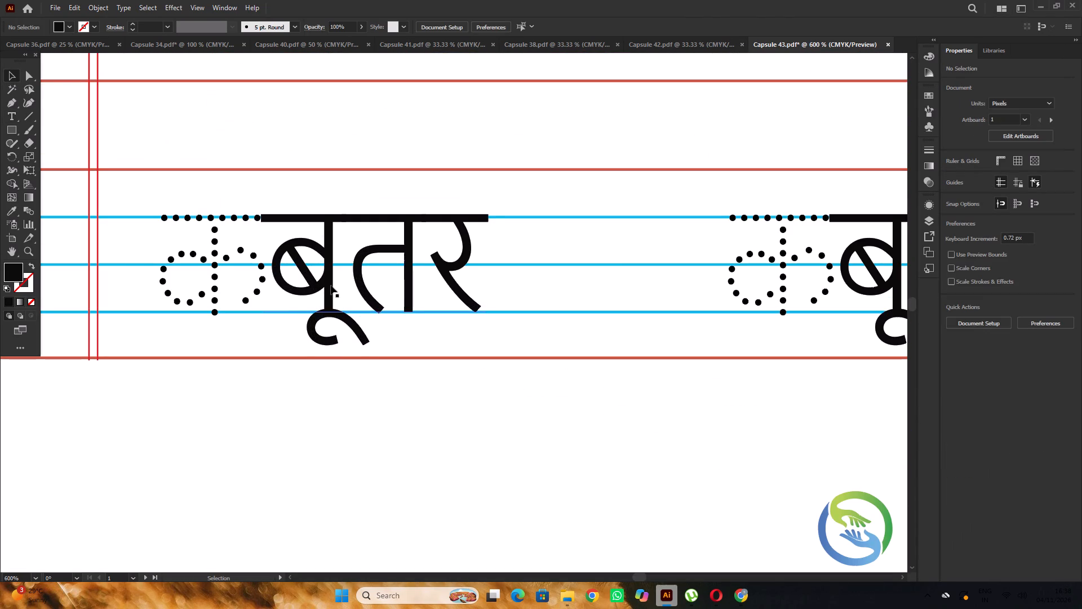
pyautogui.moveTo(331, 285); pyautogui.dragTo(338, 288)
pyautogui.keyDown('alt'); pyautogui.scroll(-4, 433, 308); pyautogui.keyUp('alt')
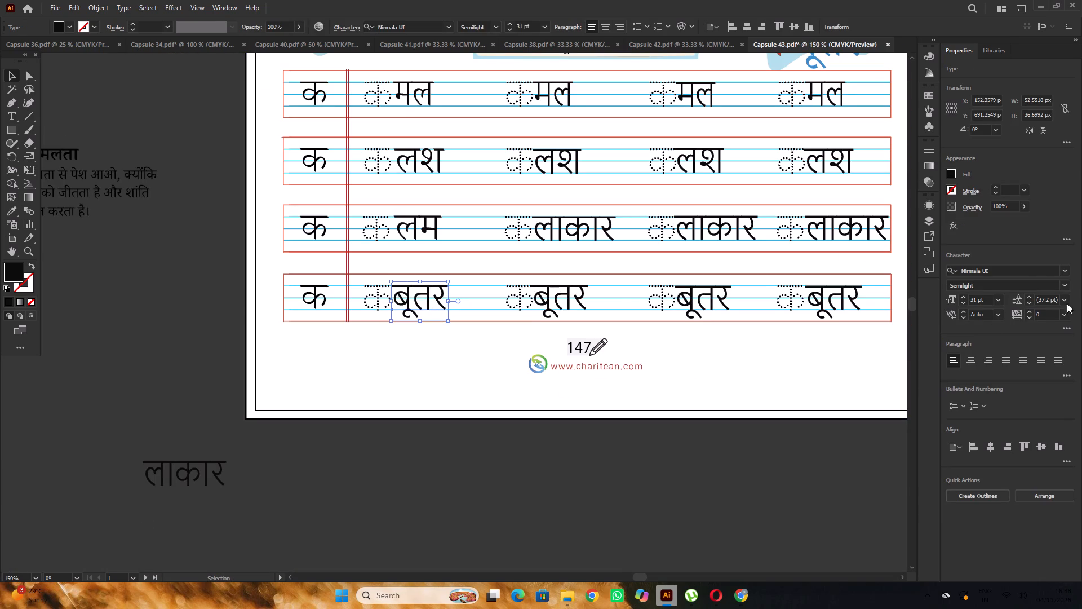
pyautogui.click(1019, 271)
pyautogui.write('no')
pyautogui.click(875, 378)
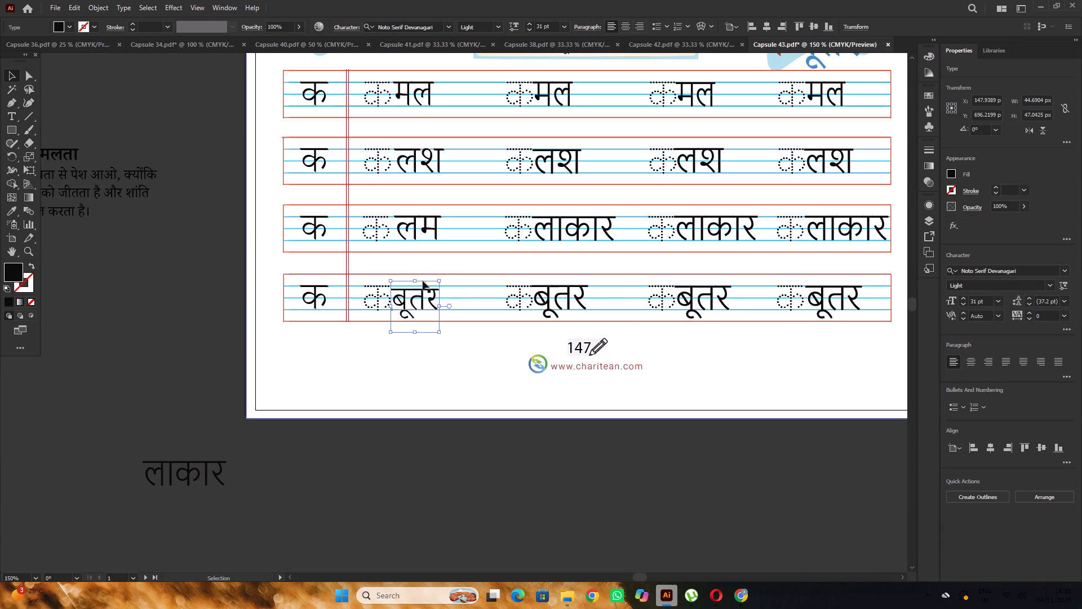
# Enlarge the fourth row's first बूतर and align it with the blue lines beside the dotted क.
pyautogui.keyDown('alt'); pyautogui.scroll(4, 432, 288); pyautogui.keyUp('alt')
pyautogui.moveTo(407, 298); pyautogui.dragTo(410, 283)
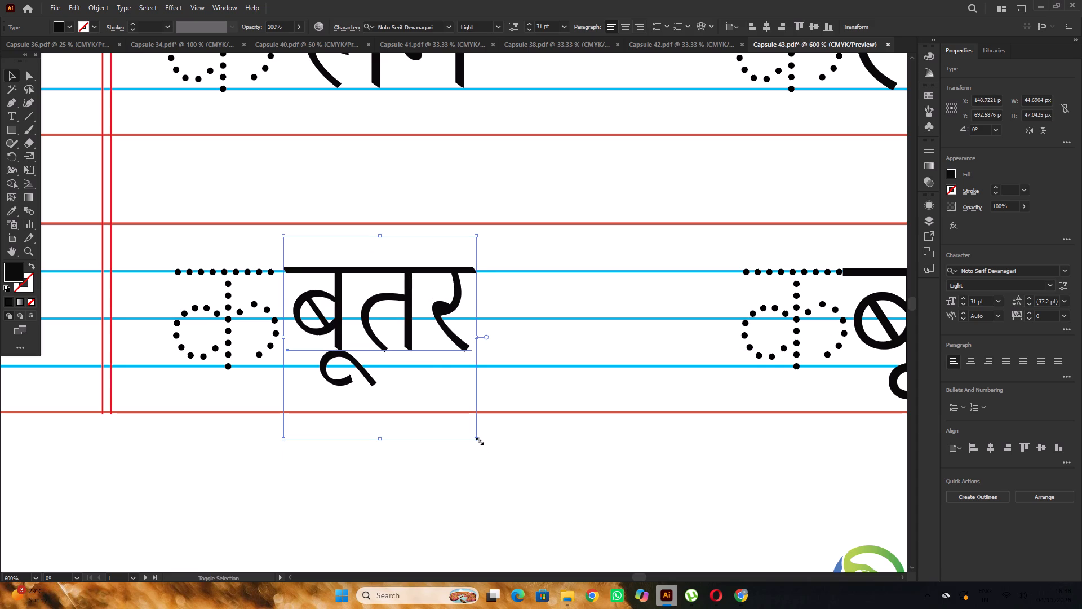
pyautogui.keyDown('shift'); pyautogui.moveTo(478, 439); pyautogui.dragTo(500, 462); pyautogui.keyUp('shift')
pyautogui.scroll(4, 469, 342)
pyautogui.keyDown('alt'); pyautogui.scroll(1, 440, 318); pyautogui.keyUp('alt')
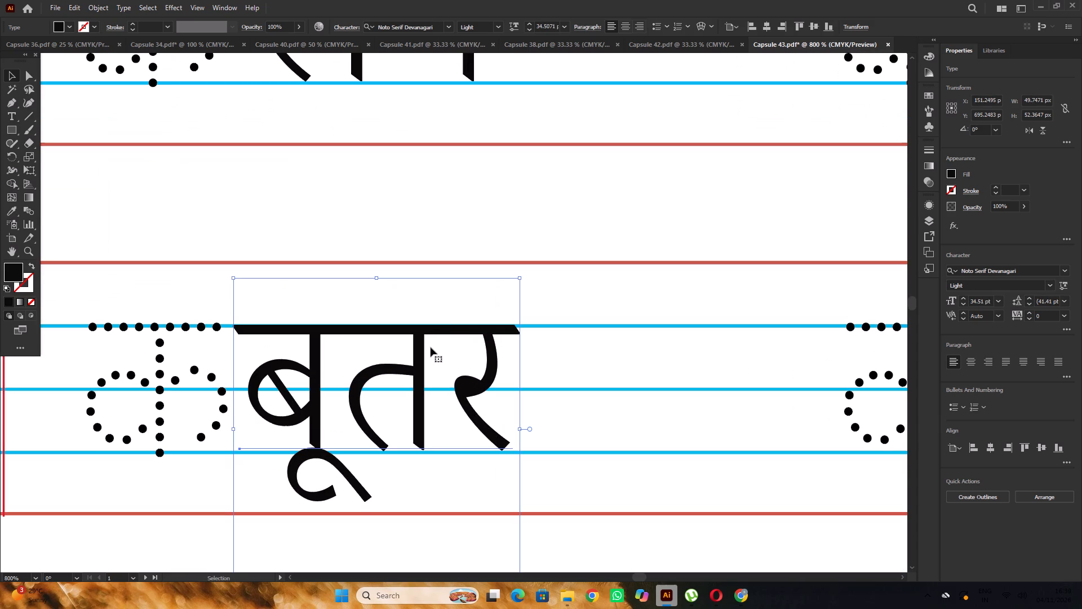
pyautogui.click(427, 348)
pyautogui.keyDown('alt'); pyautogui.scroll(-7, 427, 345); pyautogui.keyUp('alt')
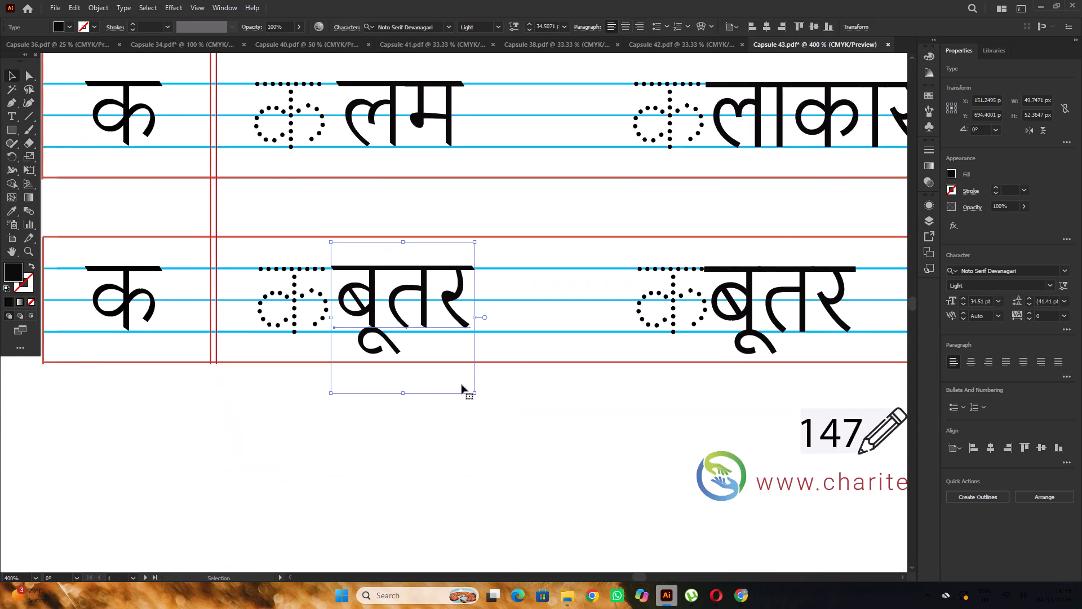
pyautogui.keyDown('alt'); pyautogui.scroll(2, 462, 385); pyautogui.keyUp('alt')
pyautogui.keyDown('shift'); pyautogui.moveTo(484, 403); pyautogui.dragTo(493, 421); pyautogui.keyUp('shift')
pyautogui.scroll(2, 453, 369)
pyautogui.keyDown('alt'); pyautogui.scroll(-5, 402, 320); pyautogui.keyUp('alt')
pyautogui.click(481, 438)
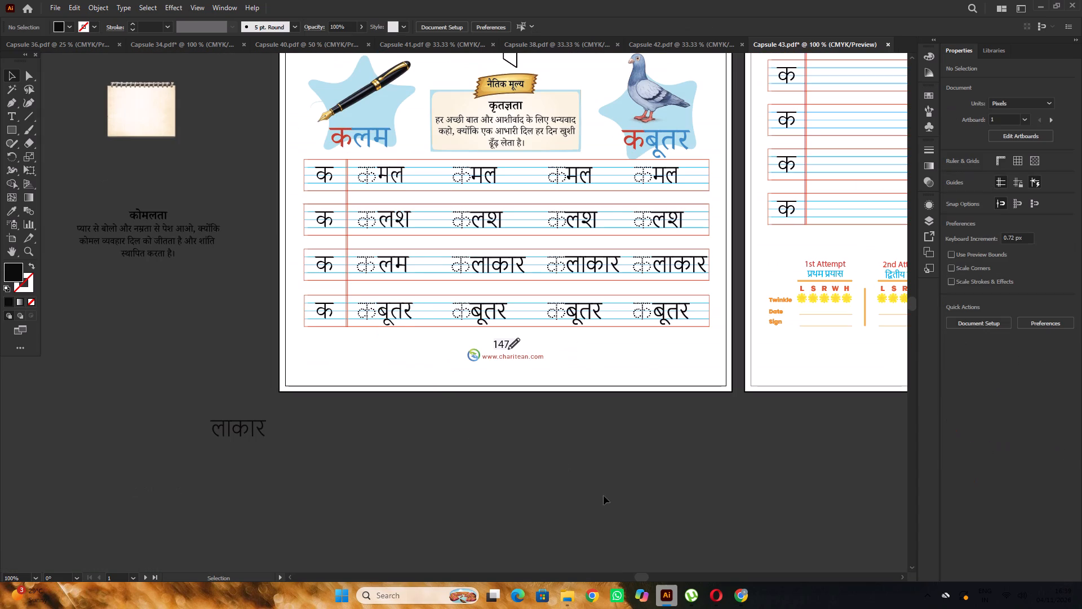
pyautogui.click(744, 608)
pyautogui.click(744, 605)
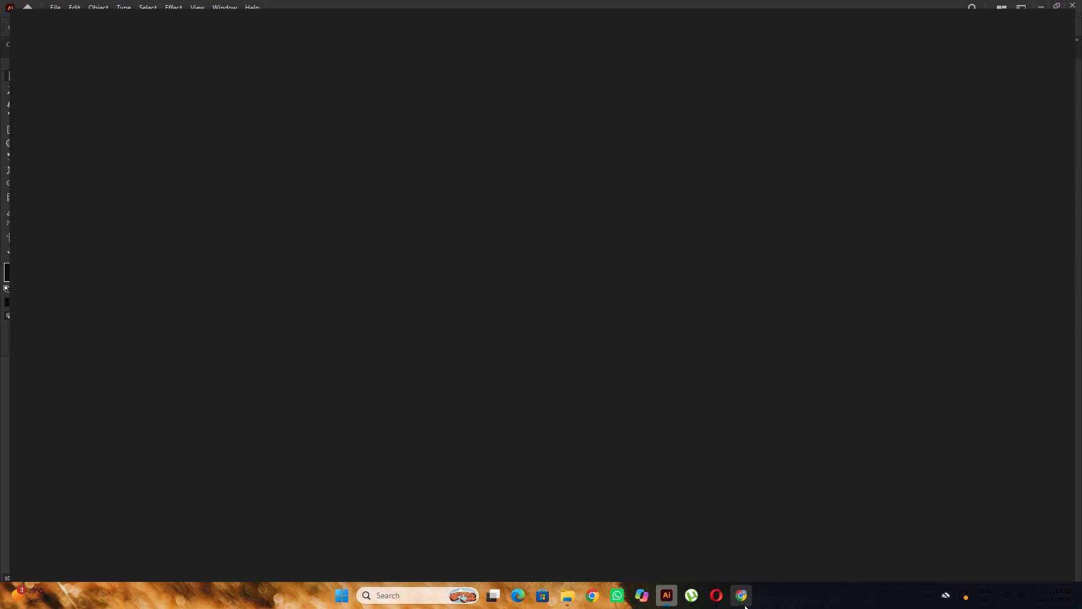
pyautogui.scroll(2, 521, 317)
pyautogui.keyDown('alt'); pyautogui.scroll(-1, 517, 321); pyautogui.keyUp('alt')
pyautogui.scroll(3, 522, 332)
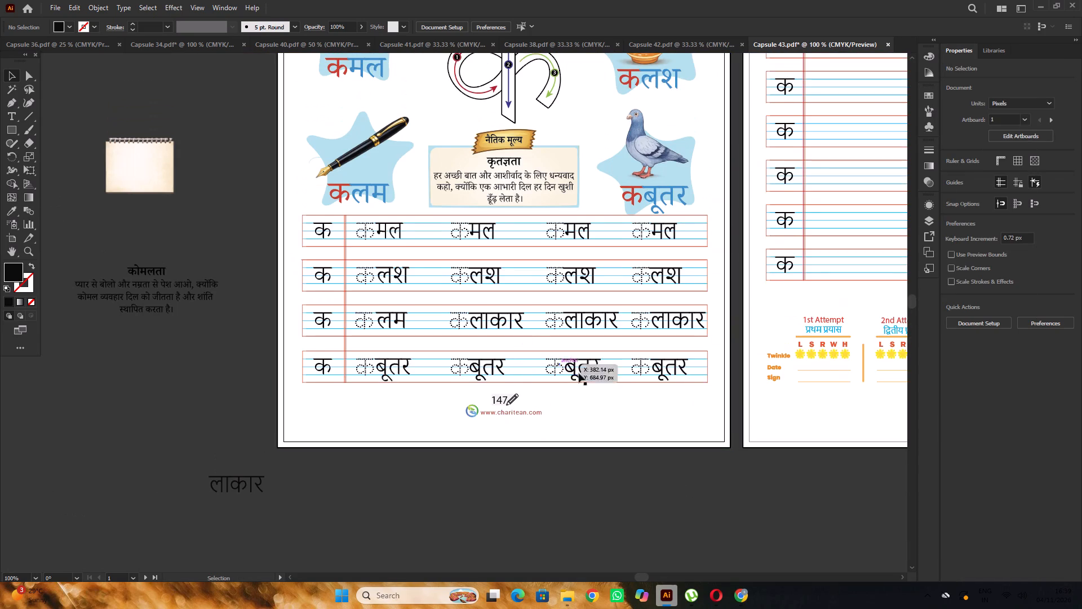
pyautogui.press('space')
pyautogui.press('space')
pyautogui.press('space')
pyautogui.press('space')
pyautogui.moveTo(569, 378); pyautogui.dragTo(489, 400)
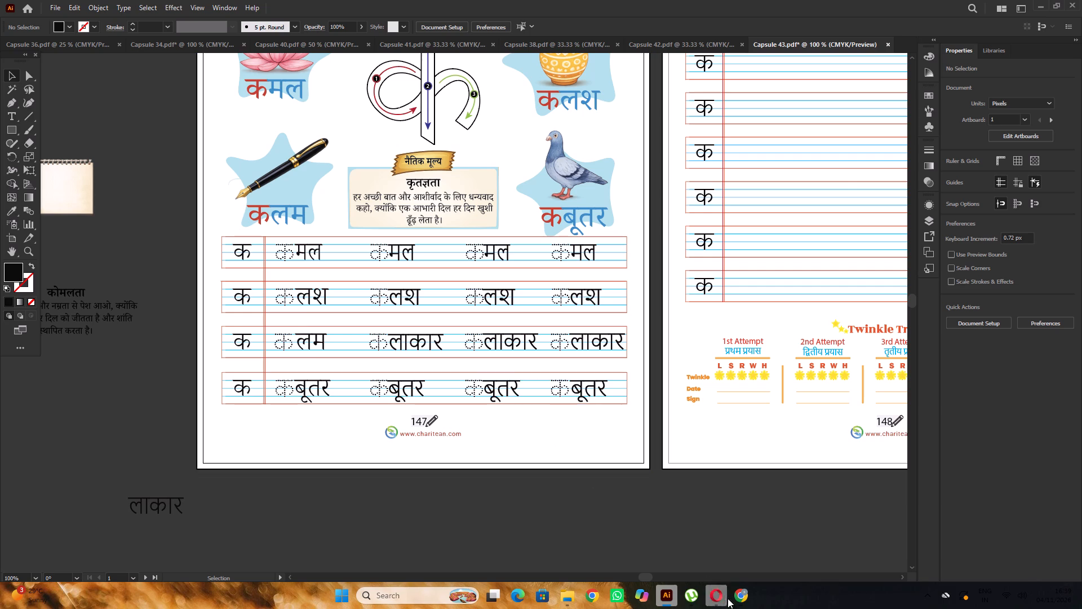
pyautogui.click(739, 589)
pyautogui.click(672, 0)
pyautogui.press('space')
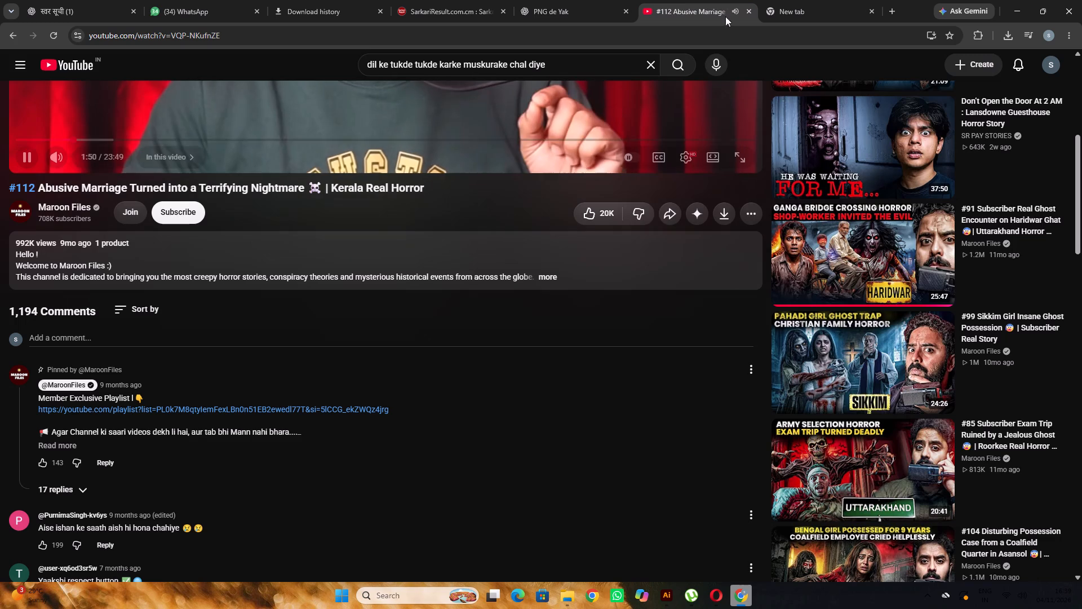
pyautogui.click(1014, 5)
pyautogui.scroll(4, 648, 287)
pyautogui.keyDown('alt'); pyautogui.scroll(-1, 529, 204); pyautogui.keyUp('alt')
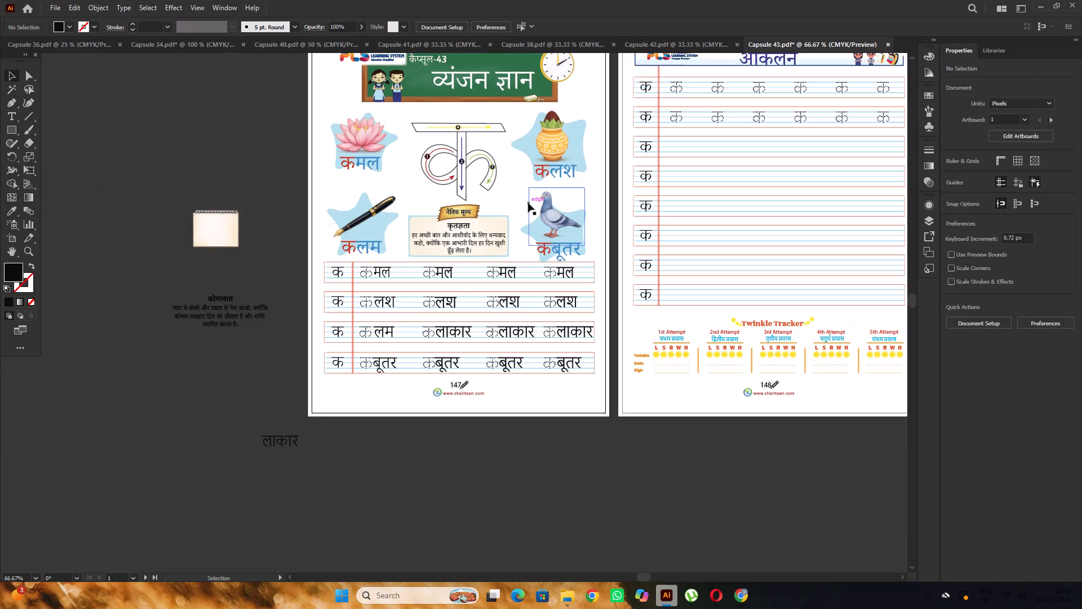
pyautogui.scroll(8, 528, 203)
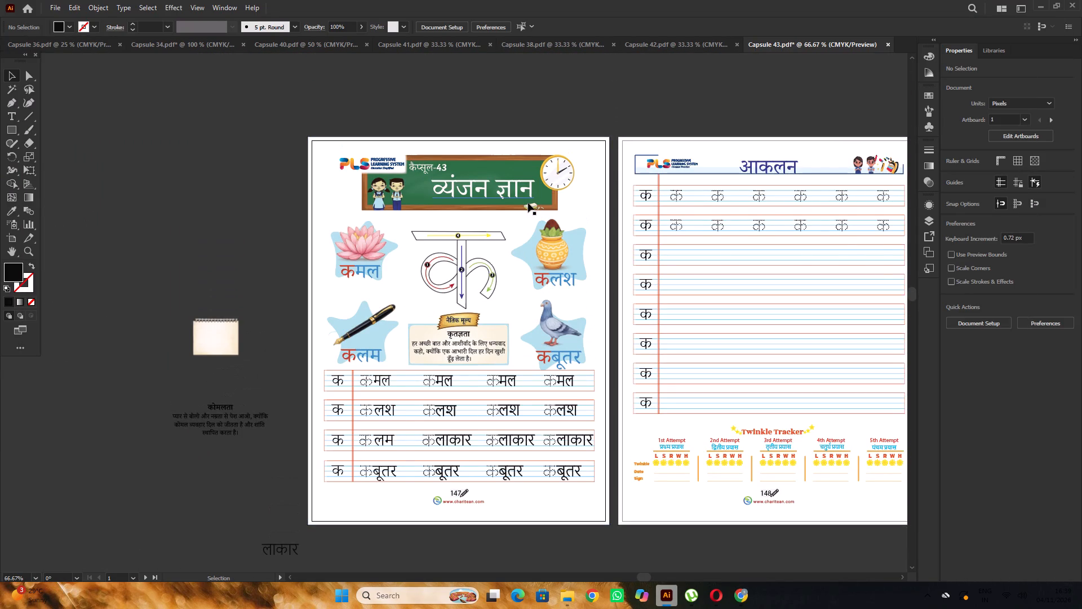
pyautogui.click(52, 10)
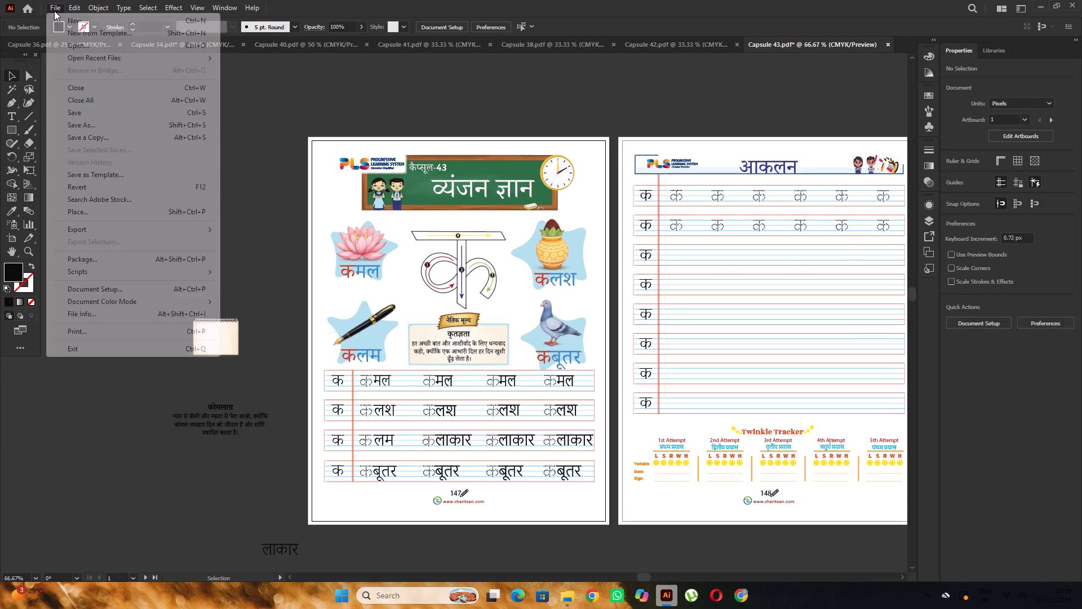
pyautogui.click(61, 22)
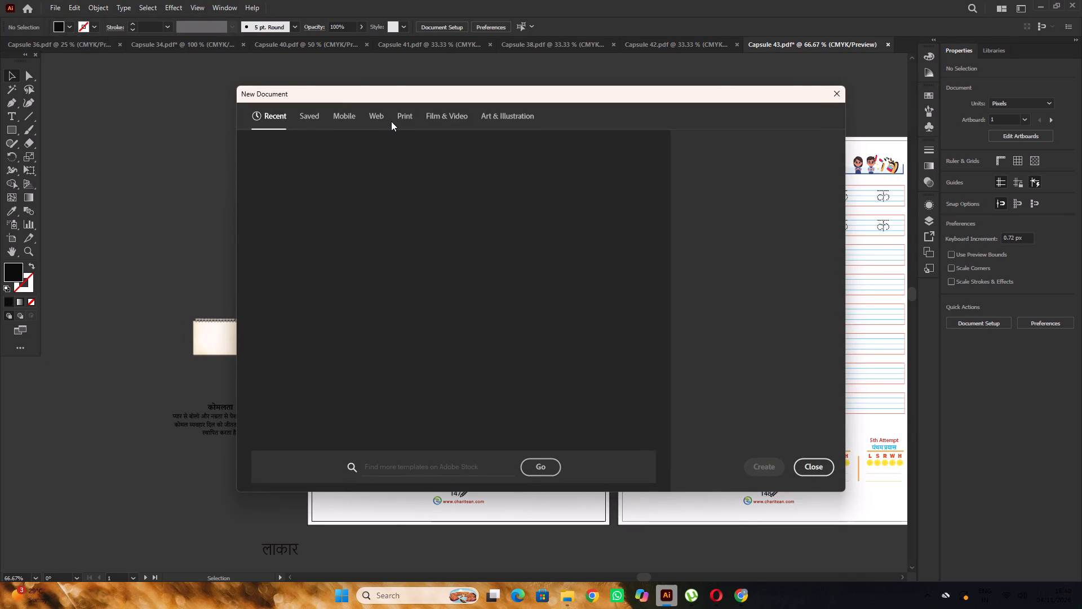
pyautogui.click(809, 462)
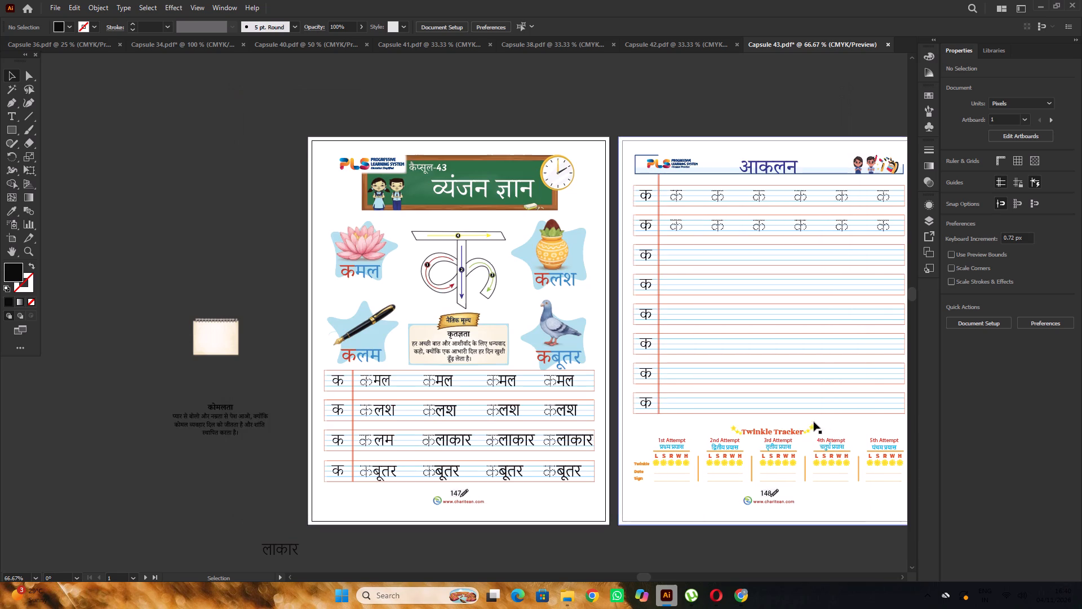
# Go to the desktop and open the all logos Illustrator file.
pyautogui.click(1039, 0)
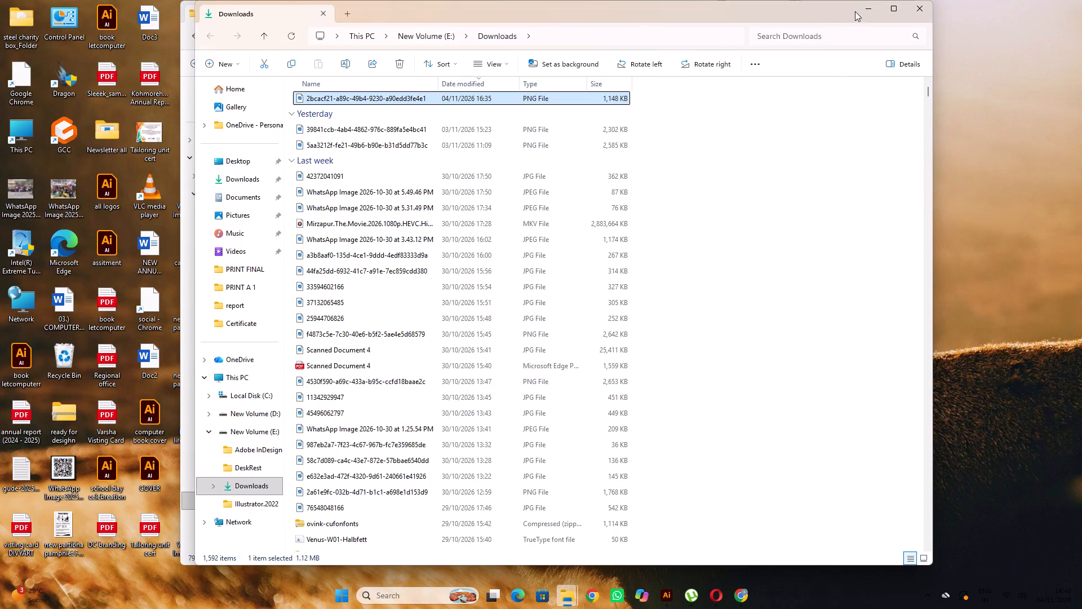
pyautogui.click(863, 6)
pyautogui.click(859, 8)
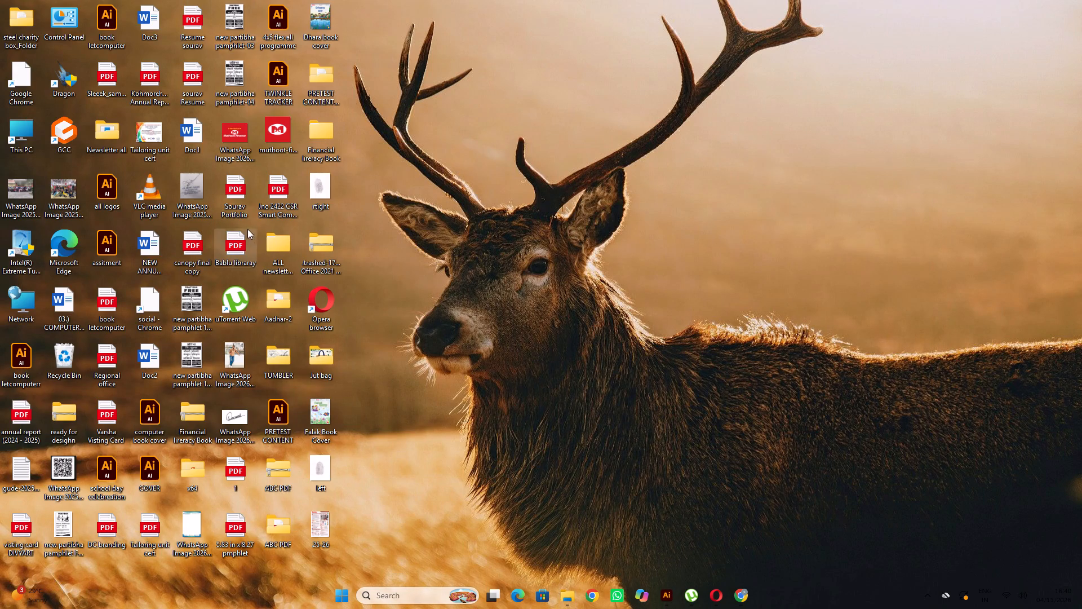
pyautogui.doubleClick(117, 193)
# Identify the rectangular Social Vision logo's artboard and start an export to the Desktop with the file name social vision.
pyautogui.scroll(3, 586, 310)
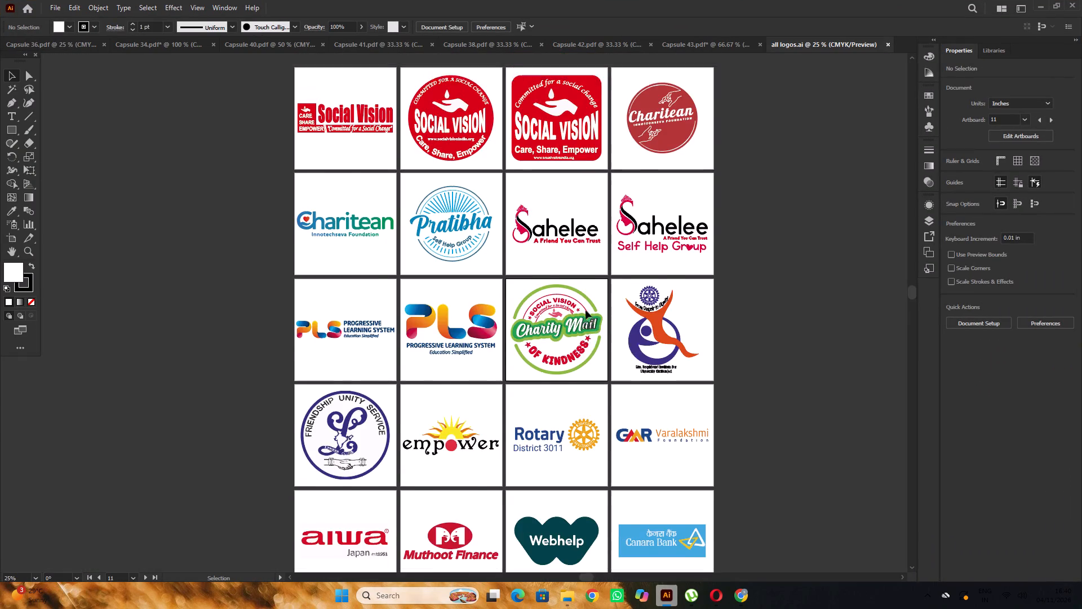
pyautogui.scroll(9, 586, 310)
pyautogui.click(336, 203)
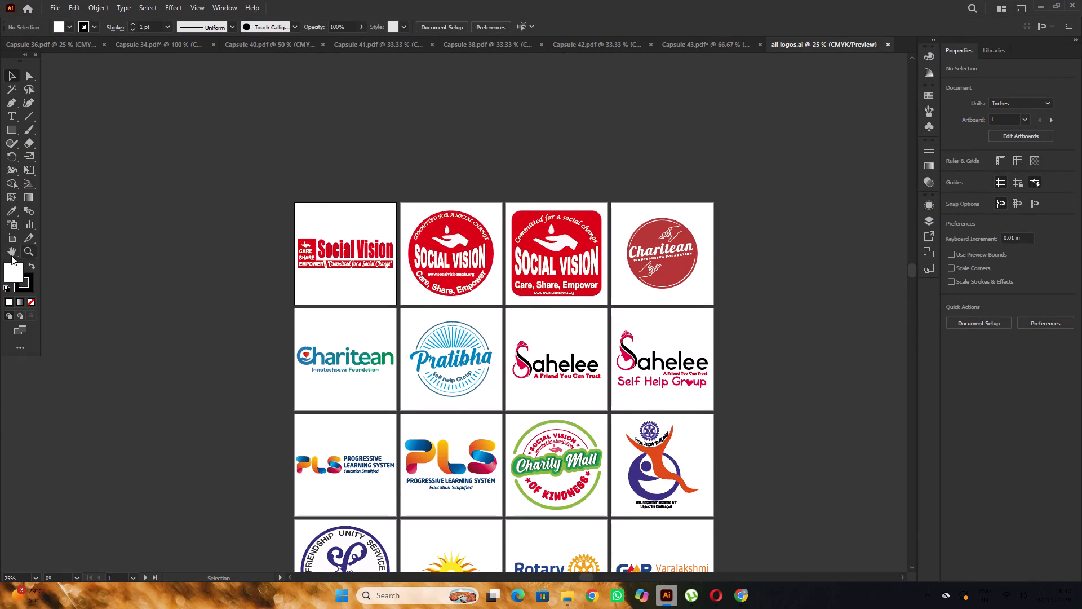
pyautogui.click(8, 240)
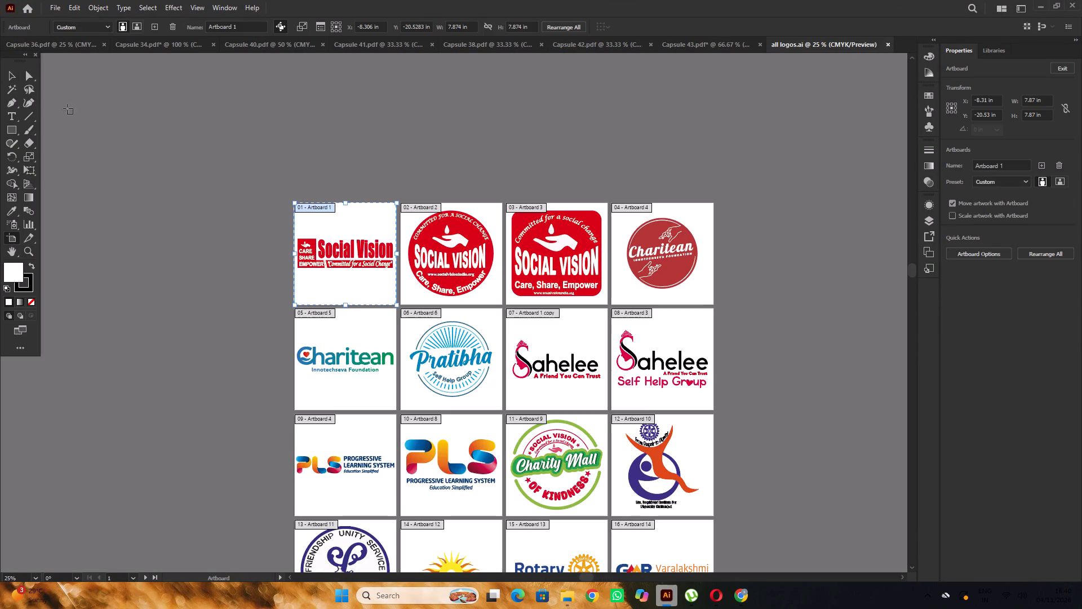
pyautogui.click(15, 72)
pyautogui.click(54, 6)
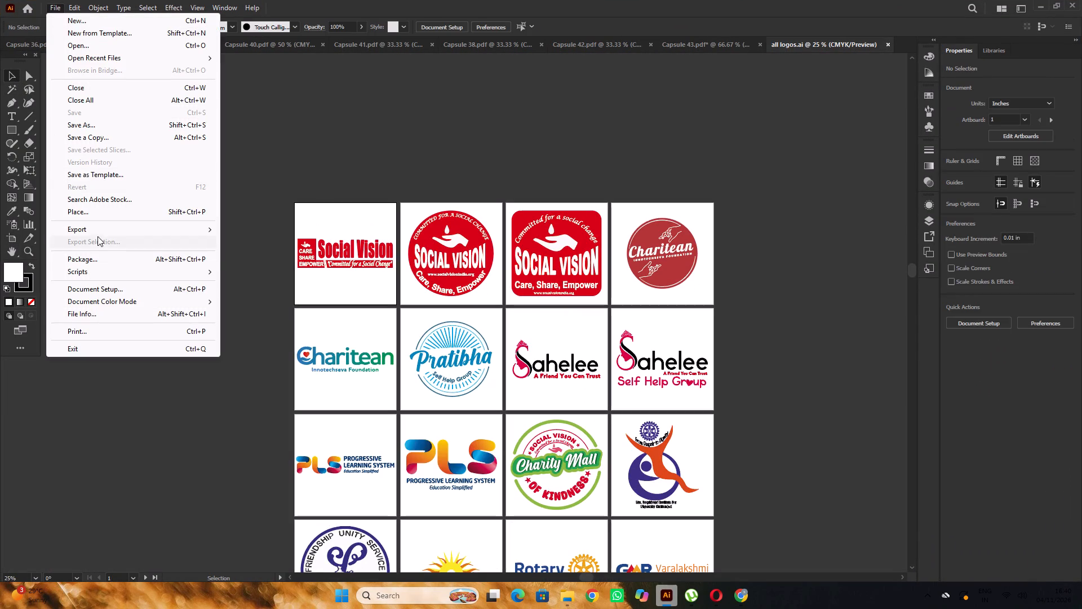
pyautogui.click(267, 242)
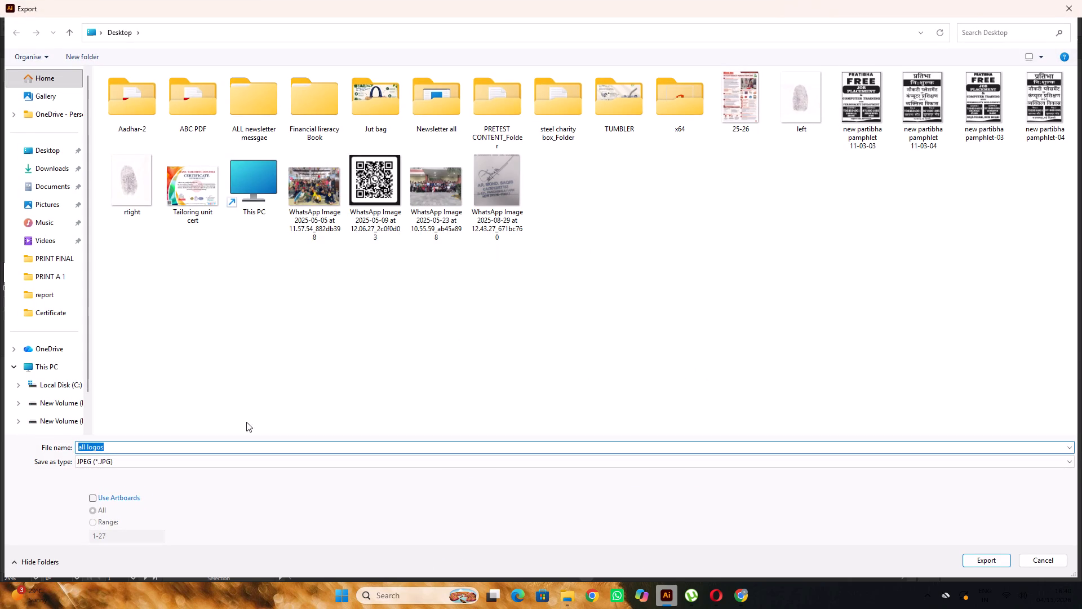
pyautogui.click(145, 449)
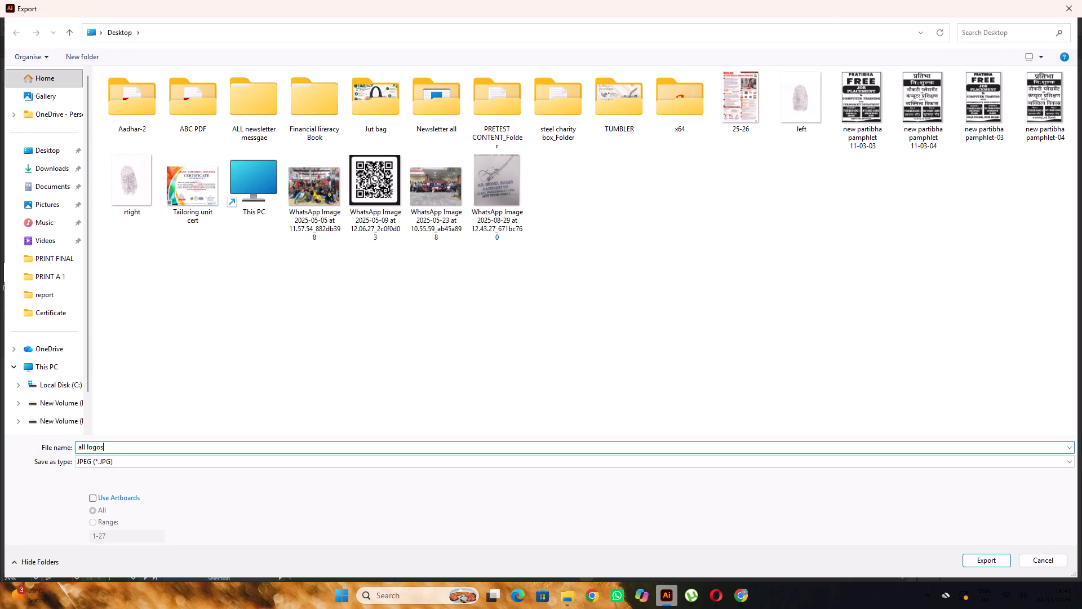
pyautogui.press('BackSpace')
pyautogui.press('BackSpace')
pyautogui.press('BackSpace')
pyautogui.press('BackSpace')
pyautogui.press('BackSpace')
pyautogui.press('BackSpace')
pyautogui.press('BackSpace')
pyautogui.press('BackSpace')
pyautogui.press('BackSpace')
pyautogui.press('BackSpace')
pyautogui.press('s')
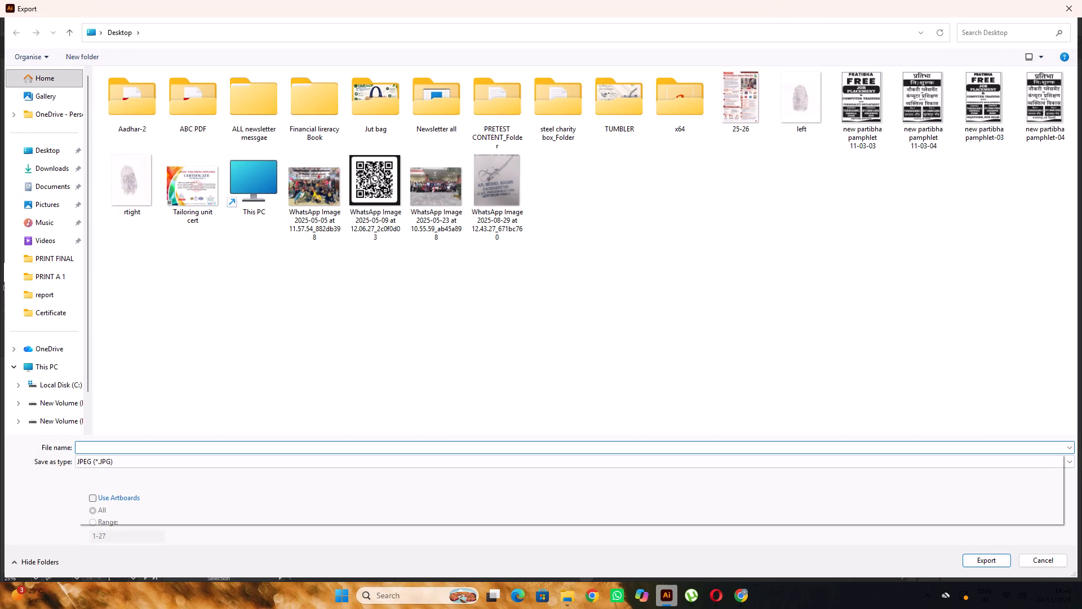
pyautogui.write('ocial visi')
pyautogui.write('on')
# Limit the export to artboard 1 and export it as a PNG at High (300 ppi) with a transparent background.
pyautogui.click(121, 501)
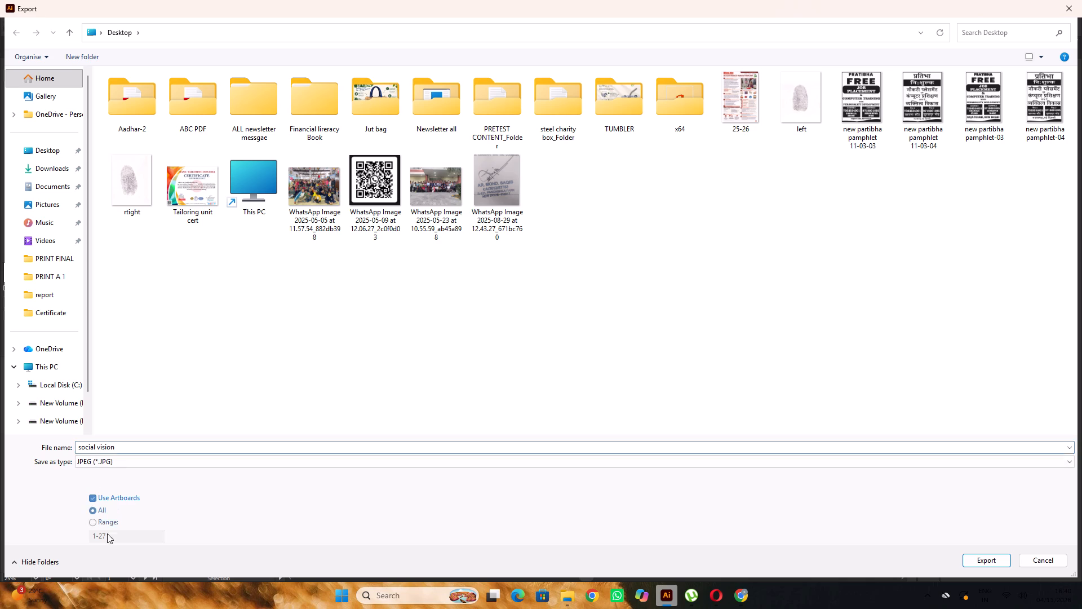
pyautogui.click(108, 526)
pyautogui.moveTo(110, 539); pyautogui.dragTo(87, 542)
pyautogui.press('1')
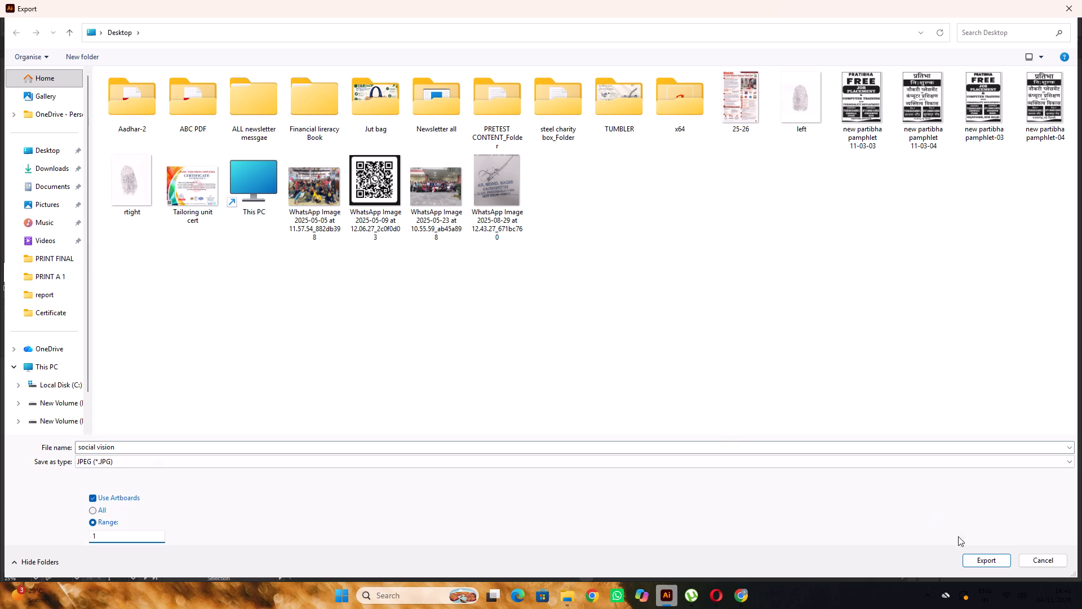
pyautogui.click(372, 463)
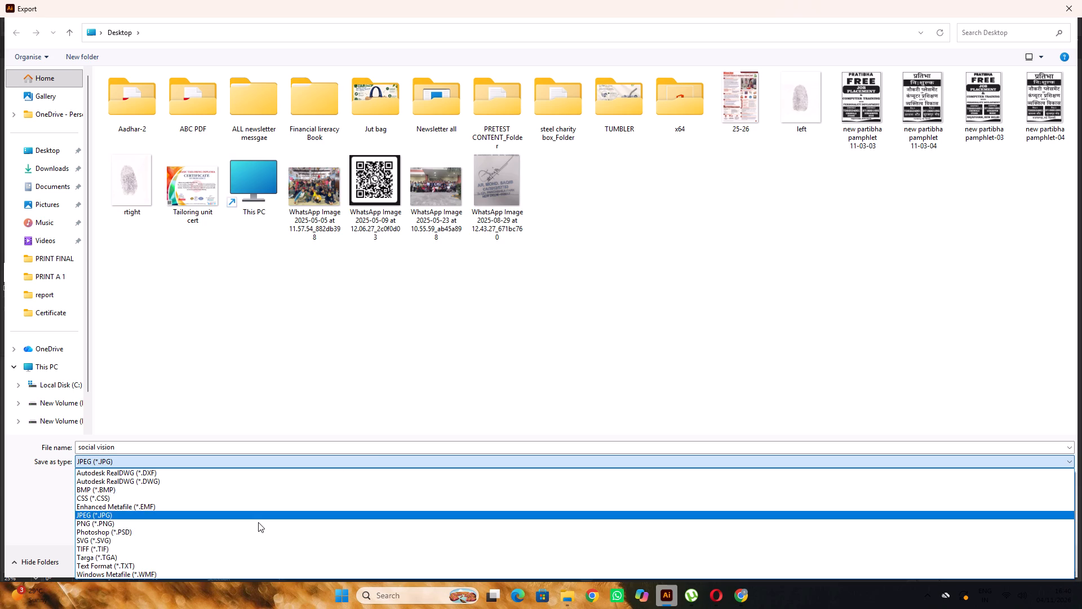
pyautogui.click(258, 522)
pyautogui.click(995, 558)
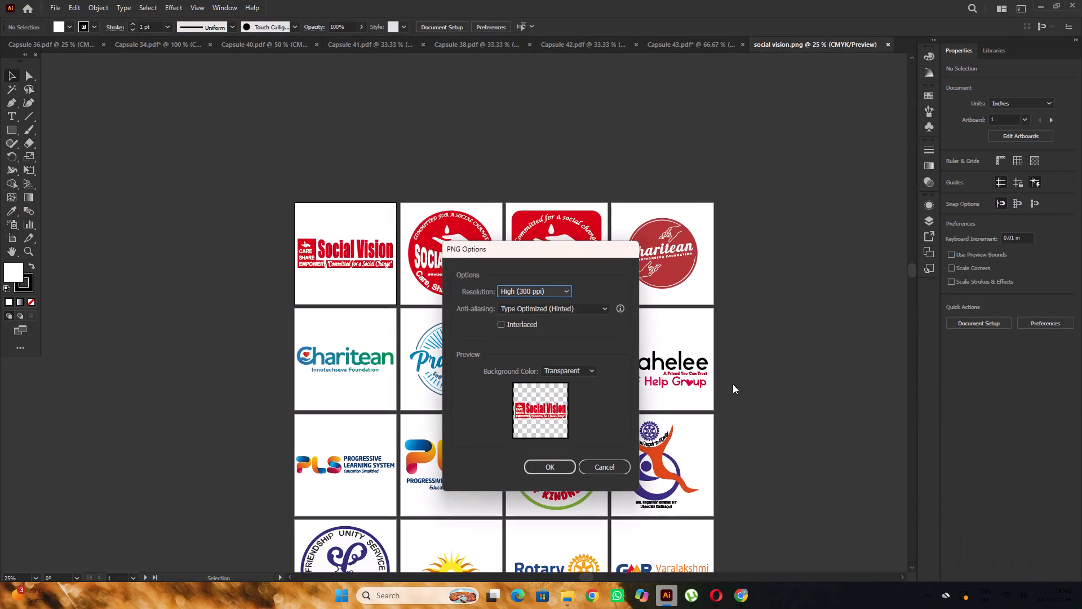
pyautogui.click(552, 469)
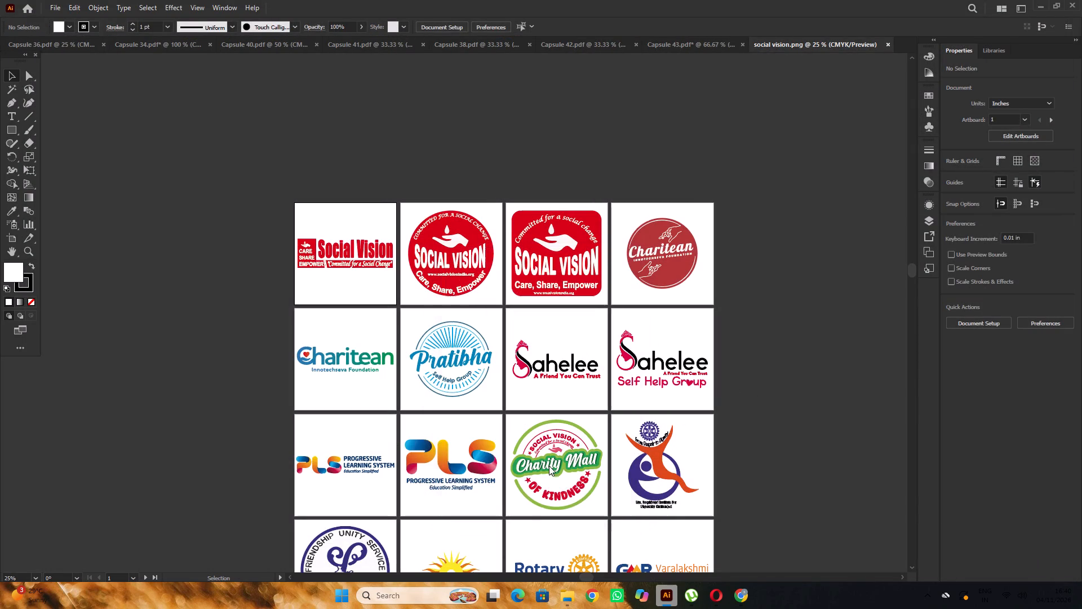
# Open the exported social vision image from the desktop to check it, and close the viewer.
pyautogui.click(1044, 5)
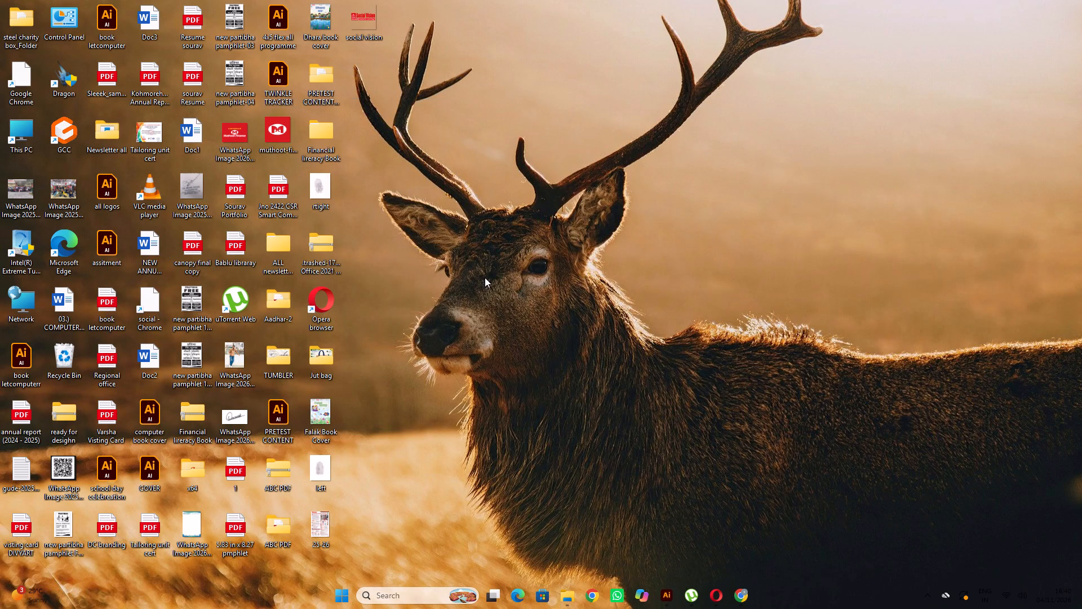
pyautogui.doubleClick(360, 10)
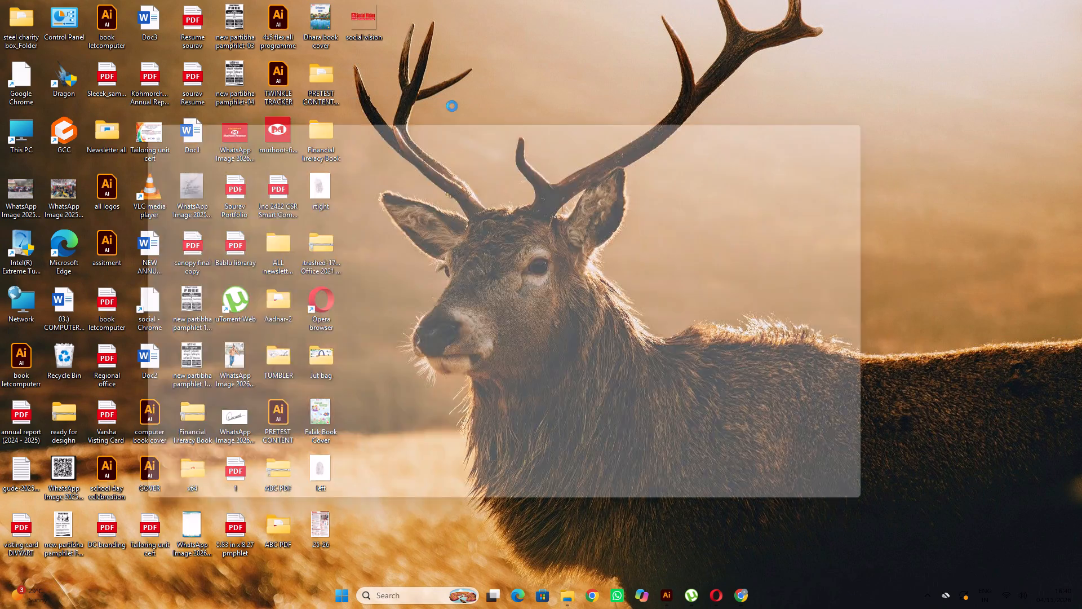
pyautogui.click(895, 123)
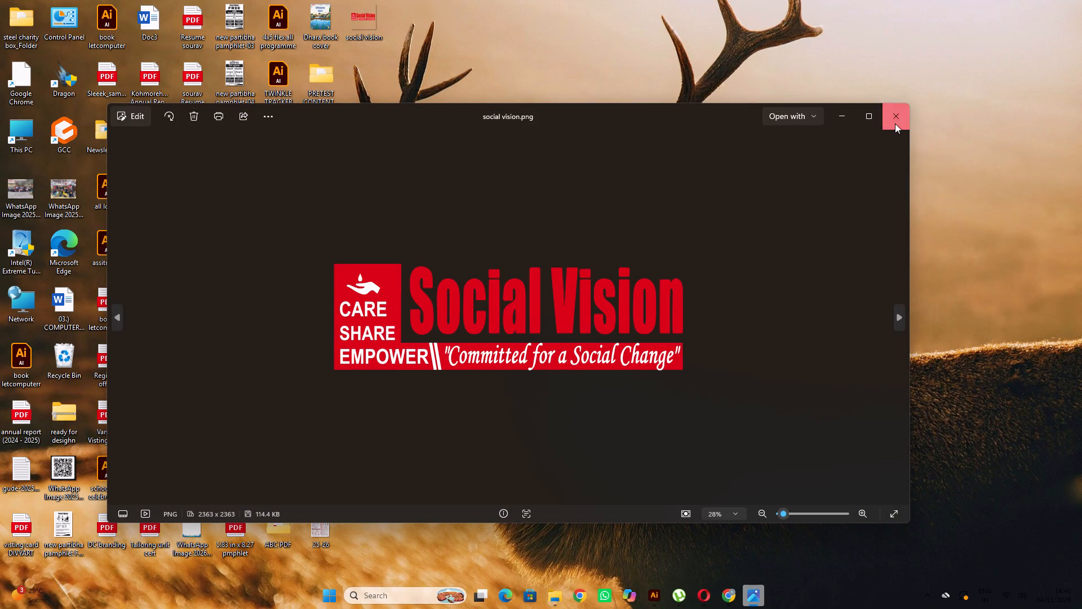
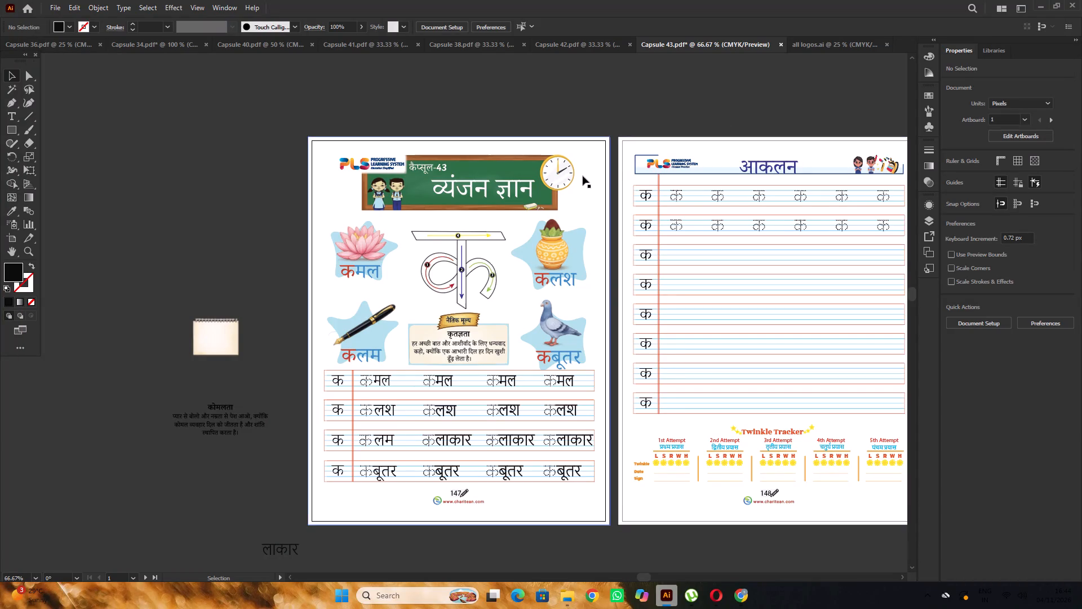
# Delete the black word endings मल, लश, लाकार and बूतर from the second tracing column on page 147.
pyautogui.scroll(-8, 410, 115)
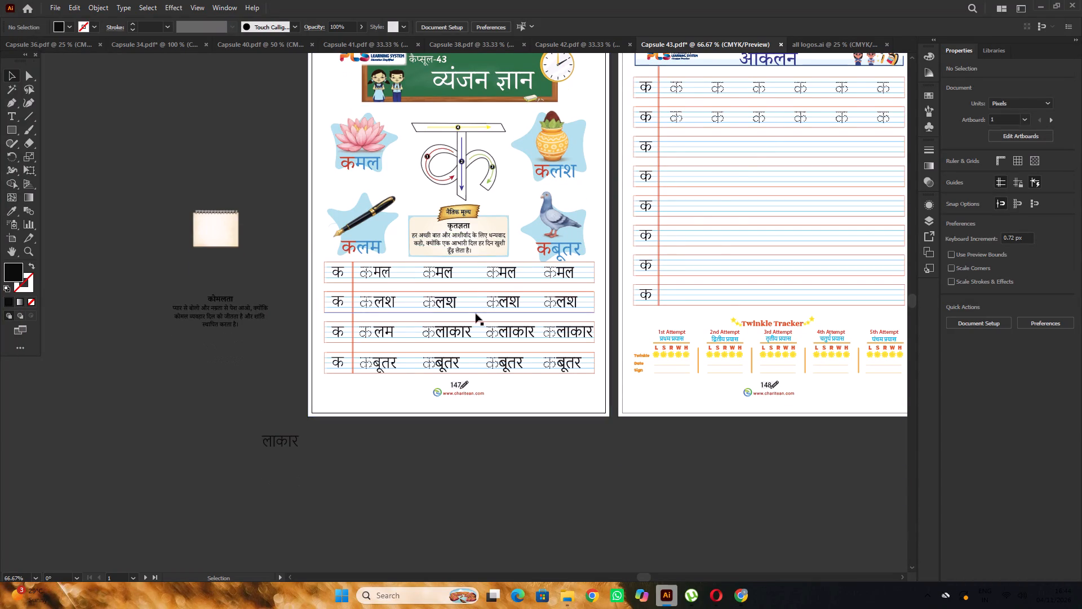
pyautogui.keyDown('alt'); pyautogui.scroll(2, 469, 349); pyautogui.keyUp('alt')
pyautogui.click(430, 182)
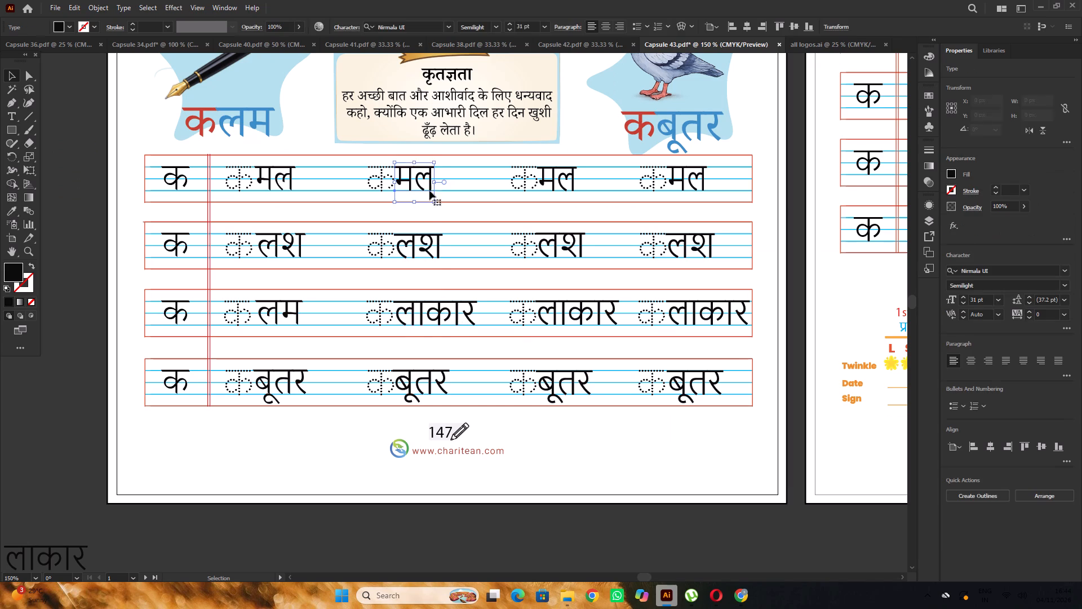
pyautogui.click(434, 244)
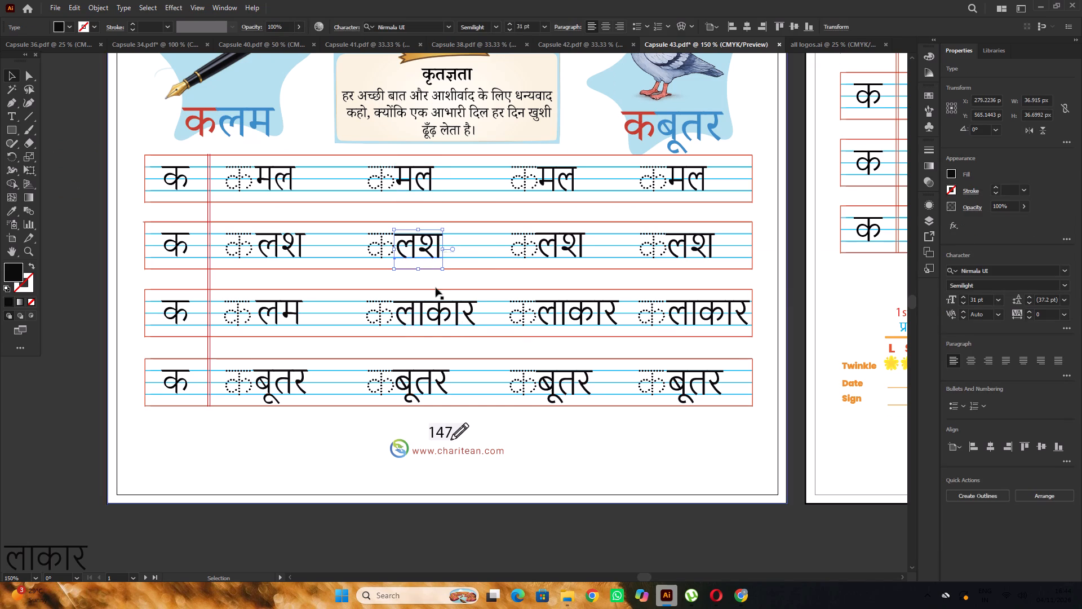
pyautogui.keyDown('shift'); pyautogui.click(420, 183); pyautogui.keyUp('shift')
pyautogui.keyDown('shift'); pyautogui.click(451, 317); pyautogui.keyUp('shift')
pyautogui.keyDown('shift'); pyautogui.click(424, 395); pyautogui.keyUp('shift')
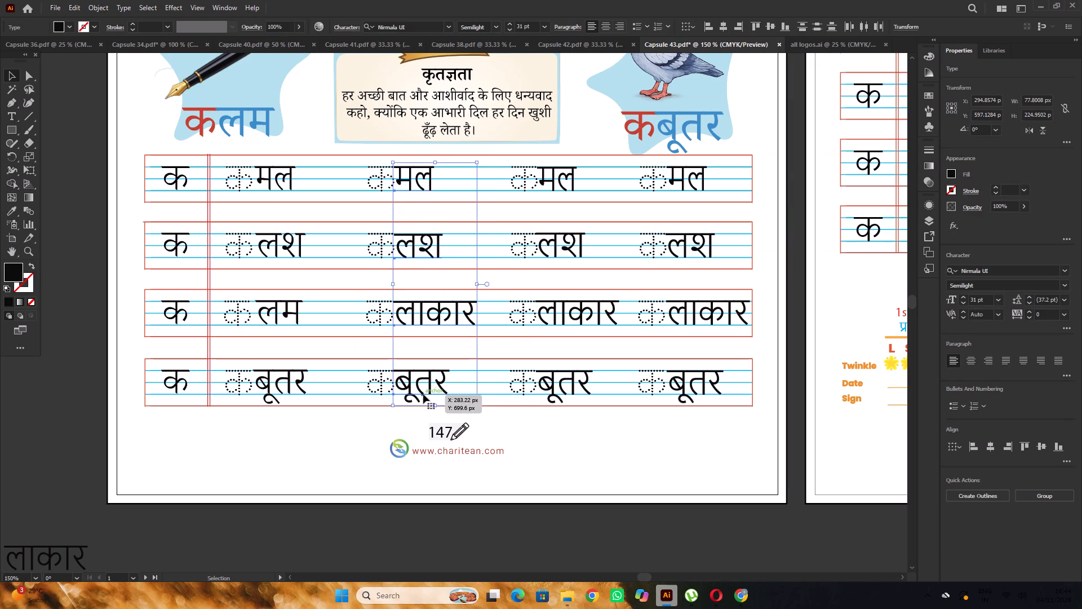
pyautogui.press('Delete')
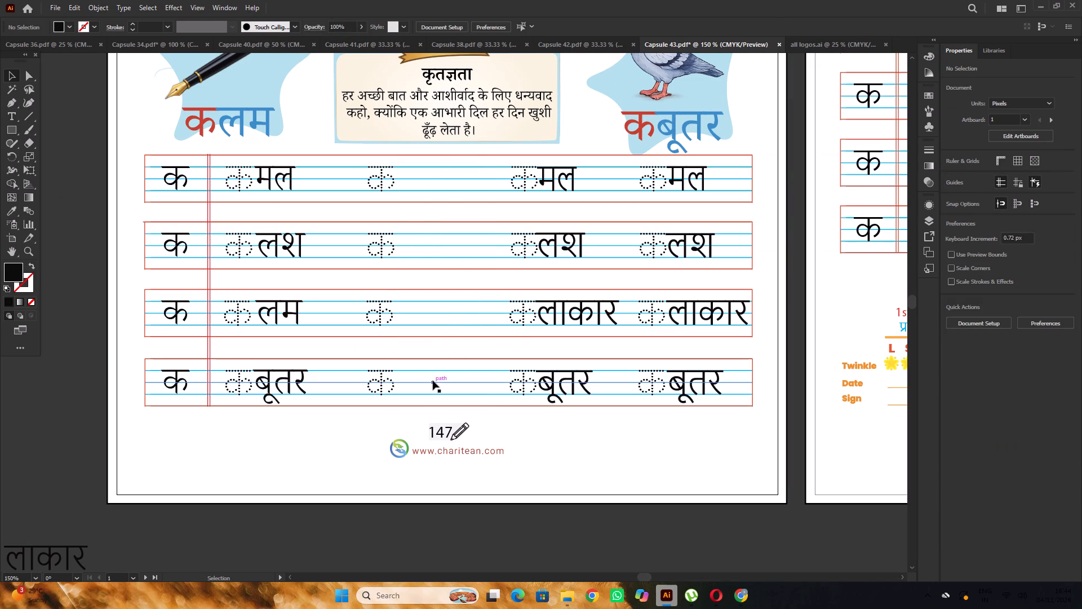
# Delete the black word endings from the third and fourth tracing columns, keeping the dotted क letters.
pyautogui.click(562, 184)
pyautogui.keyDown('shift'); pyautogui.click(569, 247); pyautogui.keyUp('shift')
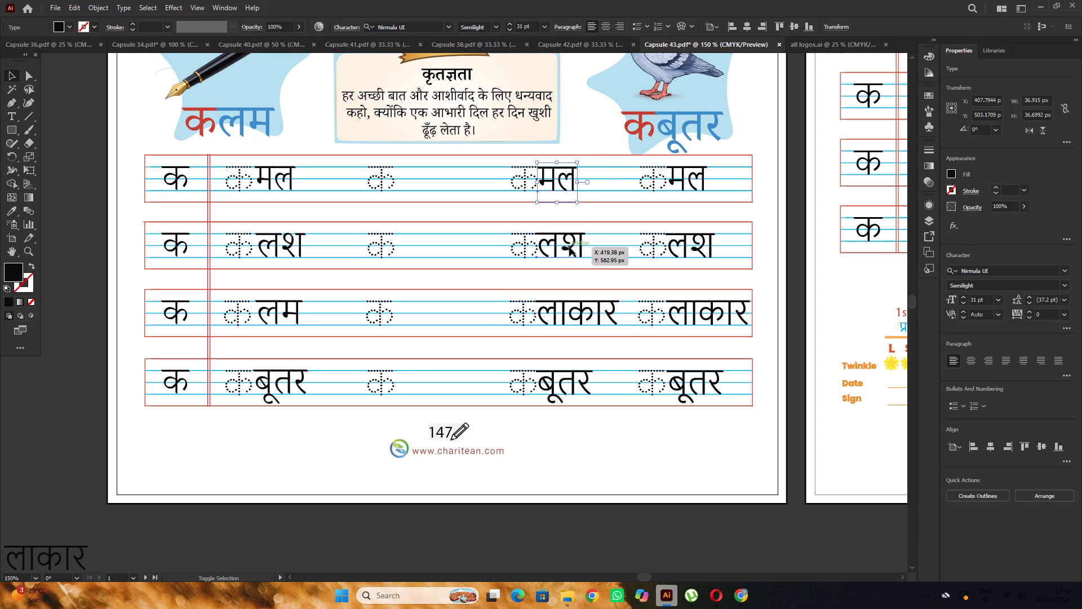
pyautogui.keyDown('shift'); pyautogui.click(573, 320); pyautogui.keyUp('shift')
pyautogui.keyDown('shift'); pyautogui.click(566, 380); pyautogui.keyUp('shift')
pyautogui.press('Delete')
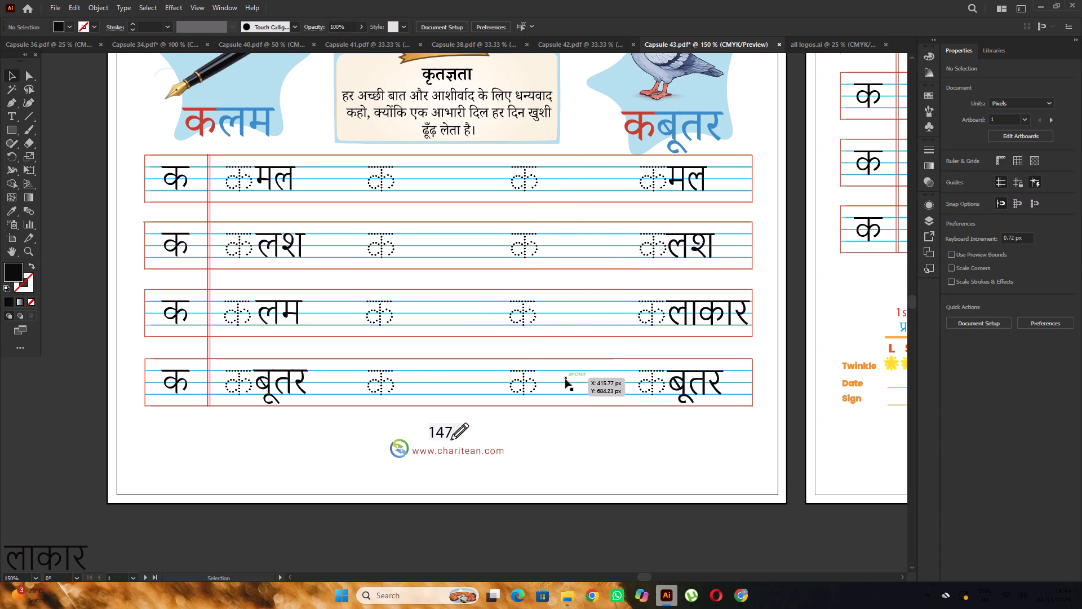
pyautogui.click(690, 182)
pyautogui.keyDown('shift'); pyautogui.click(691, 253); pyautogui.keyUp('shift')
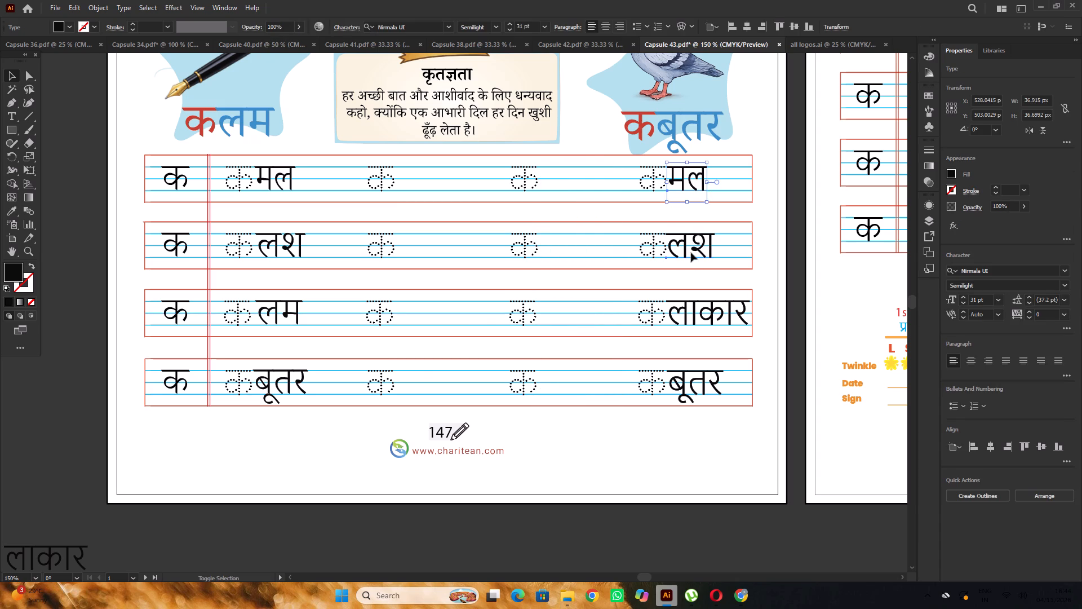
pyautogui.keyDown('shift'); pyautogui.click(702, 314); pyautogui.keyUp('shift')
pyautogui.keyDown('shift'); pyautogui.click(690, 390); pyautogui.keyUp('shift')
pyautogui.press('Delete')
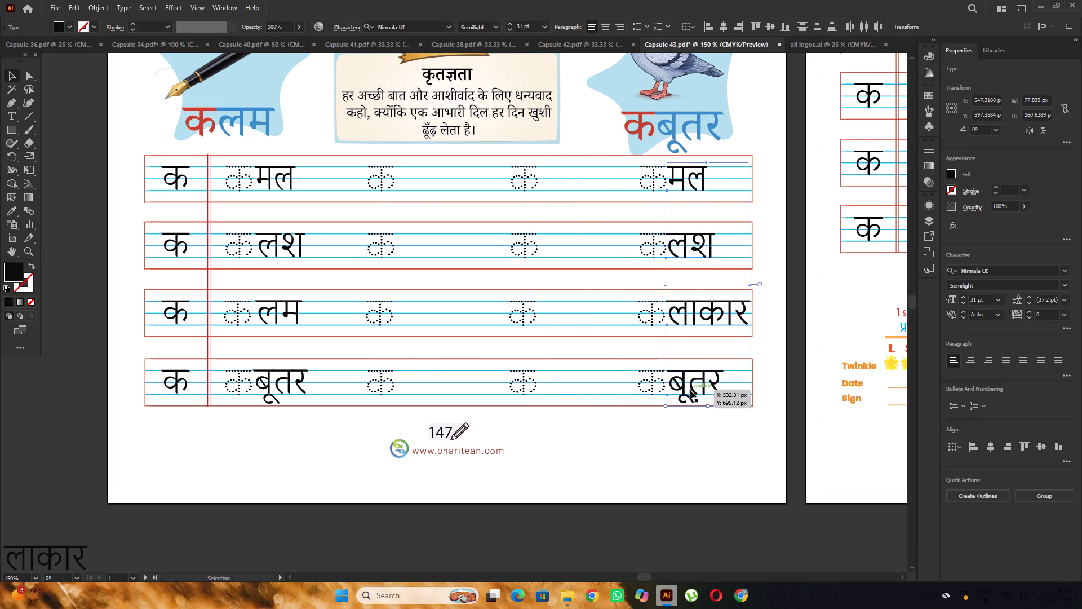
# Copy the first column's endings मल, लश, लम and बूतर horizontally beside the dotted क in the other three columns.
pyautogui.click(276, 185)
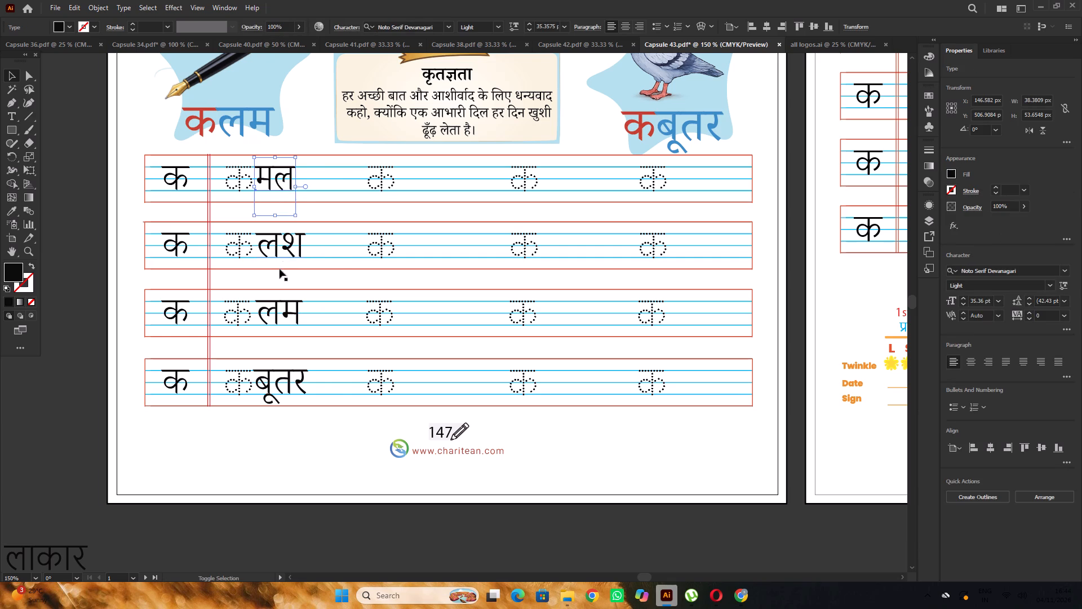
pyautogui.keyDown('shift'); pyautogui.click(286, 243); pyautogui.keyUp('shift')
pyautogui.keyDown('shift'); pyautogui.click(288, 310); pyautogui.keyUp('shift')
pyautogui.keyDown('shift'); pyautogui.click(283, 378); pyautogui.keyUp('shift')
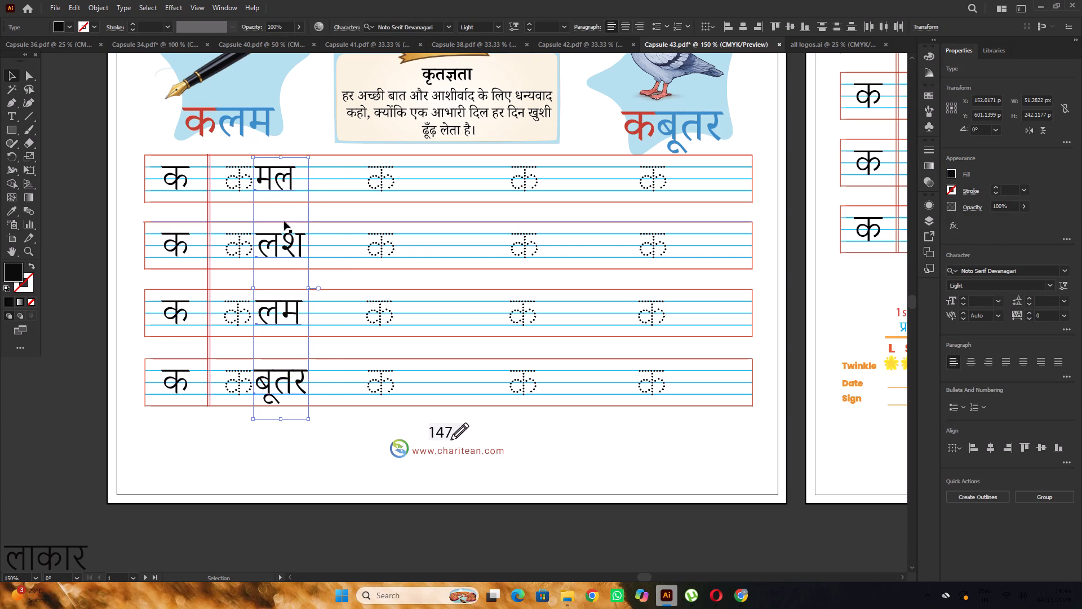
pyautogui.keyDown('alt'); pyautogui.moveTo(285, 243); pyautogui.dragTo(434, 254); pyautogui.keyUp('alt')
pyautogui.moveTo(435, 250); pyautogui.dragTo(577, 249)
pyautogui.moveTo(578, 249); pyautogui.dragTo(707, 246)
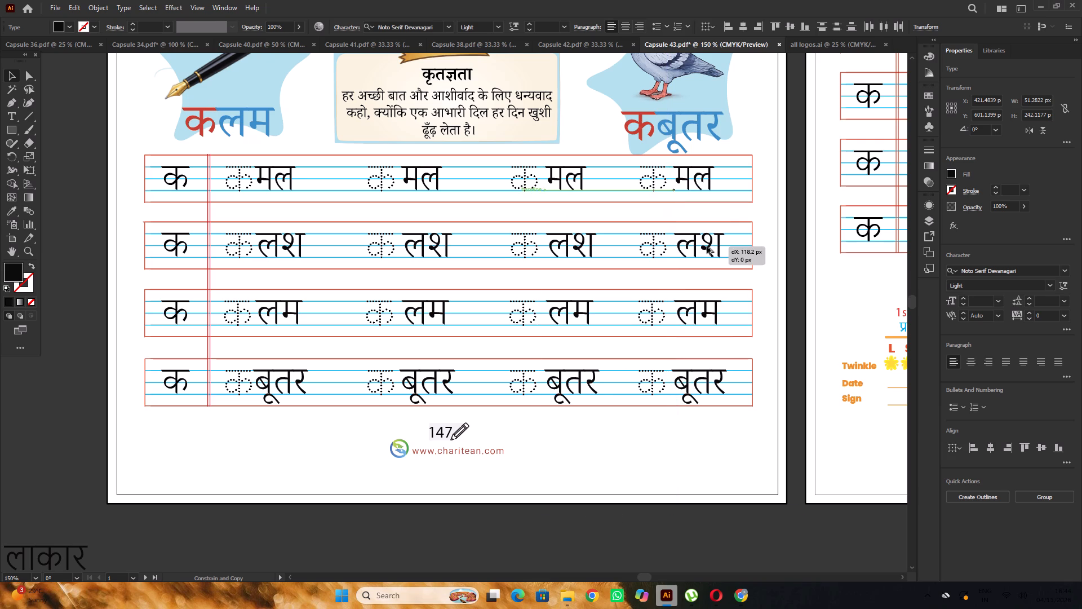
pyautogui.moveTo(707, 246); pyautogui.dragTo(706, 246)
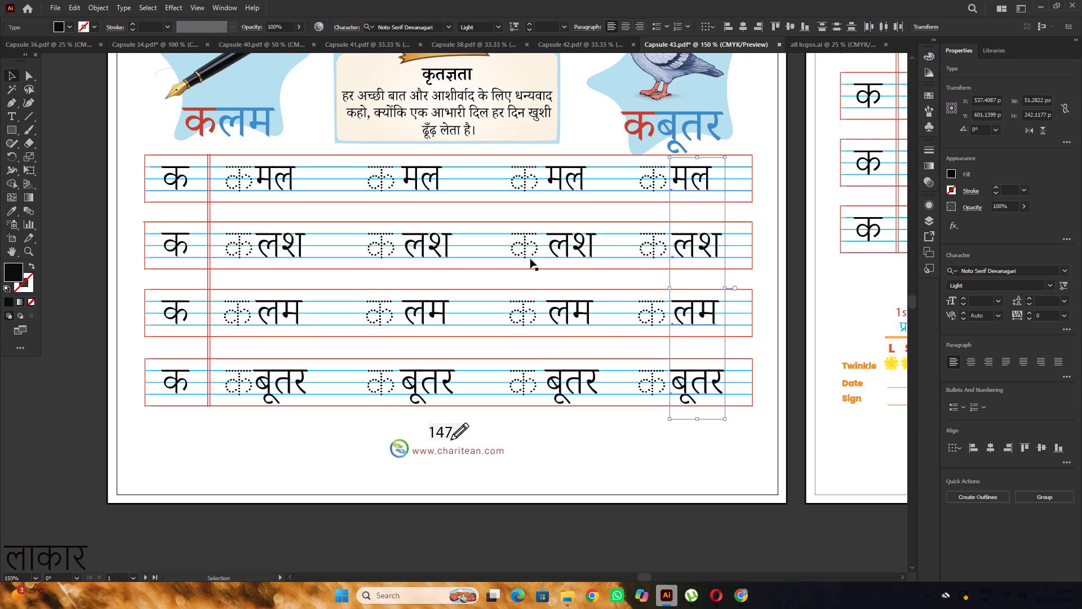
pyautogui.keyDown('alt'); pyautogui.scroll(-1, 362, 284); pyautogui.keyUp('alt')
pyautogui.scroll(1, 332, 273)
pyautogui.click(182, 232)
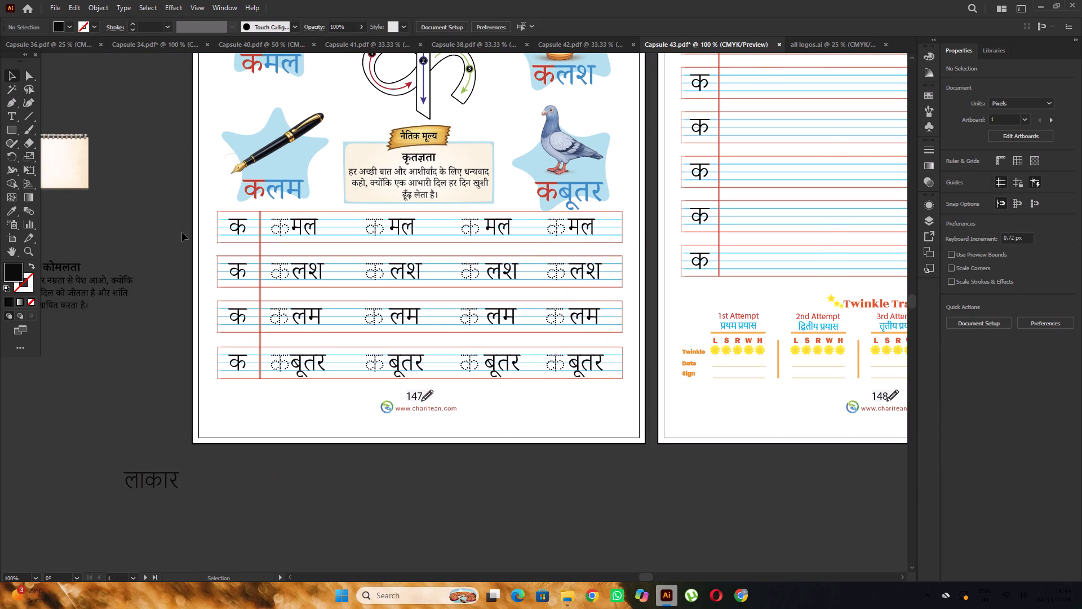
# Review Capsule 43's three pages, then examine the moral-value box and the tracing rows of the first page up close.
pyautogui.keyDown('alt'); pyautogui.scroll(-2, 182, 232); pyautogui.keyUp('alt')
pyautogui.press('space')
pyautogui.moveTo(557, 382); pyautogui.dragTo(447, 407)
pyautogui.keyDown('alt'); pyautogui.scroll(-1, 440, 391); pyautogui.keyUp('alt')
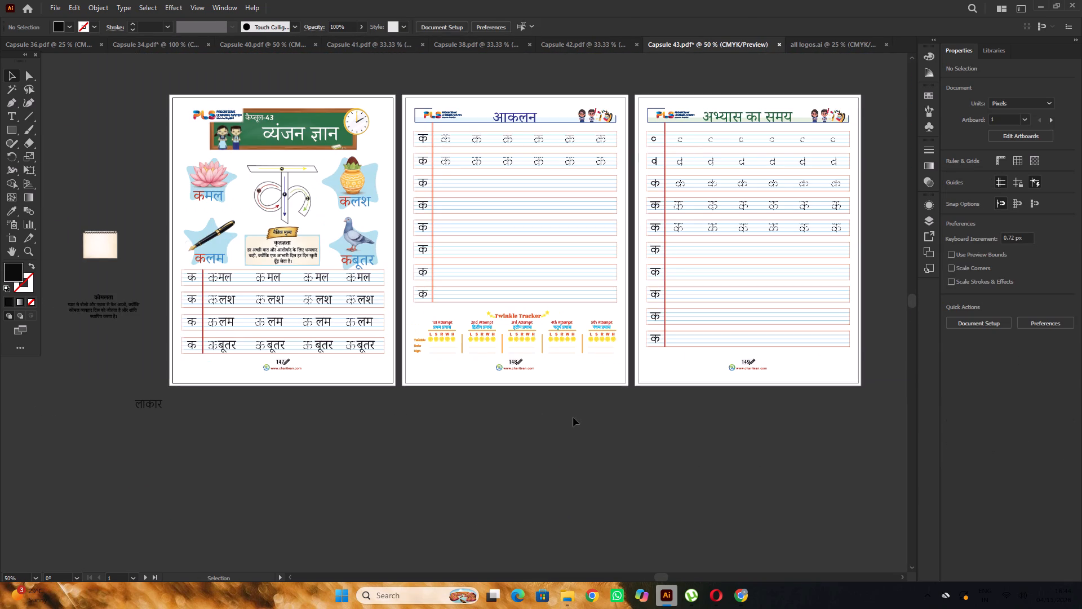
pyautogui.moveTo(566, 417); pyautogui.dragTo(495, 421)
pyautogui.press('space')
pyautogui.press('space')
pyautogui.moveTo(638, 425); pyautogui.dragTo(543, 443)
pyautogui.scroll(2, 542, 438)
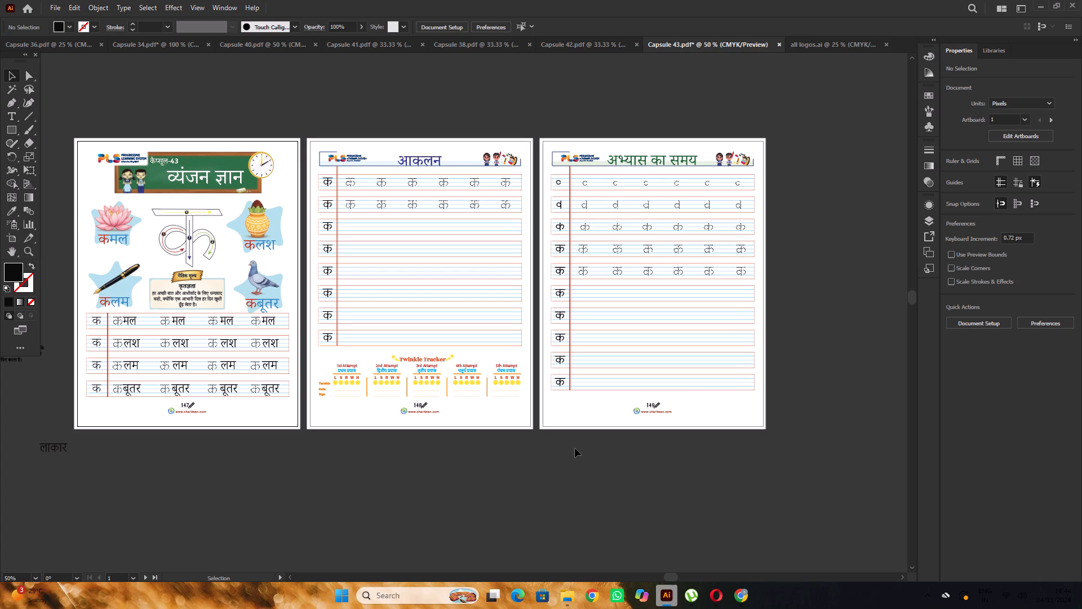
pyautogui.press('space')
pyautogui.moveTo(188, 304); pyautogui.dragTo(312, 300)
pyautogui.keyDown('alt'); pyautogui.scroll(4, 311, 300); pyautogui.keyUp('alt')
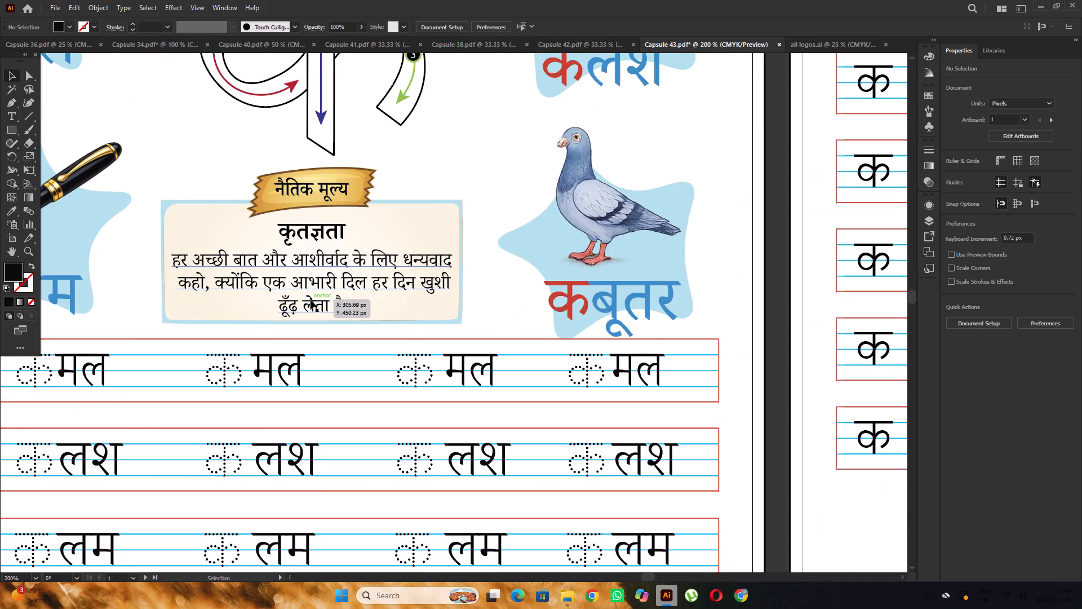
pyautogui.keyDown('alt'); pyautogui.scroll(-2, 362, 301); pyautogui.keyUp('alt')
pyautogui.keyDown('alt'); pyautogui.scroll(1, 293, 288); pyautogui.keyUp('alt')
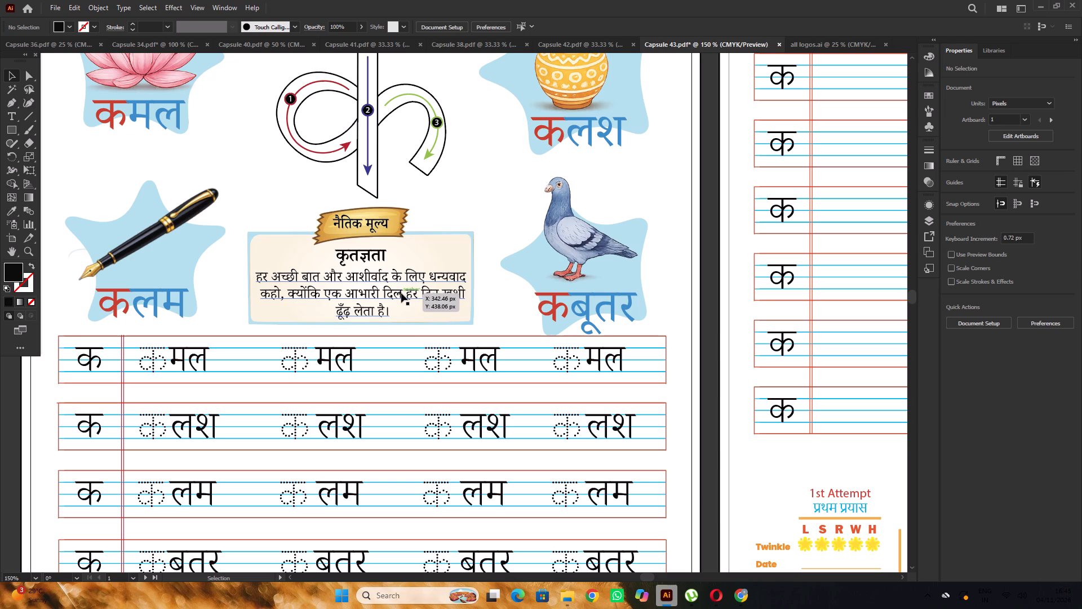
# Switch to Chrome, pause the YouTube video and minimise the browser.
pyautogui.click(740, 592)
pyautogui.press('space')
pyautogui.click(1021, 6)
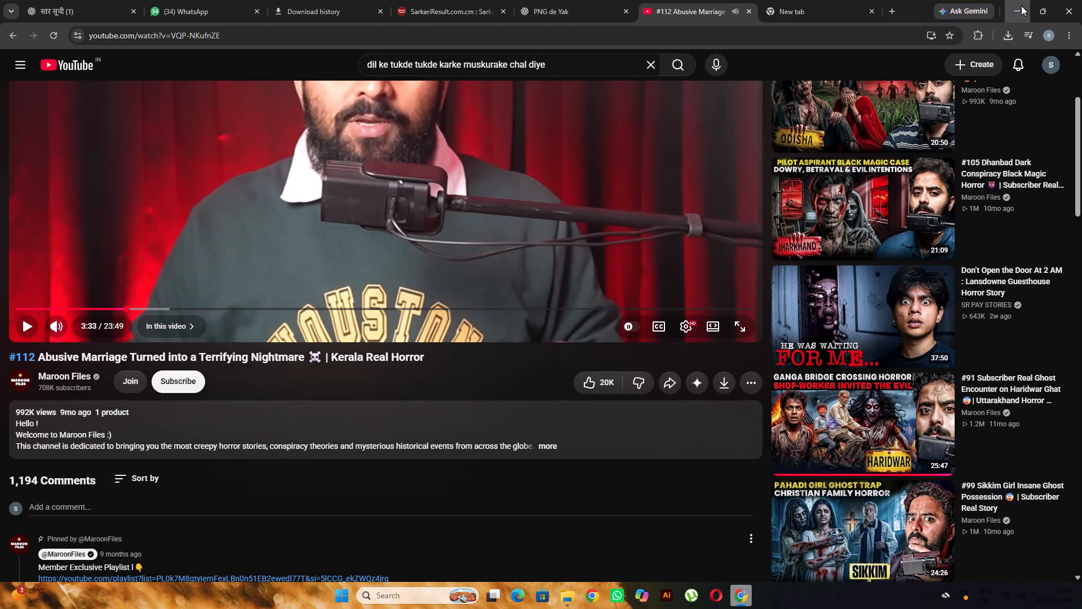
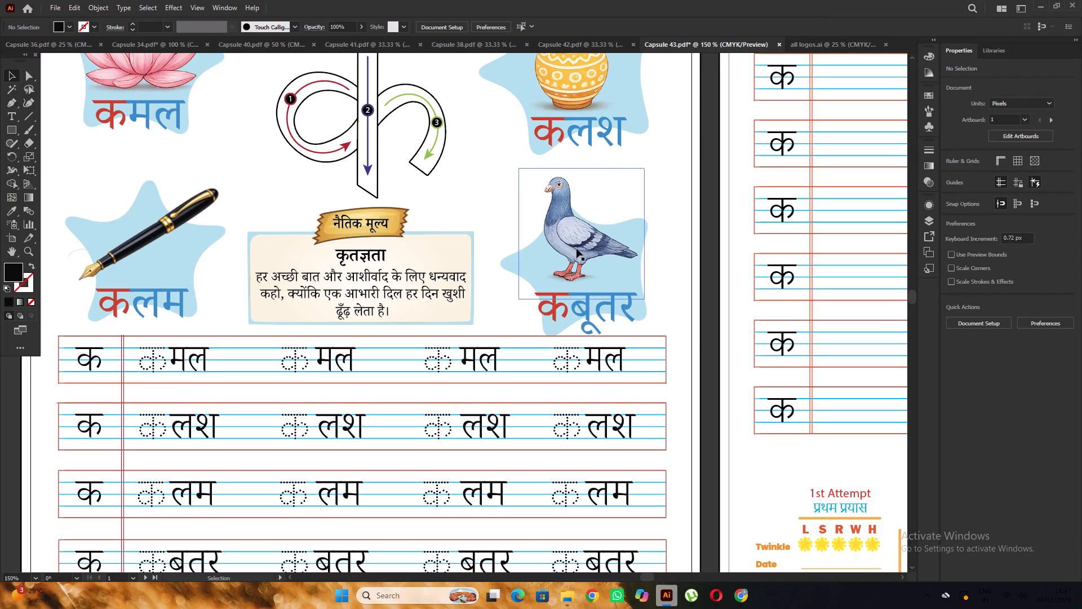
# Switch to Chrome, resume the YouTube video and minimise the browser.
pyautogui.keyDown('alt'); pyautogui.scroll(-1, 569, 344); pyautogui.keyUp('alt')
pyautogui.scroll(-6, 569, 343)
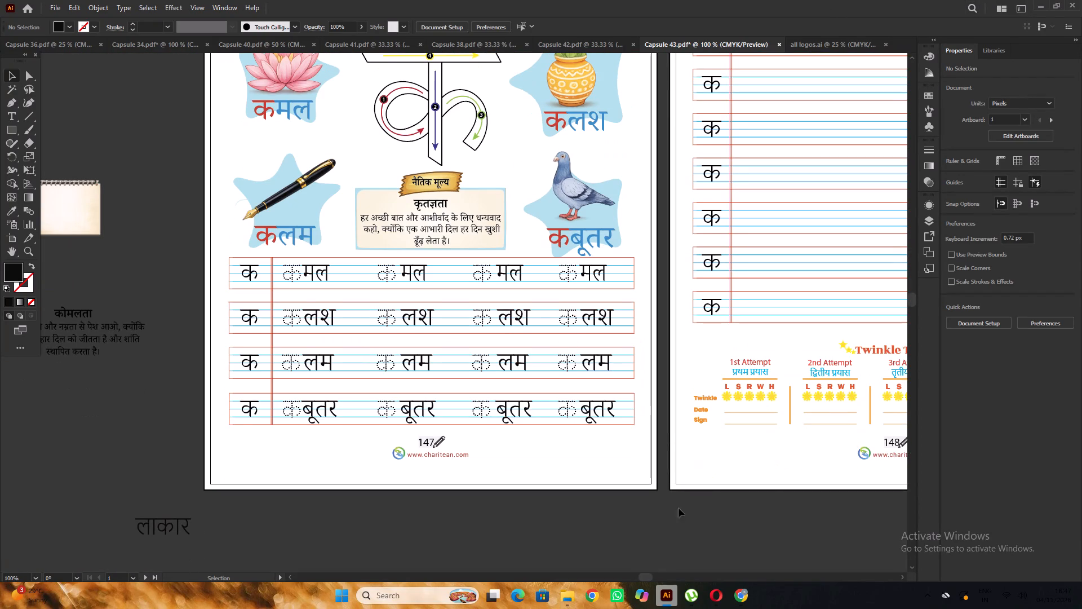
pyautogui.click(749, 587)
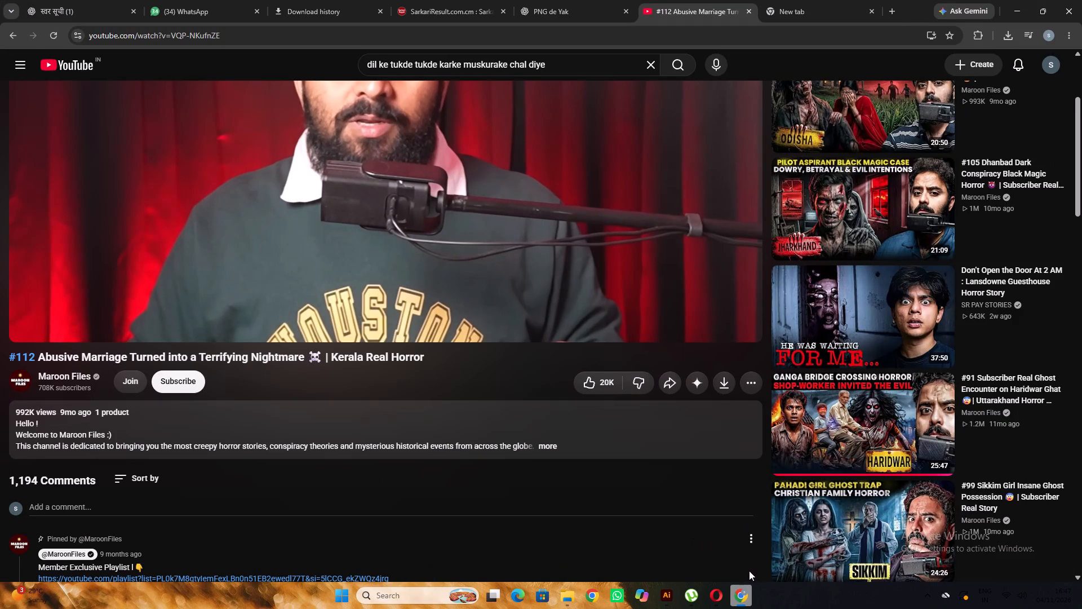
pyautogui.press('space')
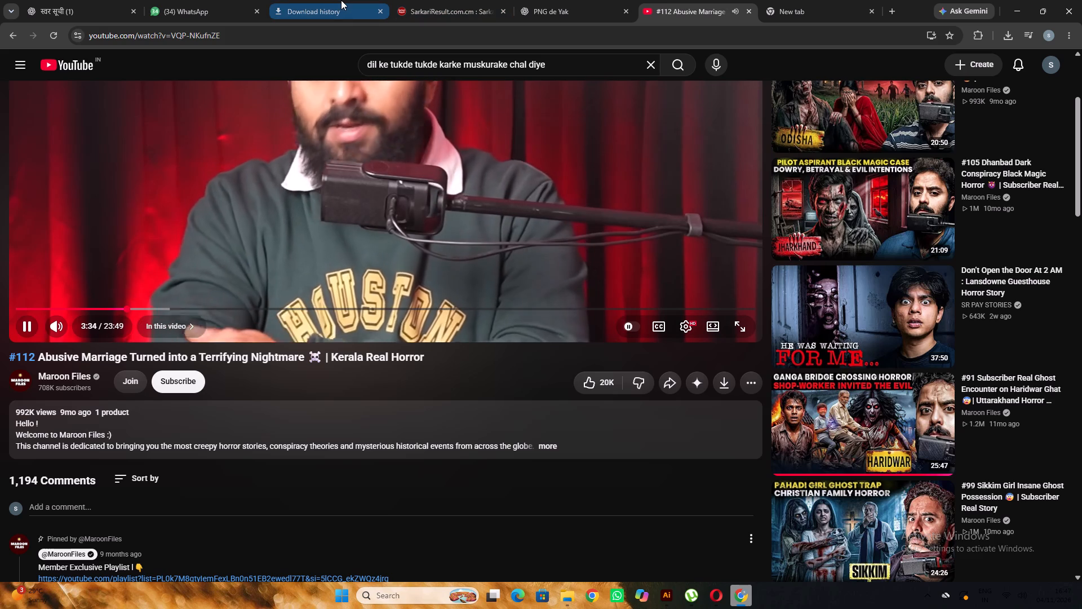
pyautogui.click(1013, 5)
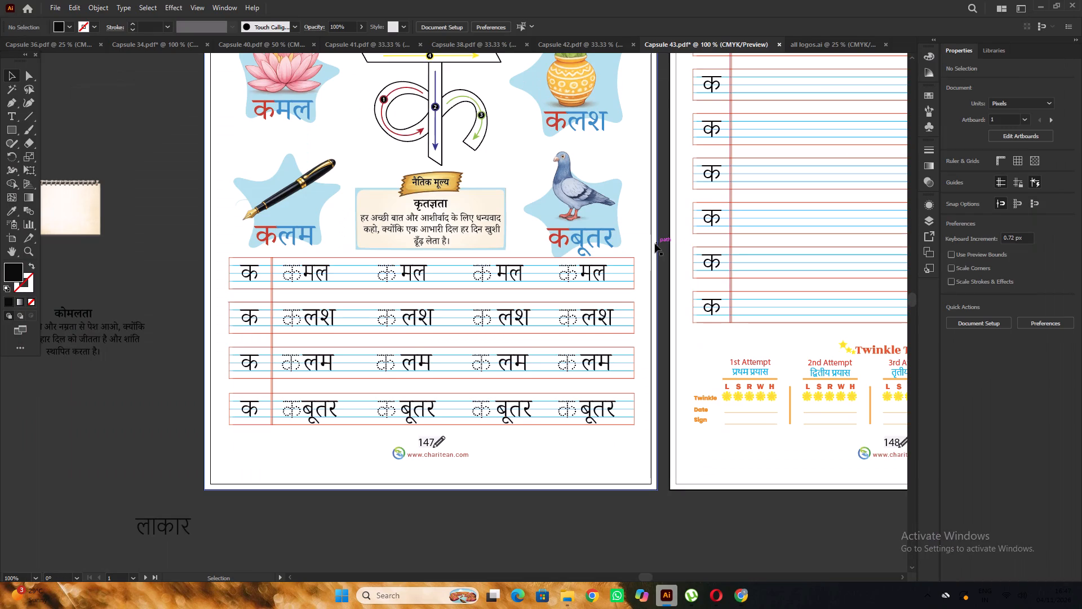
# Set the eight black क letters in the आकलन page's first column to the Noto Serif Devanagari Light font.
pyautogui.keyDown('alt'); pyautogui.scroll(-2, 573, 239); pyautogui.keyUp('alt')
pyautogui.press('space')
pyautogui.press('space')
pyautogui.press('space')
pyautogui.press('space')
pyautogui.moveTo(677, 208); pyautogui.dragTo(491, 239)
pyautogui.keyDown('alt'); pyautogui.scroll(4, 490, 219); pyautogui.keyUp('alt')
pyautogui.click(447, 167)
pyautogui.keyDown('alt'); pyautogui.scroll(2, 444, 190); pyautogui.keyUp('alt')
pyautogui.keyDown('shift'); pyautogui.click(445, 201); pyautogui.keyUp('shift')
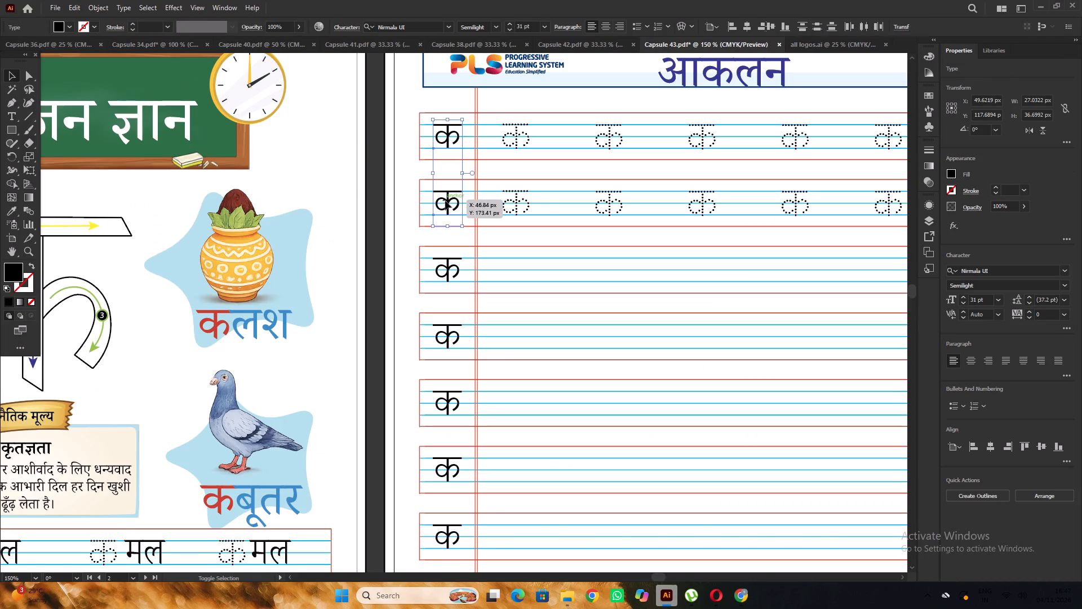
pyautogui.keyDown('alt'); pyautogui.scroll(-1, 445, 198); pyautogui.keyUp('alt')
pyautogui.keyDown('shift'); pyautogui.click(448, 241); pyautogui.keyUp('shift')
pyautogui.keyDown('shift'); pyautogui.click(447, 290); pyautogui.keyUp('shift')
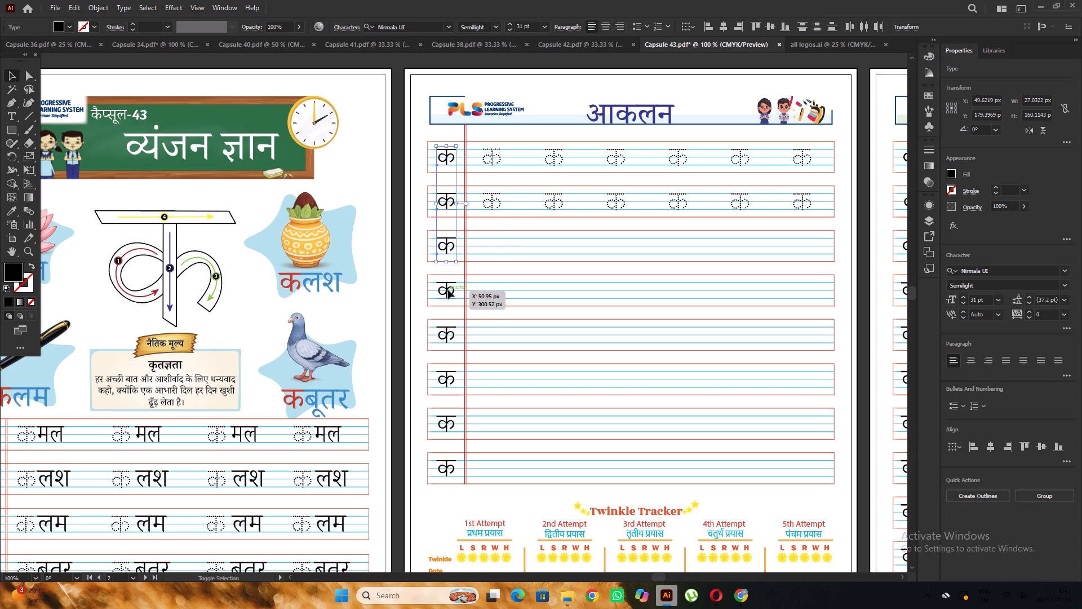
pyautogui.keyDown('shift'); pyautogui.click(444, 329); pyautogui.keyUp('shift')
pyautogui.scroll(-7, 441, 299)
pyautogui.keyDown('shift'); pyautogui.click(448, 283); pyautogui.keyUp('shift')
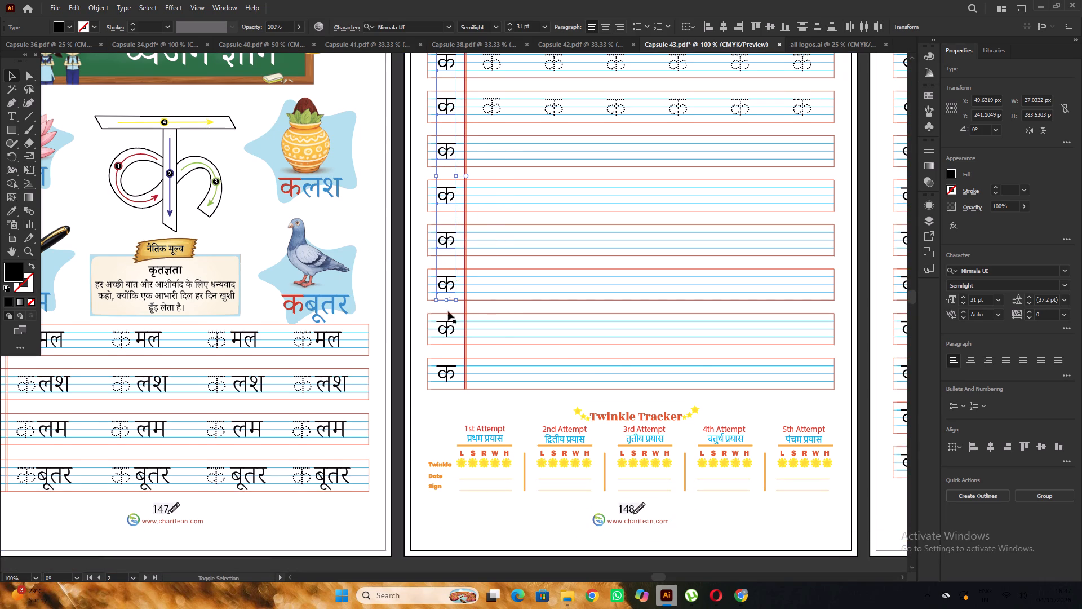
pyautogui.keyDown('shift'); pyautogui.click(447, 332); pyautogui.keyUp('shift')
pyautogui.keyDown('shift'); pyautogui.click(447, 372); pyautogui.keyUp('shift')
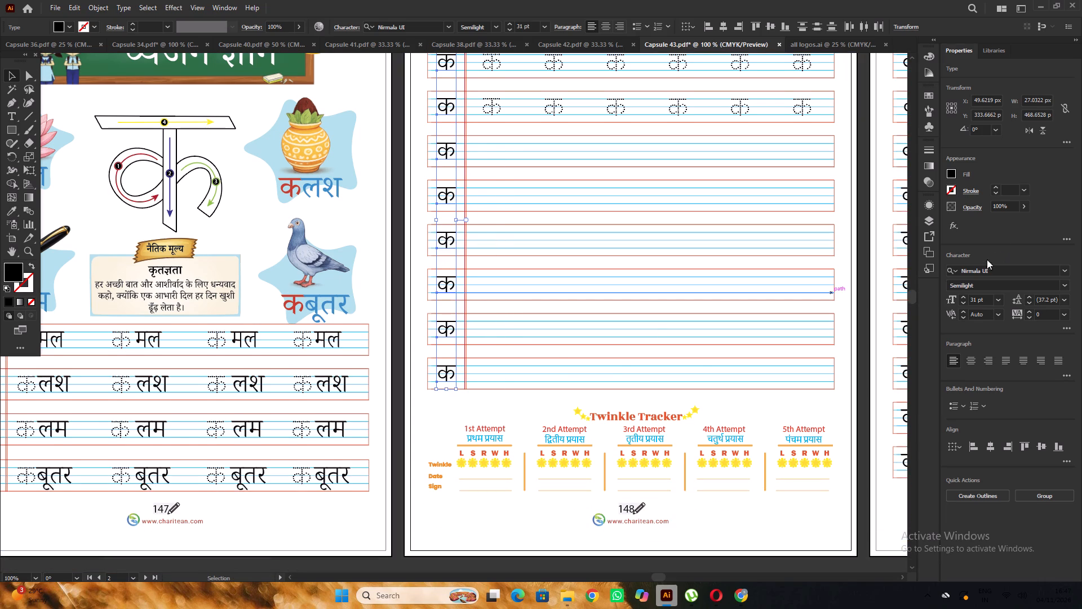
pyautogui.click(987, 267)
pyautogui.press('n')
pyautogui.press('o')
pyautogui.press('t')
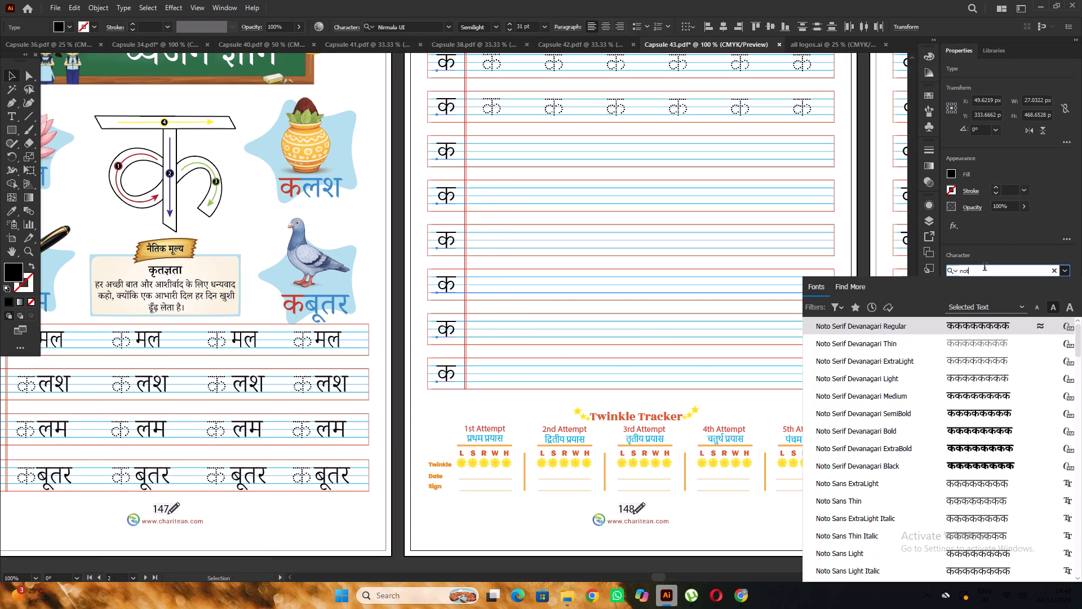
pyautogui.click(908, 378)
# Move the eight क letters up together so their headlines sit on the upper blue lines.
pyautogui.keyDown('alt'); pyautogui.scroll(3, 447, 283); pyautogui.keyUp('alt')
pyautogui.moveTo(441, 282); pyautogui.dragTo(440, 281)
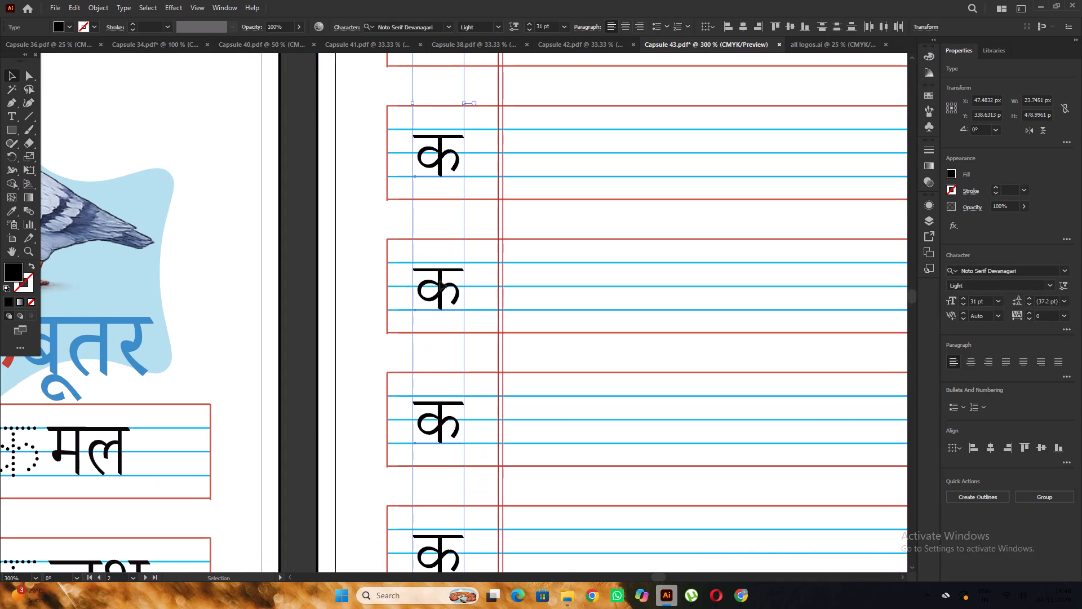
pyautogui.moveTo(440, 281); pyautogui.dragTo(440, 276)
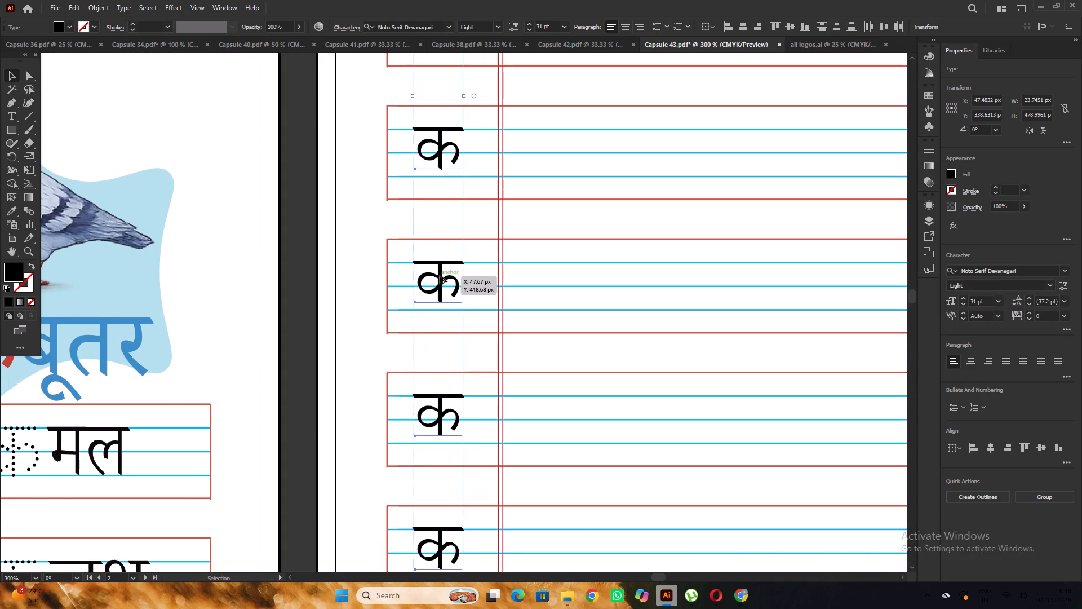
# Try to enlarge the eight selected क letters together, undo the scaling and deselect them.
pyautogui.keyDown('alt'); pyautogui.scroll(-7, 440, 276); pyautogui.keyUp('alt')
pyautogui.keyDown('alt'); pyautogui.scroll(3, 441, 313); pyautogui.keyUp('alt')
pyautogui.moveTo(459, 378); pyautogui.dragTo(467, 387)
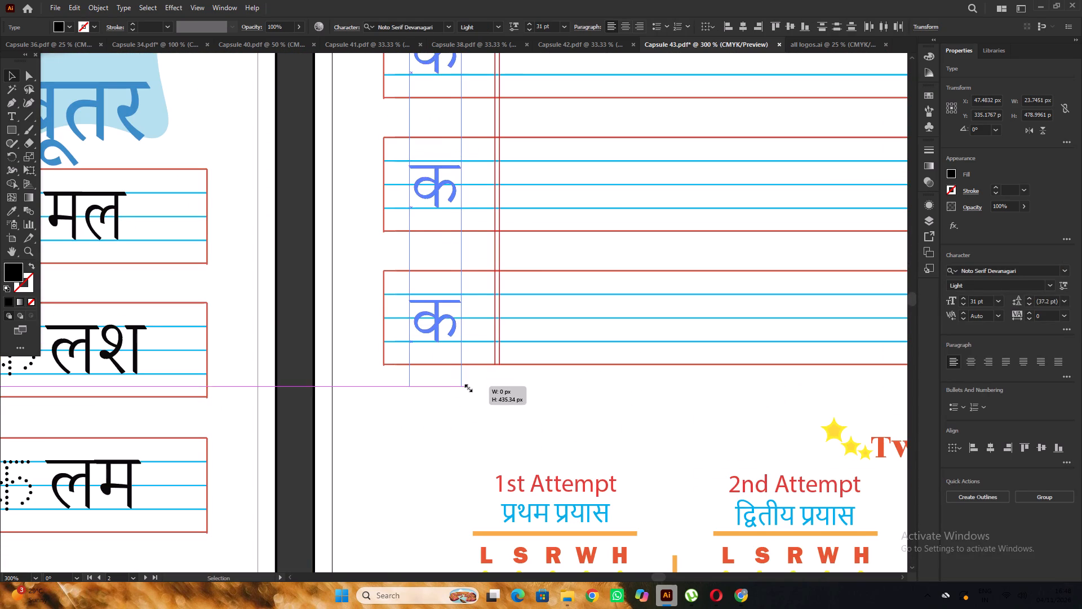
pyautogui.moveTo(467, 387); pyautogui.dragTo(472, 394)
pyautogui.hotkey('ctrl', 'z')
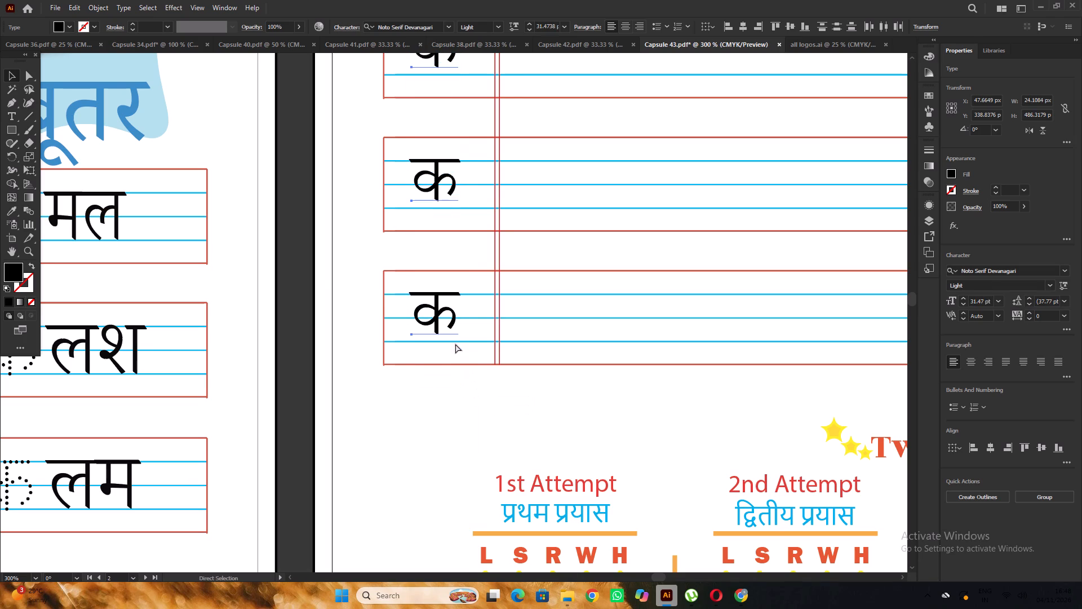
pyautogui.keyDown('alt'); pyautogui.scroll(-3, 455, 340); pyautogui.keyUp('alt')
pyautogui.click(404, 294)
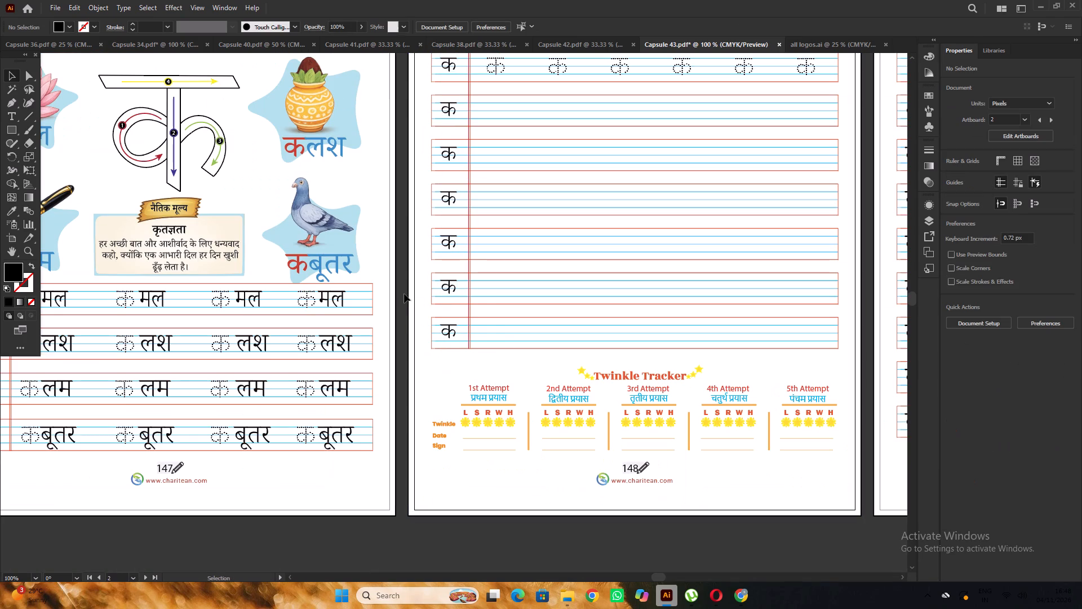
# Delete the black क letters from rows eight to two of the first column, keeping only the first row's letter.
pyautogui.click(451, 333)
pyautogui.press('Delete')
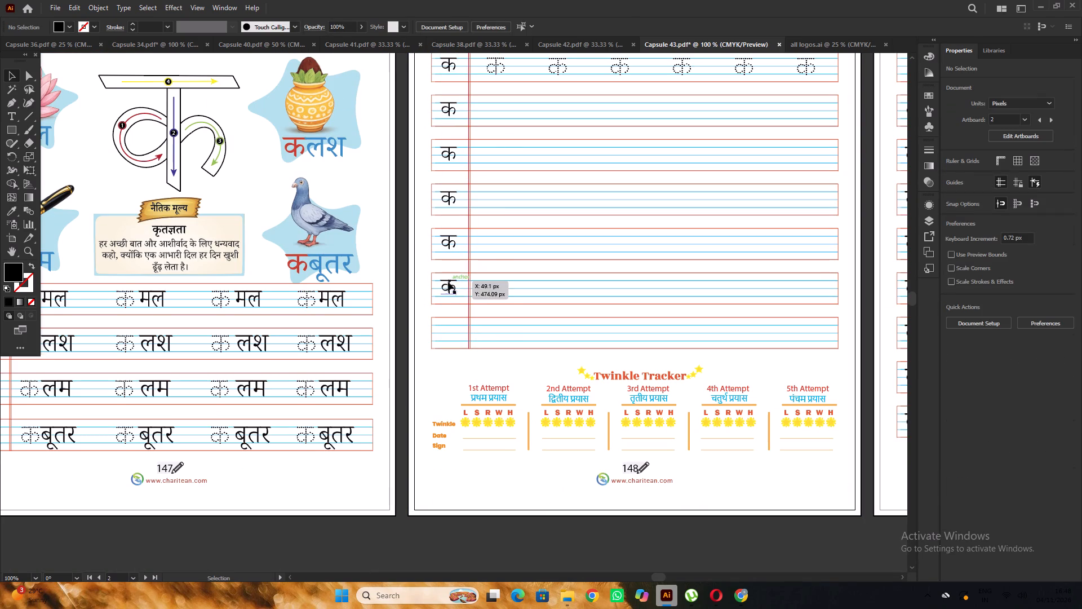
pyautogui.click(446, 285)
pyautogui.press('Delete')
pyautogui.click(446, 240)
pyautogui.press('Delete')
pyautogui.click(449, 196)
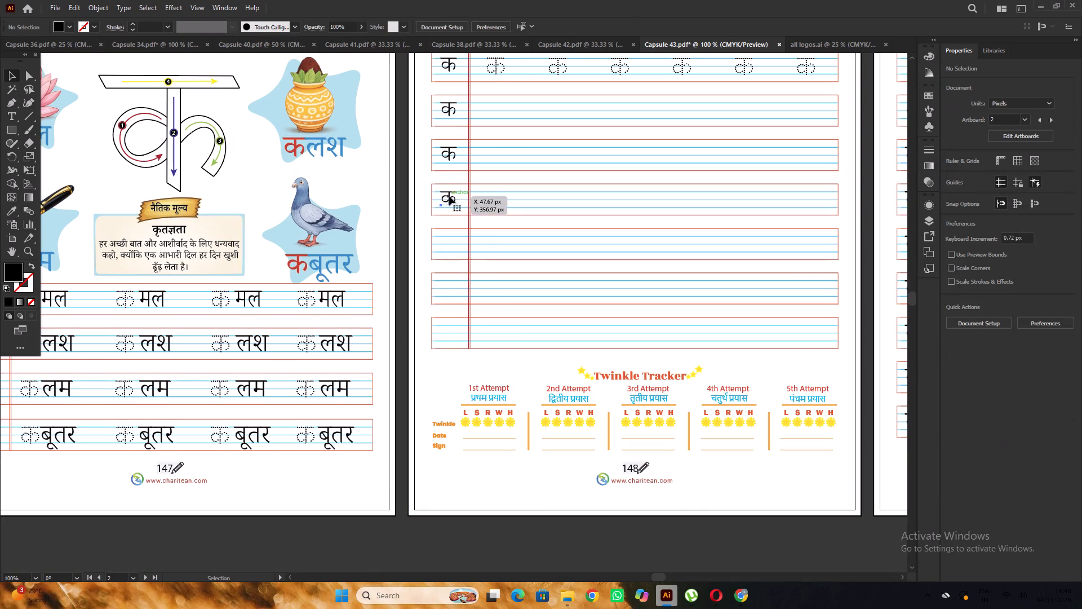
pyautogui.press('Delete')
pyautogui.scroll(3, 449, 196)
pyautogui.click(449, 196)
pyautogui.press('Delete')
pyautogui.scroll(4, 449, 196)
pyautogui.click(449, 202)
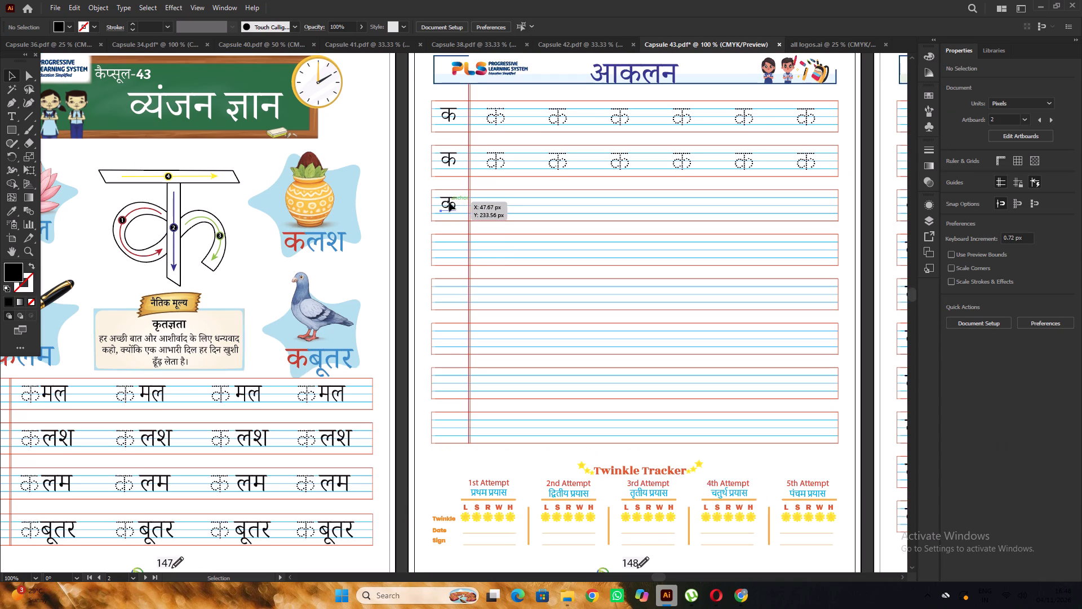
pyautogui.press('Delete')
pyautogui.scroll(4, 449, 202)
pyautogui.click(449, 210)
pyautogui.press('Delete')
pyautogui.scroll(4, 459, 214)
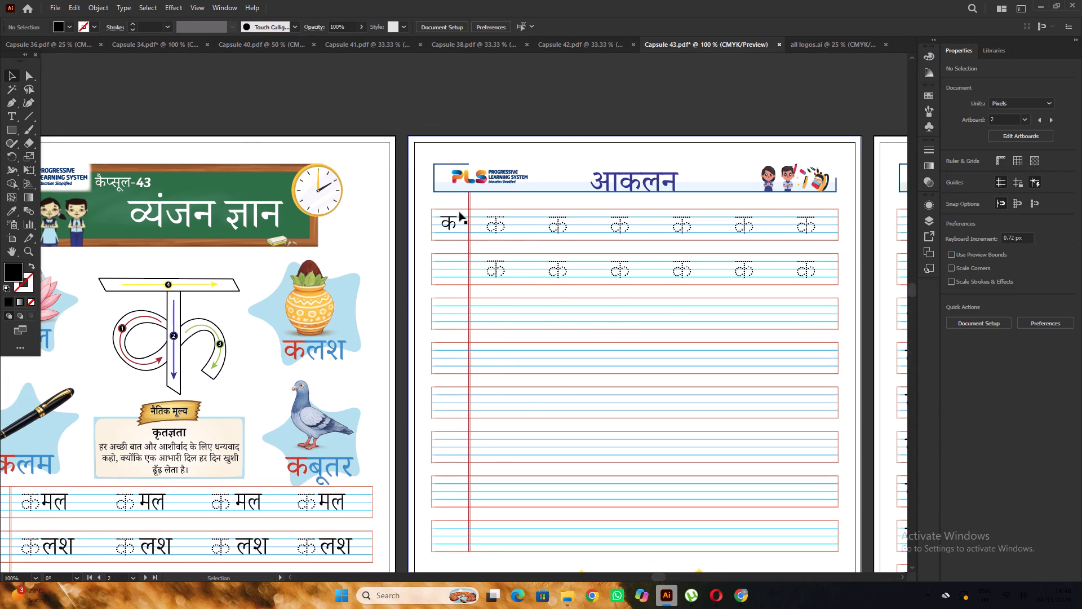
# Enlarge the first row's black क to about 34.93 pt and align its headline with the upper blue line.
pyautogui.keyDown('alt'); pyautogui.scroll(3, 456, 231); pyautogui.keyUp('alt')
pyautogui.click(447, 214)
pyautogui.keyDown('alt'); pyautogui.scroll(2, 447, 217); pyautogui.keyUp('alt')
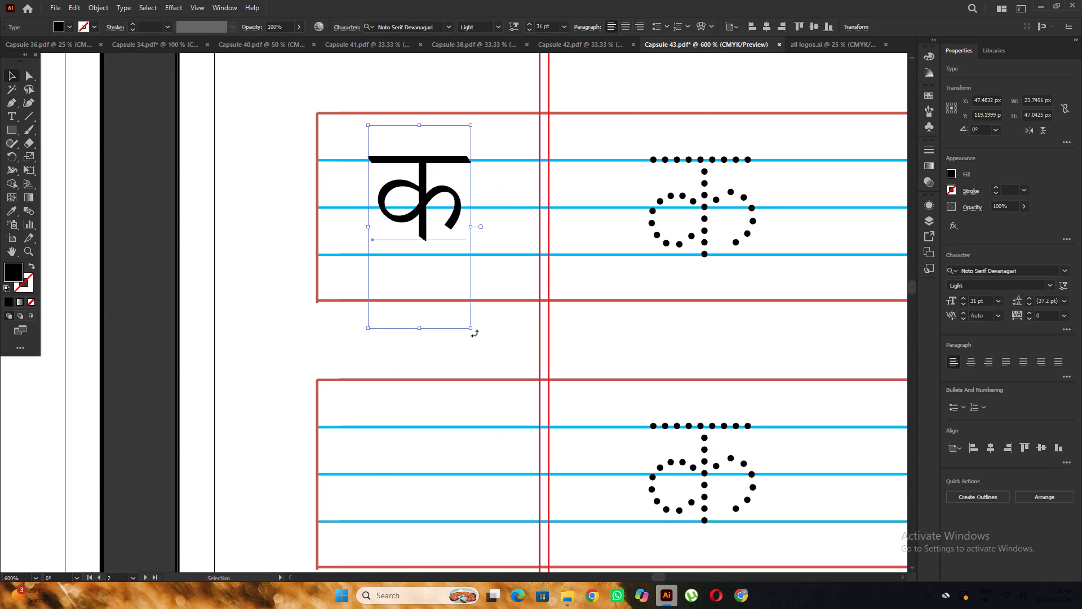
pyautogui.moveTo(472, 327); pyautogui.dragTo(486, 354)
pyautogui.scroll(5, 425, 217)
pyautogui.moveTo(431, 239); pyautogui.dragTo(431, 233)
# Copy the enlarged क straight down into the first column of the second and third rows.
pyautogui.keyDown('alt'); pyautogui.scroll(-11, 429, 231); pyautogui.keyUp('alt')
pyautogui.keyDown('alt'); pyautogui.scroll(4, 441, 189); pyautogui.keyUp('alt')
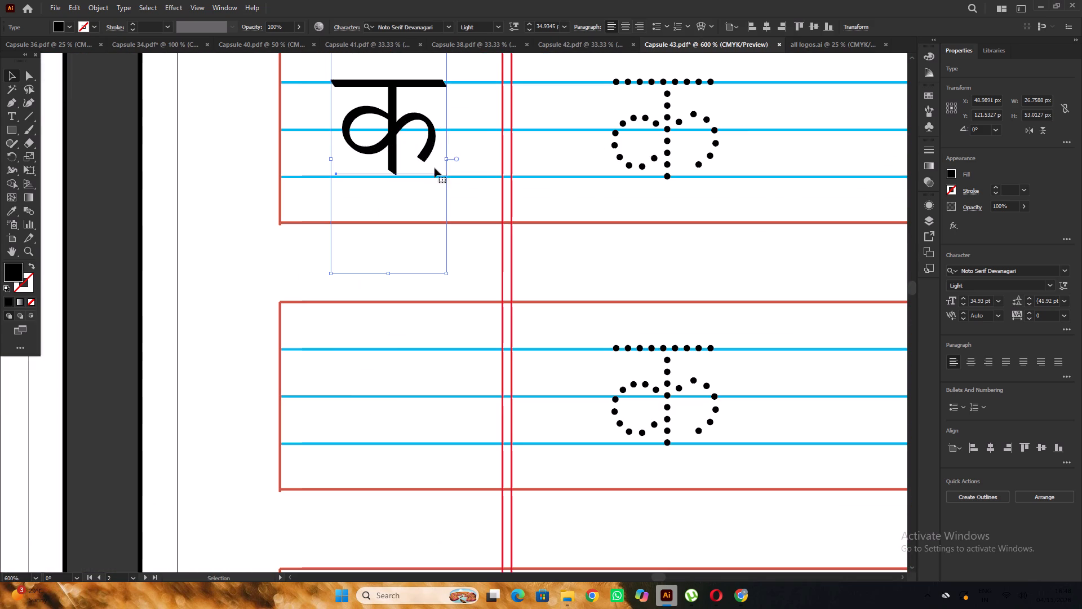
pyautogui.keyDown('alt'); pyautogui.moveTo(394, 143); pyautogui.dragTo(421, 411); pyautogui.keyUp('alt')
pyautogui.keyDown('alt'); pyautogui.scroll(-9, 417, 319); pyautogui.keyUp('alt')
pyautogui.keyDown('alt'); pyautogui.scroll(3, 419, 282); pyautogui.keyUp('alt')
pyautogui.keyDown('alt'); pyautogui.moveTo(401, 253); pyautogui.dragTo(411, 427); pyautogui.keyUp('alt')
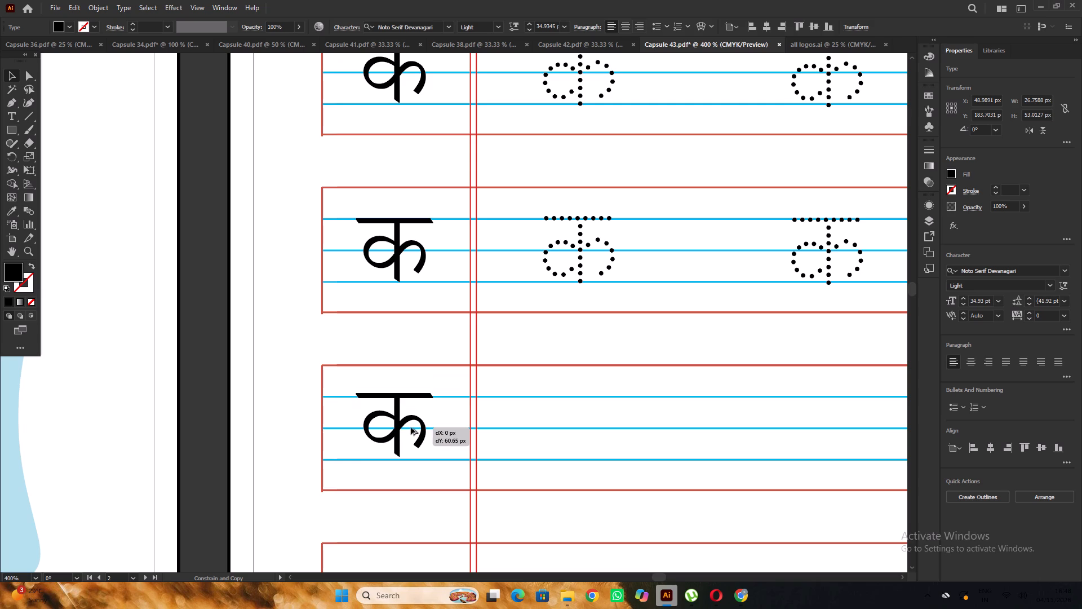
pyautogui.keyDown('alt'); pyautogui.moveTo(411, 427); pyautogui.dragTo(410, 428); pyautogui.keyUp('alt')
# Copy the क straight down into the fourth, fifth and sixth rows, aligning each headline with the upper blue line.
pyautogui.scroll(-7, 405, 372)
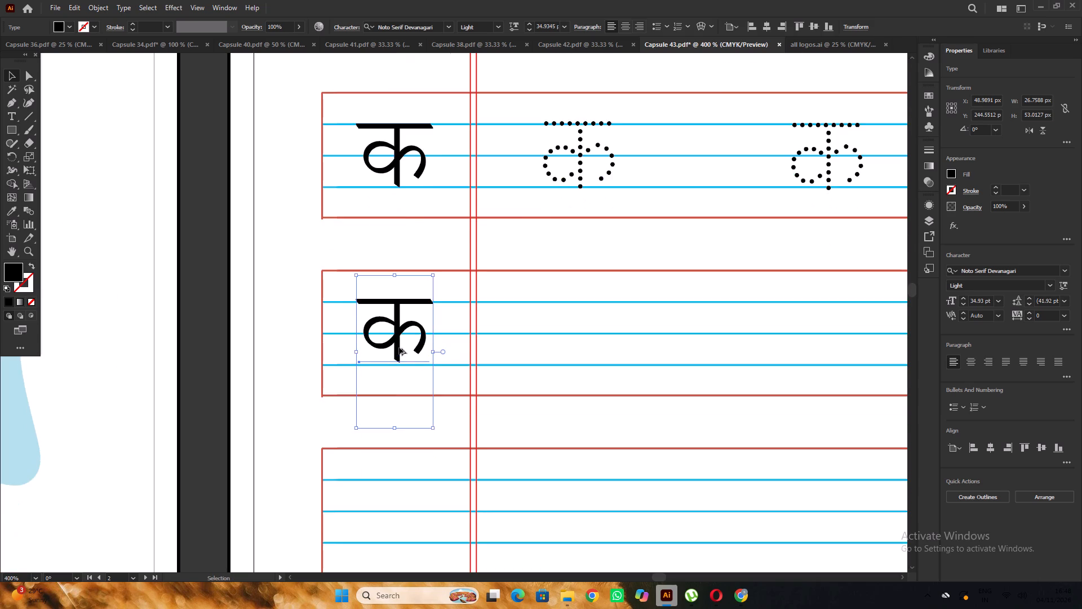
pyautogui.keyDown('alt'); pyautogui.scroll(-8, 399, 347); pyautogui.keyUp('alt')
pyautogui.scroll(2, 402, 316)
pyautogui.scroll(-5, 403, 310)
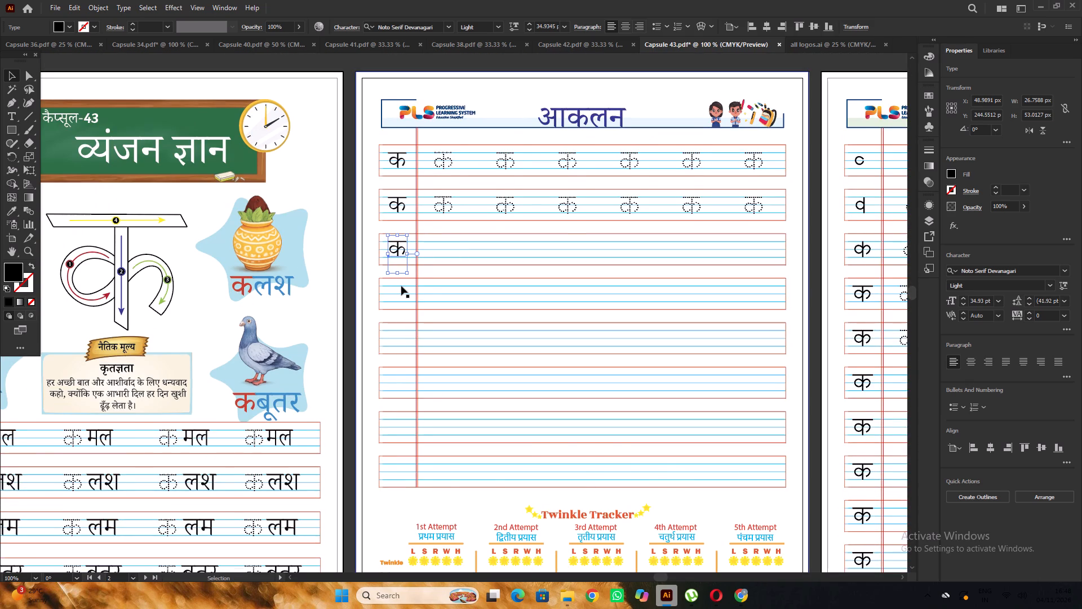
pyautogui.scroll(-3, 409, 275)
pyautogui.keyDown('alt'); pyautogui.scroll(2, 415, 213); pyautogui.keyUp('alt')
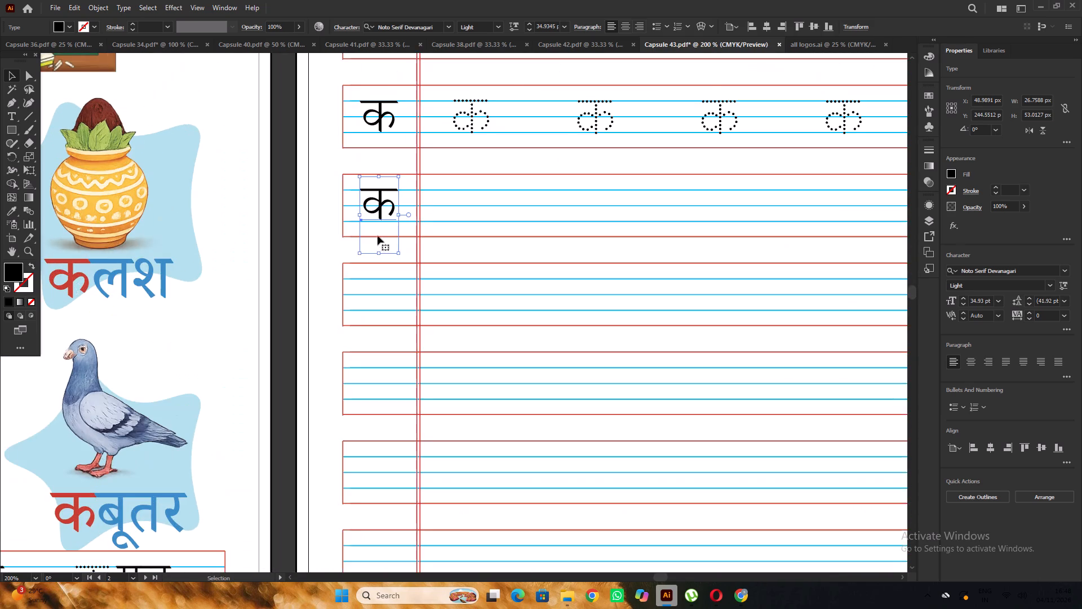
pyautogui.keyDown('alt'); pyautogui.scroll(3, 366, 224); pyautogui.keyUp('alt')
pyautogui.keyDown('alt'); pyautogui.moveTo(401, 189); pyautogui.dragTo(409, 457); pyautogui.keyUp('alt')
pyautogui.keyDown('alt'); pyautogui.scroll(-9, 388, 375); pyautogui.keyUp('alt')
pyautogui.keyDown('alt'); pyautogui.scroll(2, 392, 320); pyautogui.keyUp('alt')
pyautogui.keyDown('alt'); pyautogui.moveTo(392, 320); pyautogui.dragTo(398, 505); pyautogui.keyUp('alt')
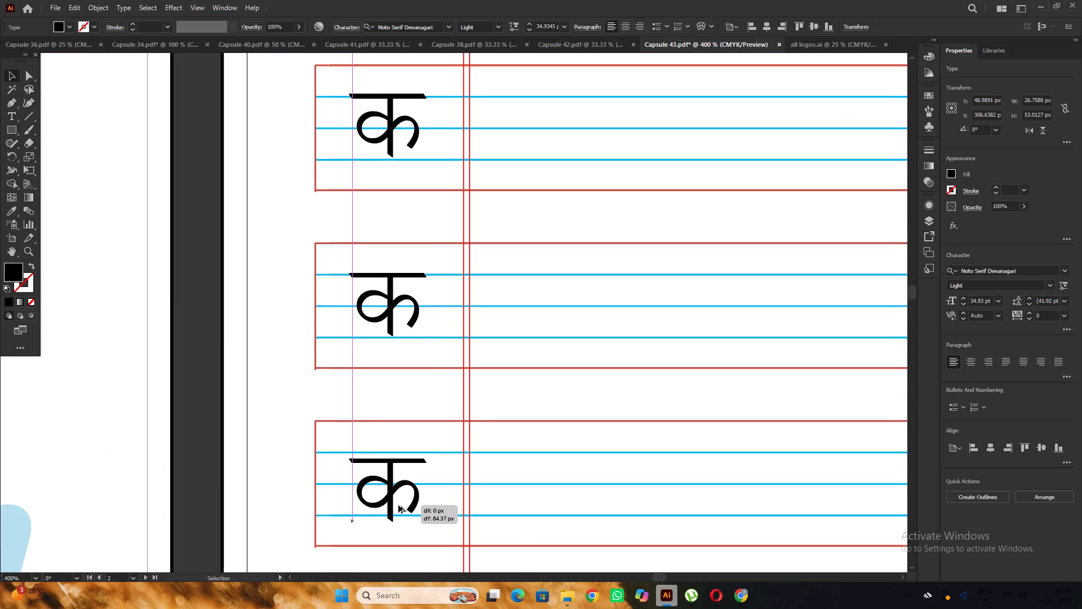
pyautogui.keyDown('alt'); pyautogui.moveTo(398, 505); pyautogui.dragTo(398, 497); pyautogui.keyUp('alt')
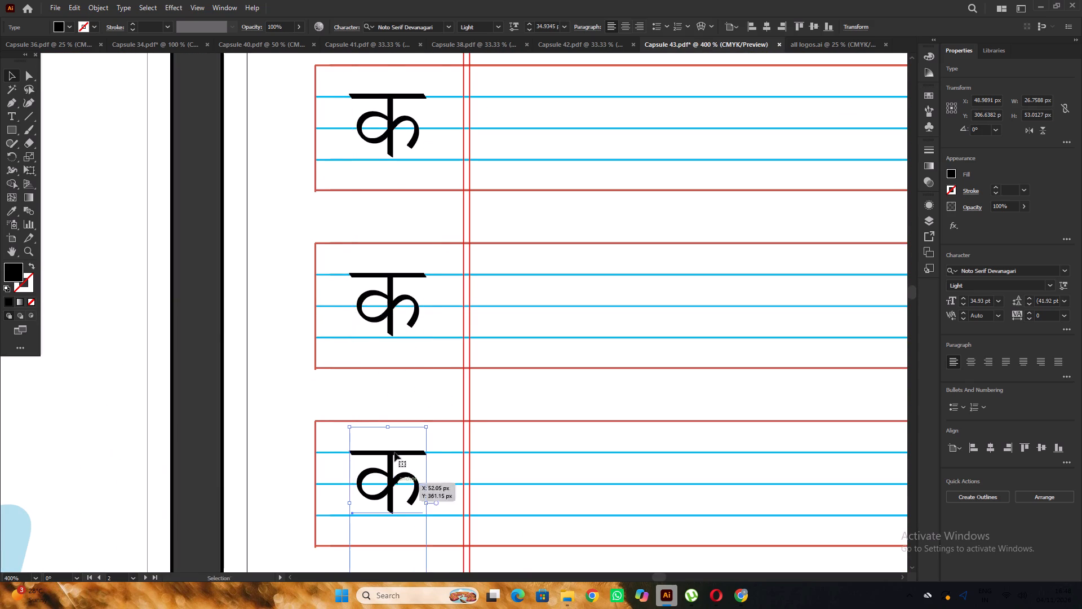
pyautogui.keyDown('alt'); pyautogui.scroll(-7, 393, 439); pyautogui.keyUp('alt')
pyautogui.scroll(-12, 392, 421)
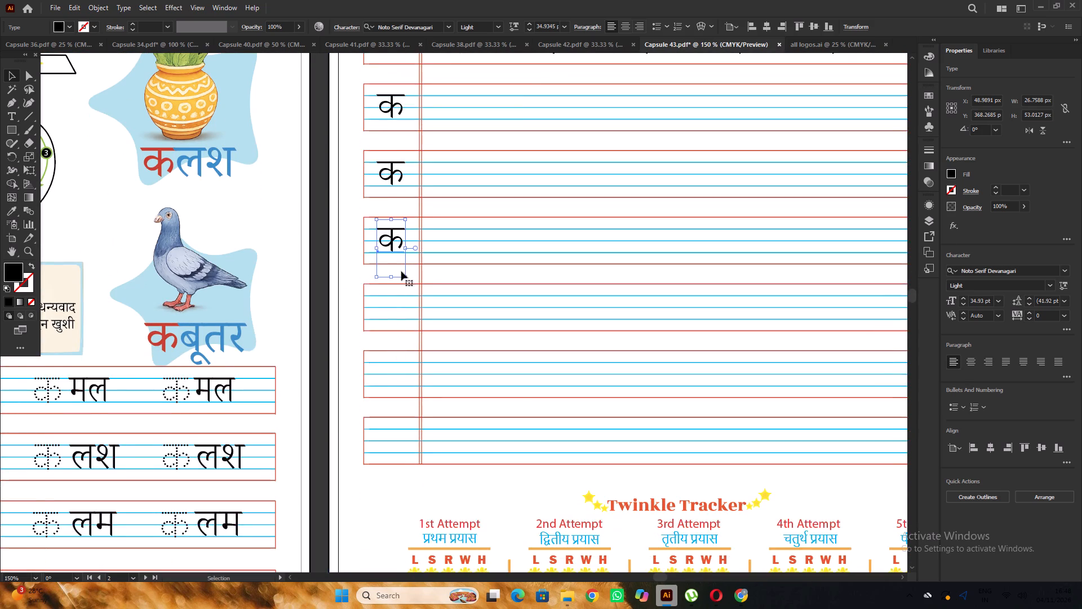
pyautogui.keyDown('alt'); pyautogui.scroll(4, 401, 271); pyautogui.keyUp('alt')
pyautogui.keyDown('alt'); pyautogui.moveTo(353, 171); pyautogui.dragTo(370, 436); pyautogui.keyUp('alt')
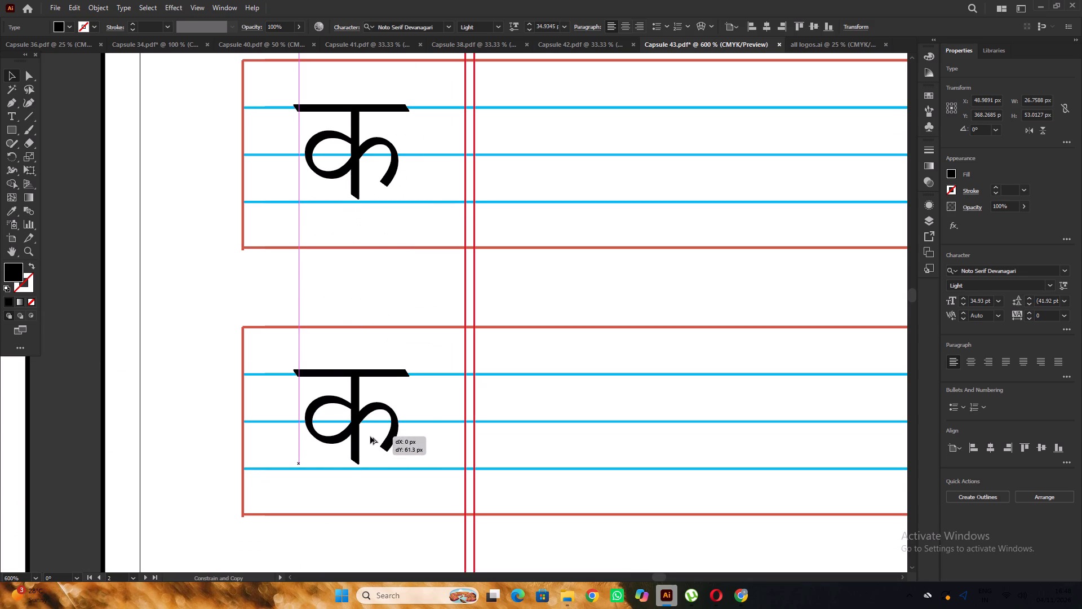
pyautogui.keyDown('alt'); pyautogui.moveTo(370, 436); pyautogui.dragTo(370, 438); pyautogui.keyUp('alt')
# Lock the आकलन page's white background rectangle.
pyautogui.keyDown('alt'); pyautogui.scroll(-7, 405, 385); pyautogui.keyUp('alt')
pyautogui.click(286, 332)
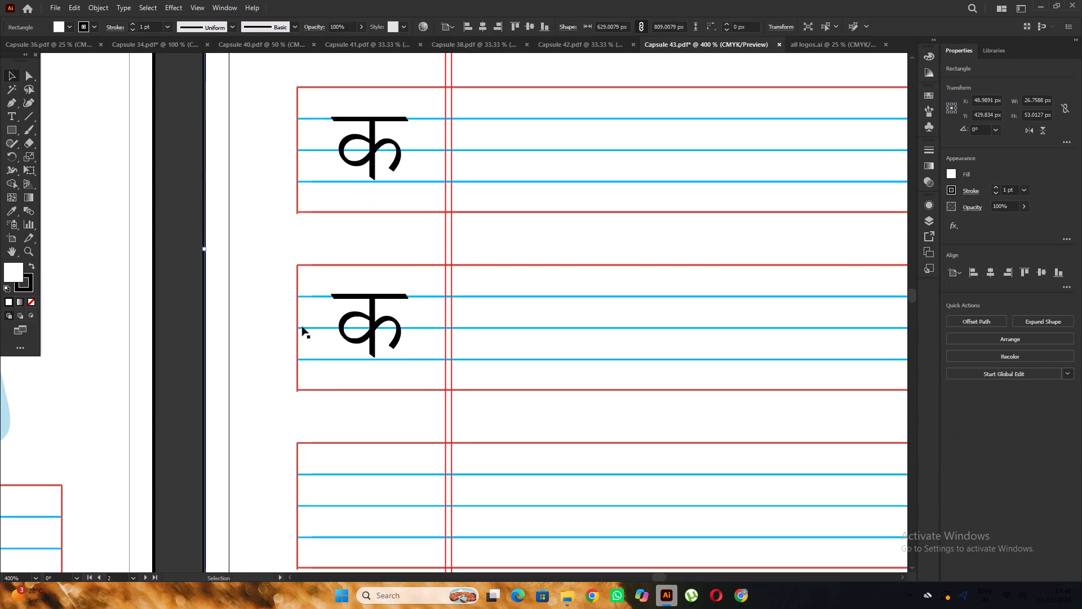
pyautogui.scroll(-5, 304, 325)
pyautogui.scroll(-3, 327, 283)
pyautogui.hotkey('ctrl', '2')
# Copy the क straight down into the seventh and eighth rows, nudge the last copy onto its line and deselect it.
pyautogui.keyDown('alt'); pyautogui.moveTo(367, 209); pyautogui.dragTo(380, 323); pyautogui.keyUp('alt')
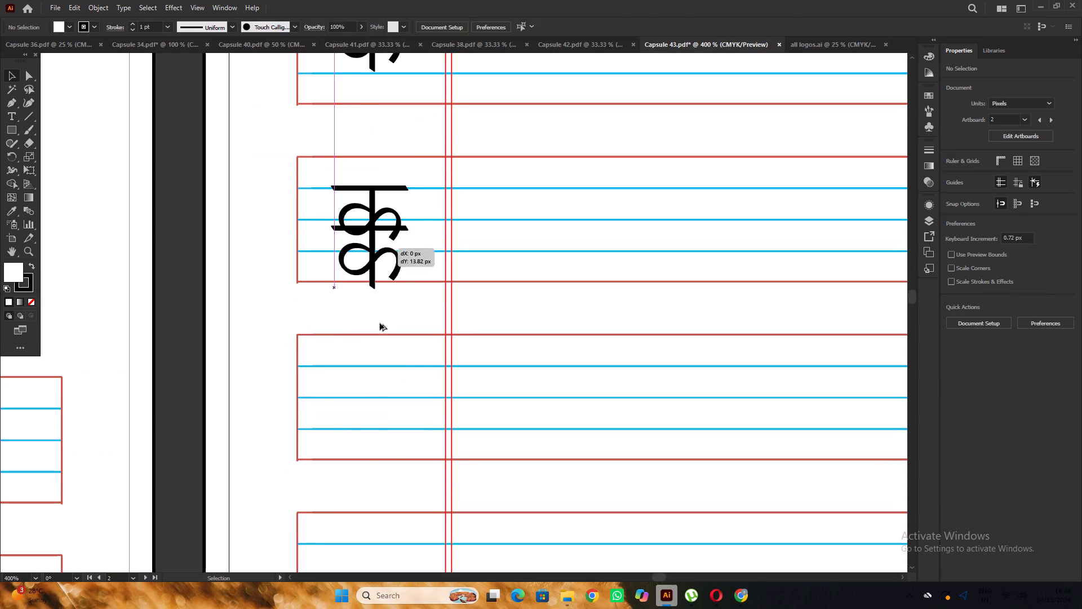
pyautogui.keyDown('alt'); pyautogui.moveTo(380, 323); pyautogui.dragTo(376, 387); pyautogui.keyUp('alt')
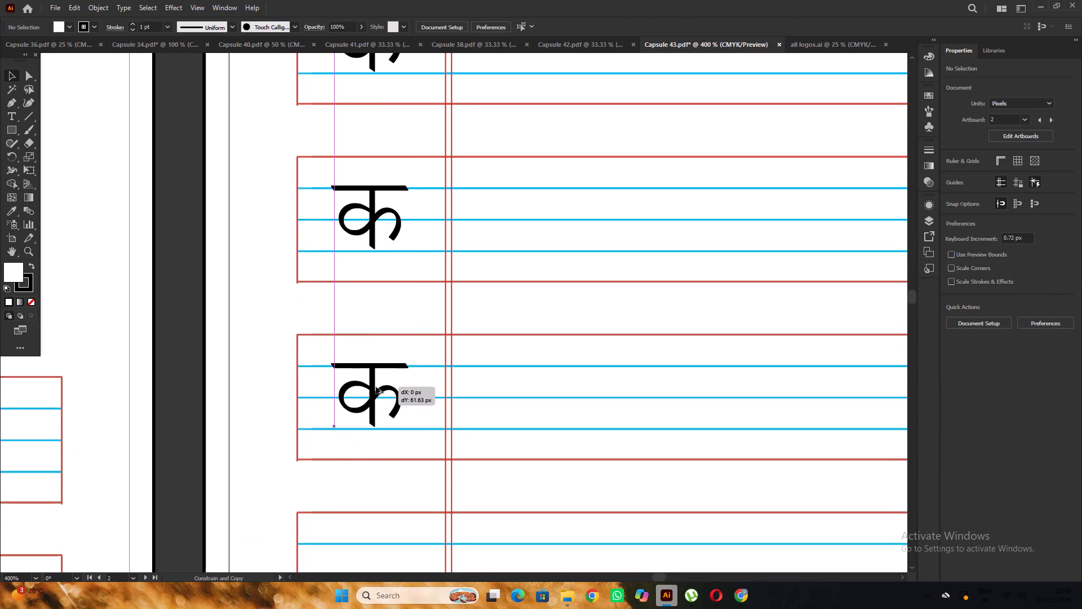
pyautogui.keyDown('alt'); pyautogui.moveTo(376, 387); pyautogui.dragTo(375, 387); pyautogui.keyUp('alt')
pyautogui.keyDown('alt'); pyautogui.scroll(-10, 378, 362); pyautogui.keyUp('alt')
pyautogui.keyDown('alt'); pyautogui.scroll(4, 375, 338); pyautogui.keyUp('alt')
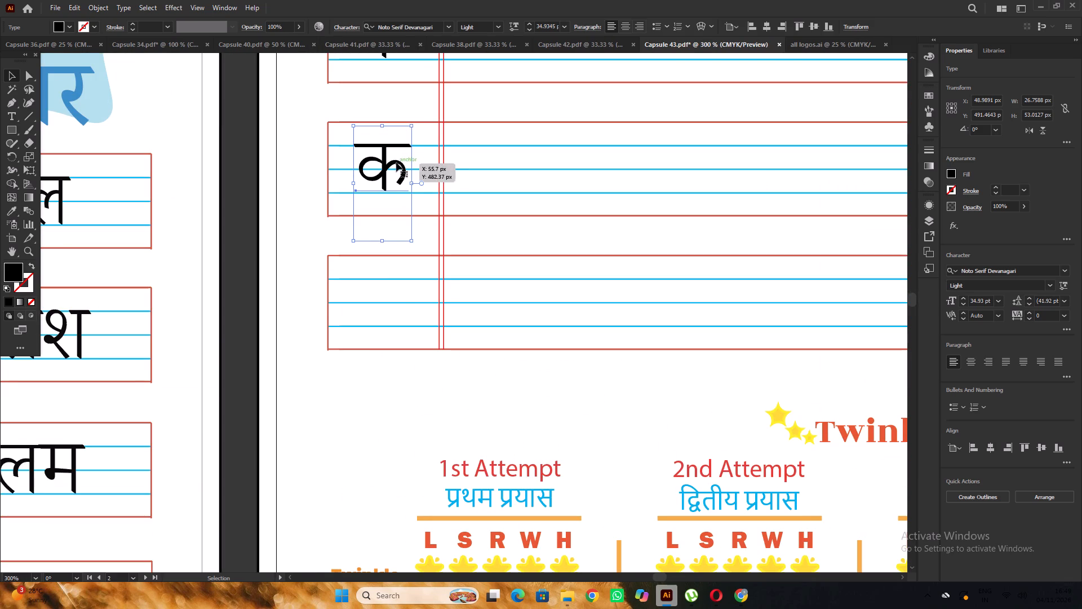
pyautogui.keyDown('alt'); pyautogui.moveTo(392, 162); pyautogui.dragTo(392, 295); pyautogui.keyUp('alt')
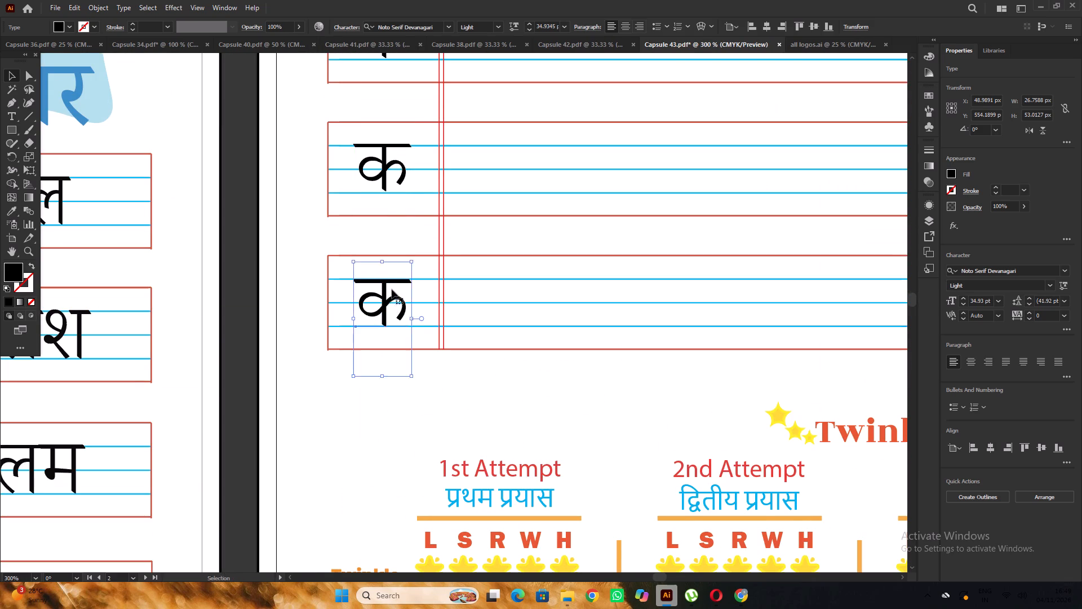
pyautogui.scroll(5, 392, 289)
pyautogui.moveTo(368, 333); pyautogui.dragTo(369, 325)
pyautogui.keyDown('alt'); pyautogui.scroll(-6, 369, 324); pyautogui.keyUp('alt')
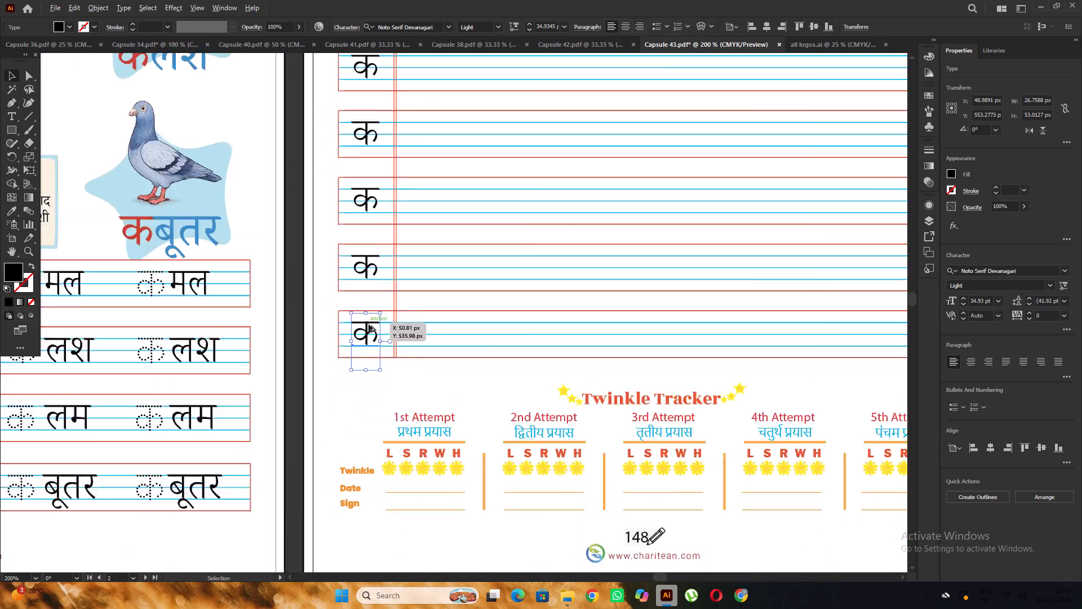
pyautogui.keyDown('alt'); pyautogui.scroll(-1, 369, 324); pyautogui.keyUp('alt')
pyautogui.click(578, 550)
pyautogui.keyDown('alt'); pyautogui.scroll(-3, 436, 432); pyautogui.keyUp('alt')
pyautogui.keyDown('alt'); pyautogui.scroll(3, 478, 284); pyautogui.keyUp('alt')
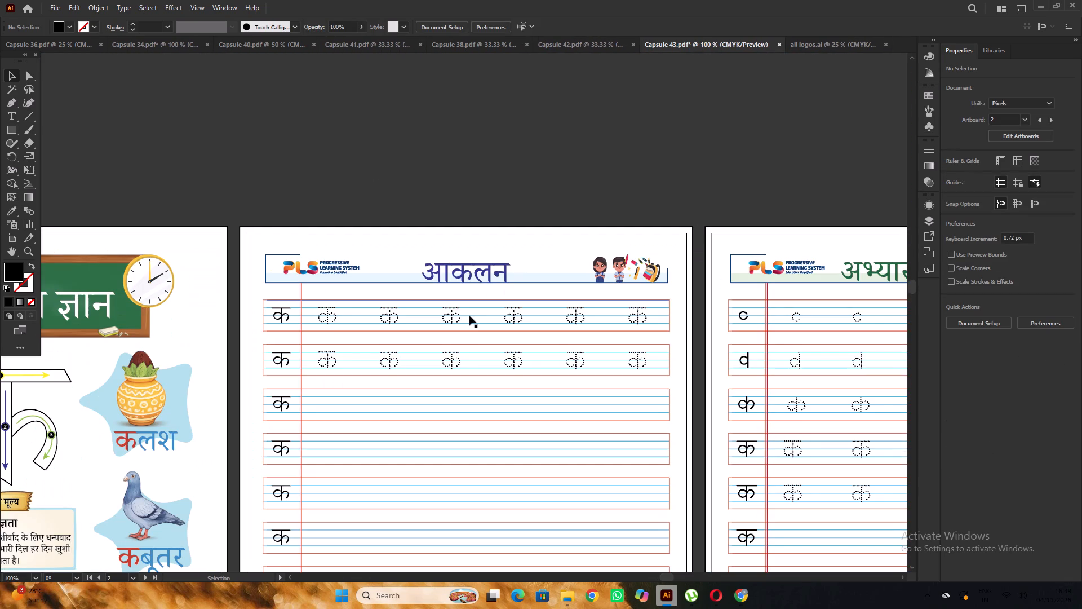
# Review the आकलन, अभ्यास का समय and व्यंजन ज्ञान pages of Capsule 43, including the नैतिक मूल्य text.
pyautogui.keyDown('alt'); pyautogui.scroll(-6, 477, 293); pyautogui.keyUp('alt')
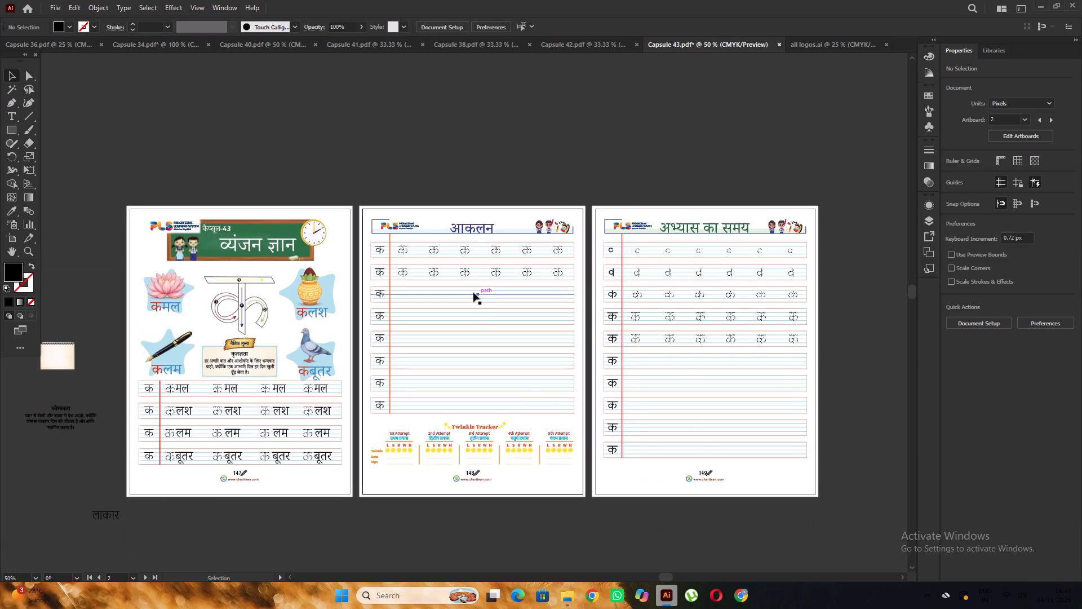
pyautogui.keyDown('alt'); pyautogui.scroll(6, 471, 286); pyautogui.keyUp('alt')
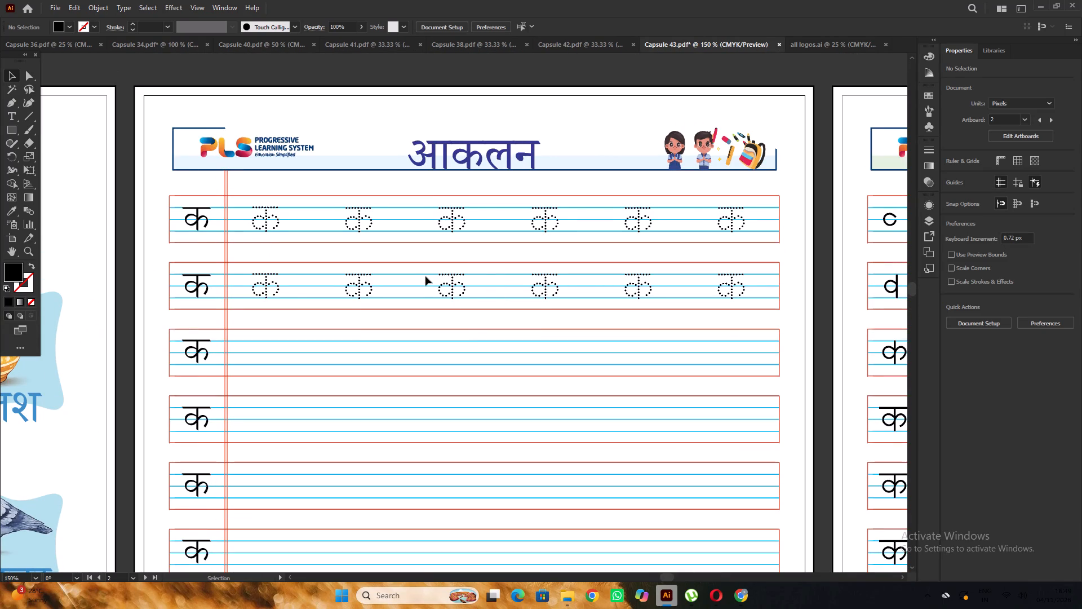
pyautogui.keyDown('alt'); pyautogui.scroll(-4, 332, 270); pyautogui.keyUp('alt')
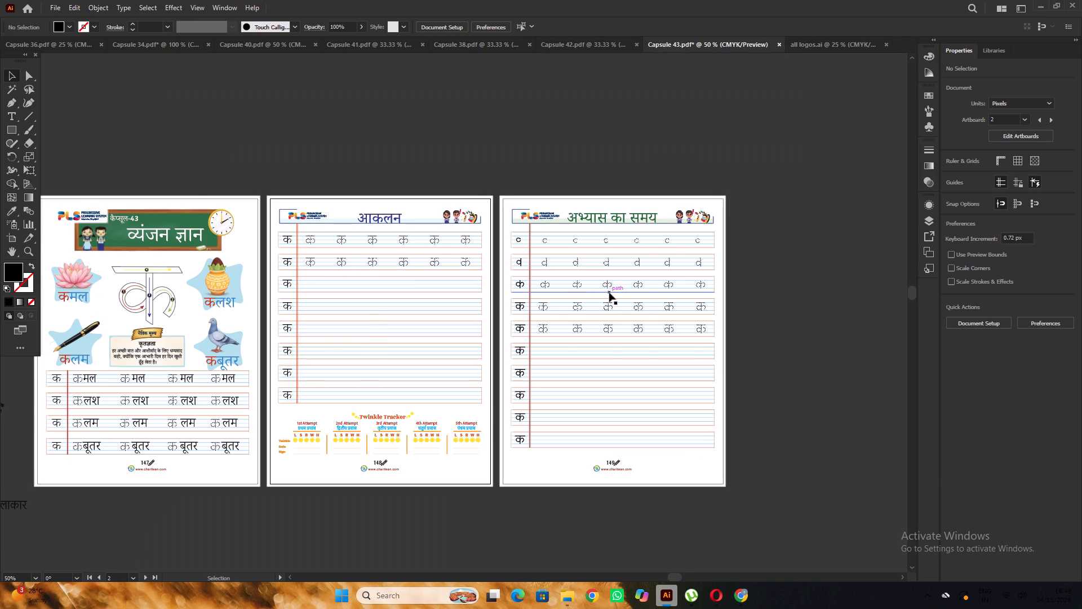
pyautogui.keyDown('alt'); pyautogui.scroll(1, 609, 293); pyautogui.keyUp('alt')
pyautogui.scroll(-1, 473, 254)
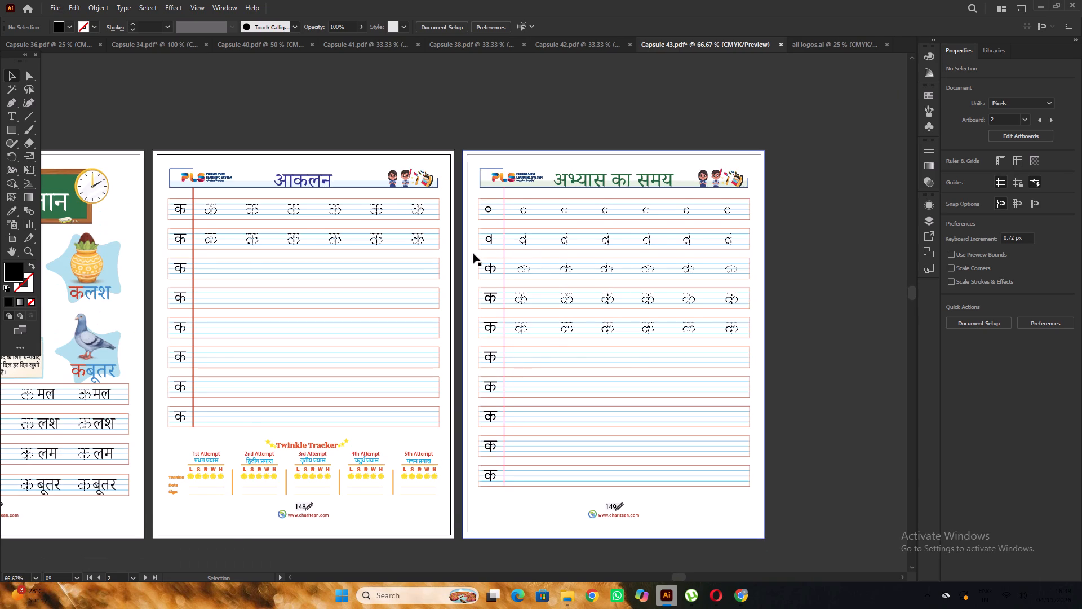
pyautogui.keyDown('alt'); pyautogui.scroll(-3, 473, 254); pyautogui.keyUp('alt')
pyautogui.keyDown('alt'); pyautogui.scroll(2, 315, 284); pyautogui.keyUp('alt')
pyautogui.keyDown('alt'); pyautogui.scroll(3, 241, 317); pyautogui.keyUp('alt')
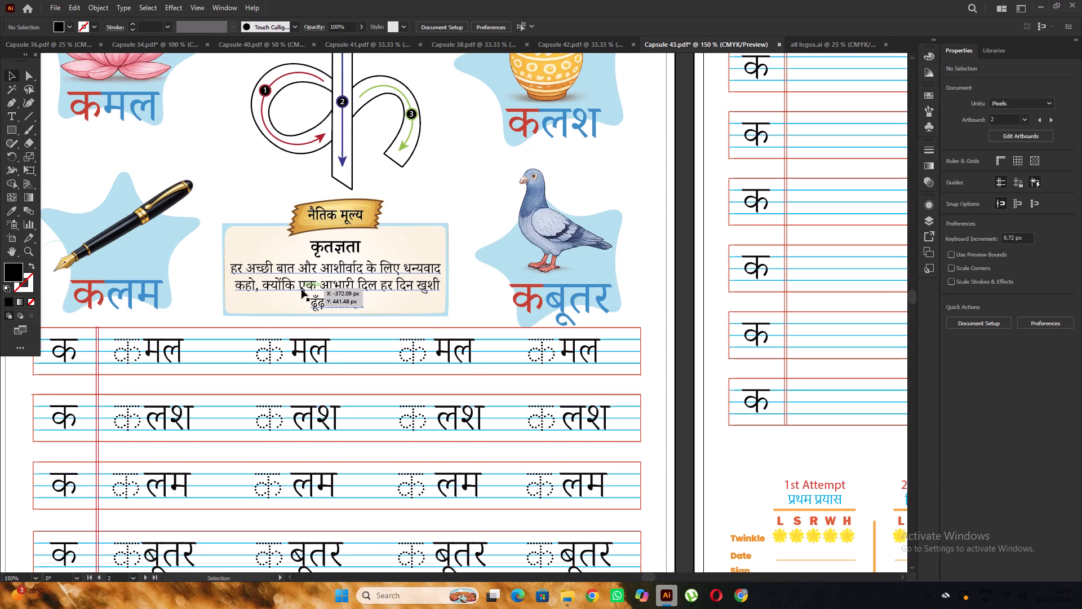
pyautogui.scroll(-1, 301, 289)
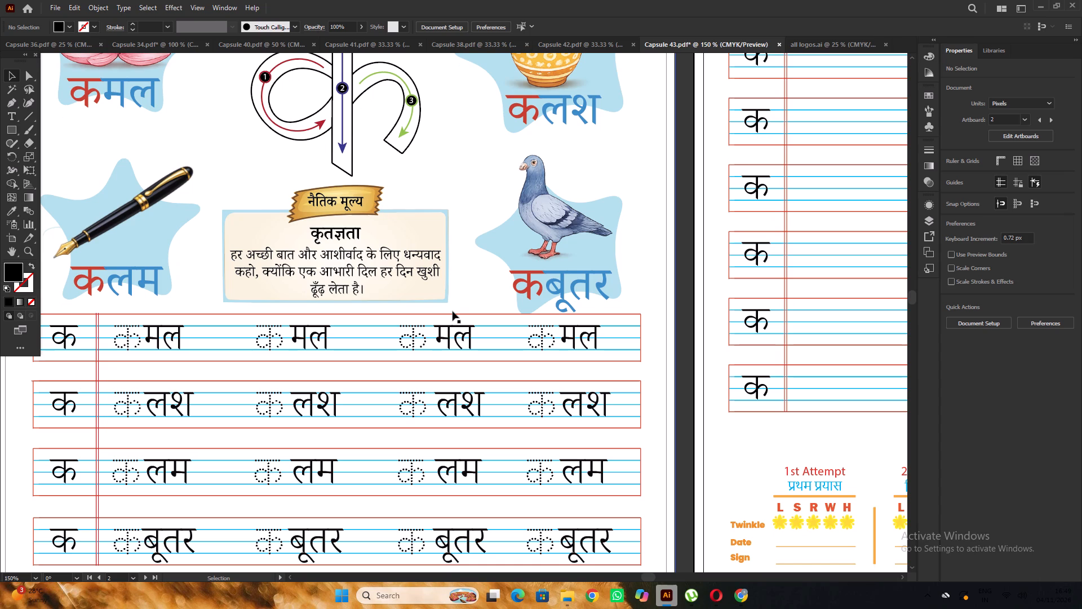
pyautogui.click(746, 598)
pyautogui.click(326, 0)
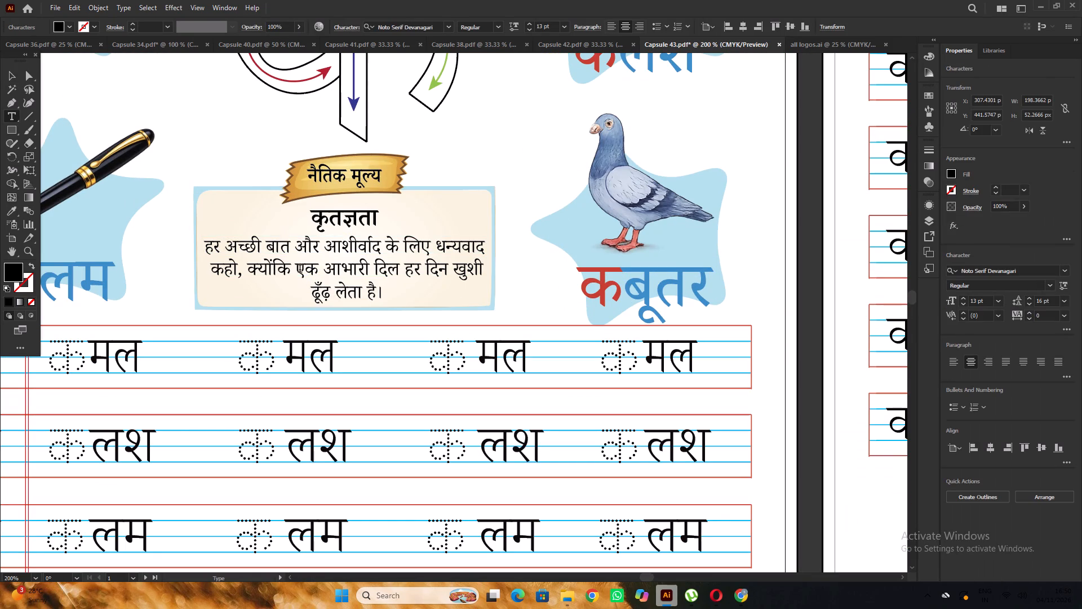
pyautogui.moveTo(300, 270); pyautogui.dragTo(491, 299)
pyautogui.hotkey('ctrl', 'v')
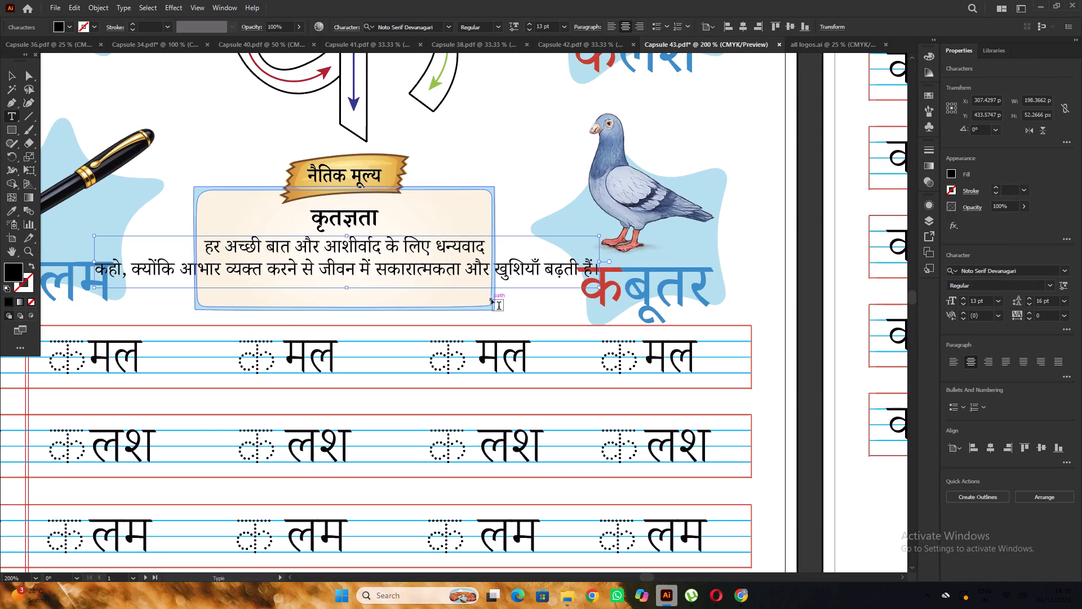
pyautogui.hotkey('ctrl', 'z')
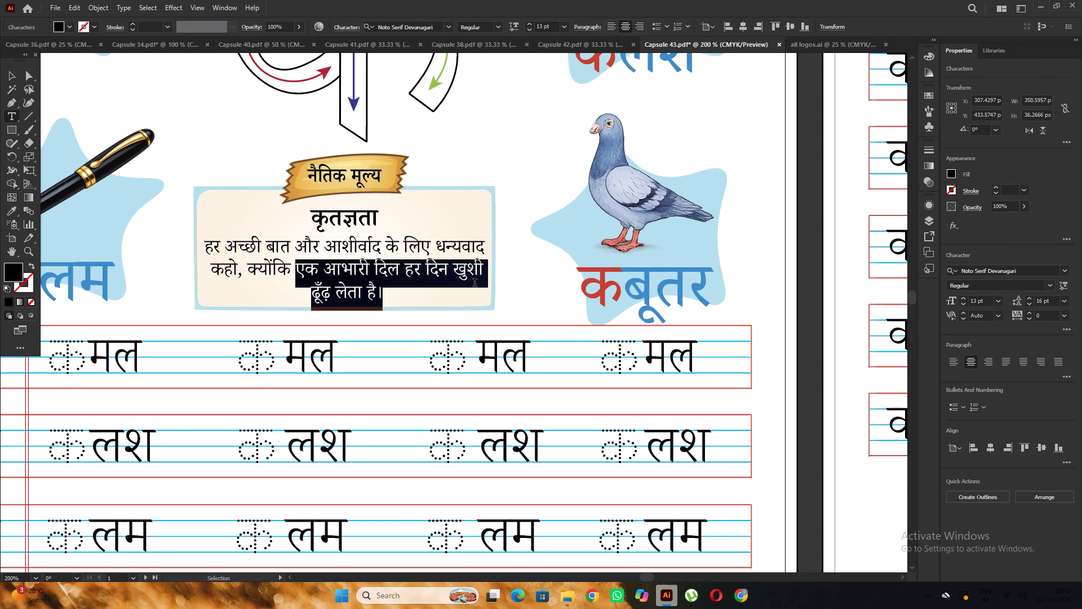
# Left-align the कृतज्ञता paragraph and move it back inside its beige box.
pyautogui.click(9, 79)
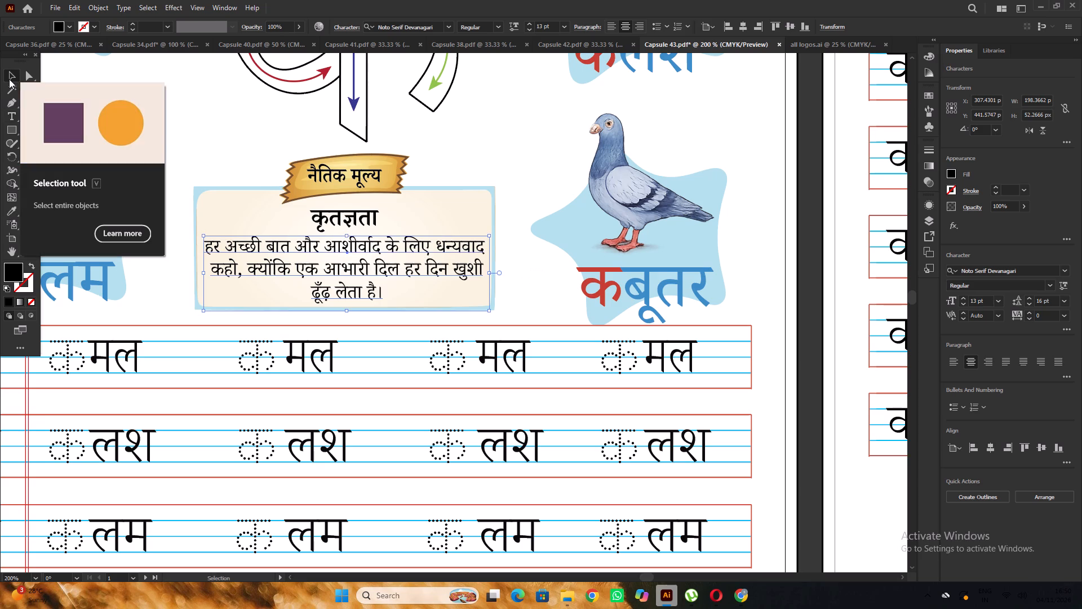
pyautogui.click(956, 364)
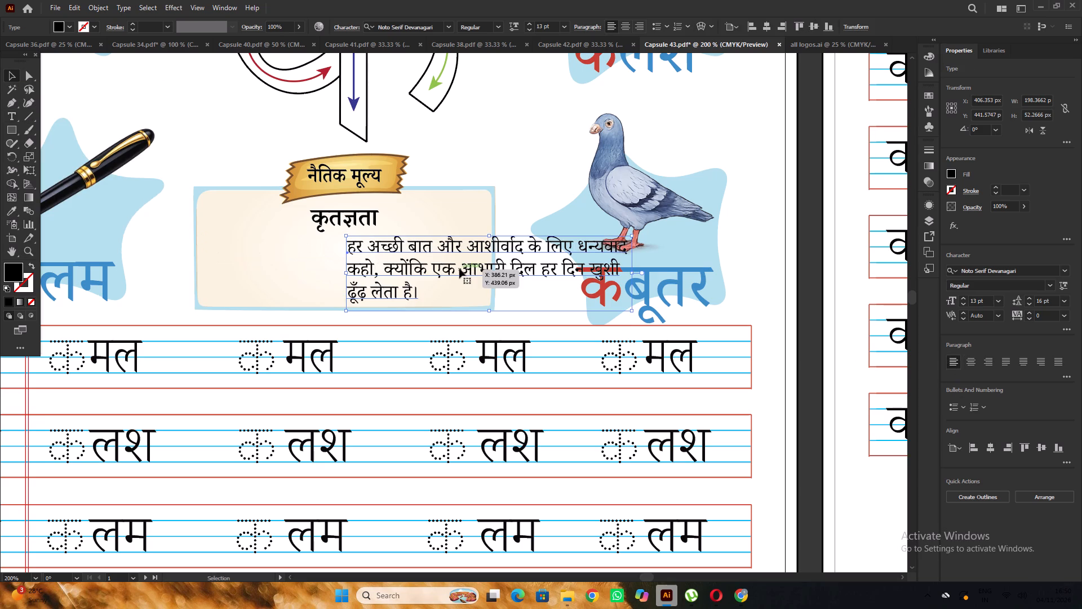
pyautogui.moveTo(459, 269); pyautogui.dragTo(320, 277)
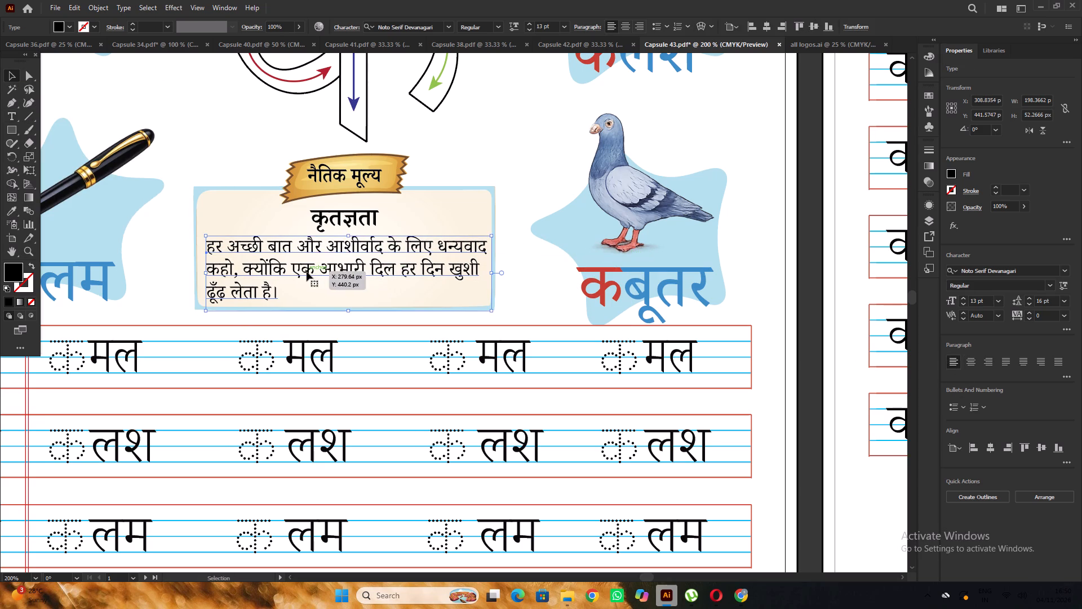
# Replace the paragraph's text after क्योंकि with the copied sentence, breaking the line before सकारात्मकता without a leading space.
pyautogui.doubleClick(307, 272)
pyautogui.moveTo(291, 272); pyautogui.dragTo(484, 296)
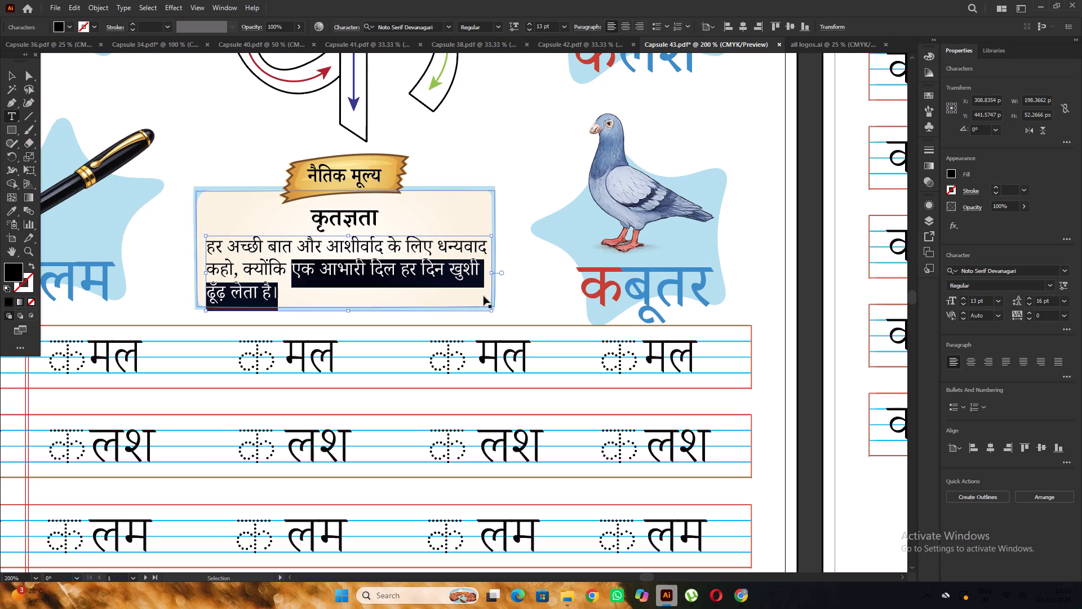
pyautogui.hotkey('ctrl', 'v')
pyautogui.click(484, 270)
pyautogui.press('Return')
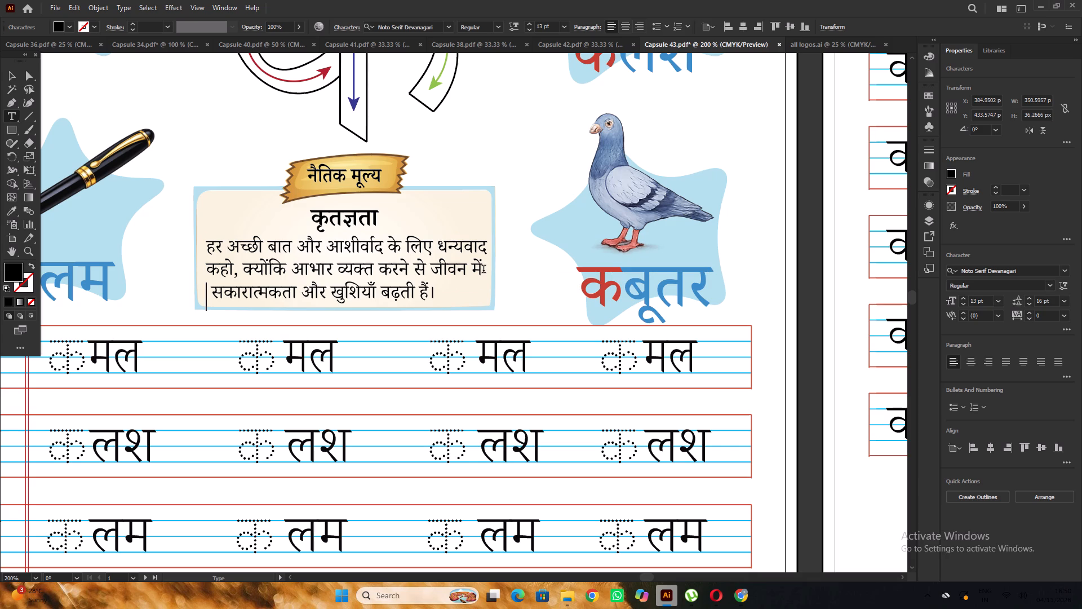
pyautogui.click(212, 292)
pyautogui.press('BackSpace')
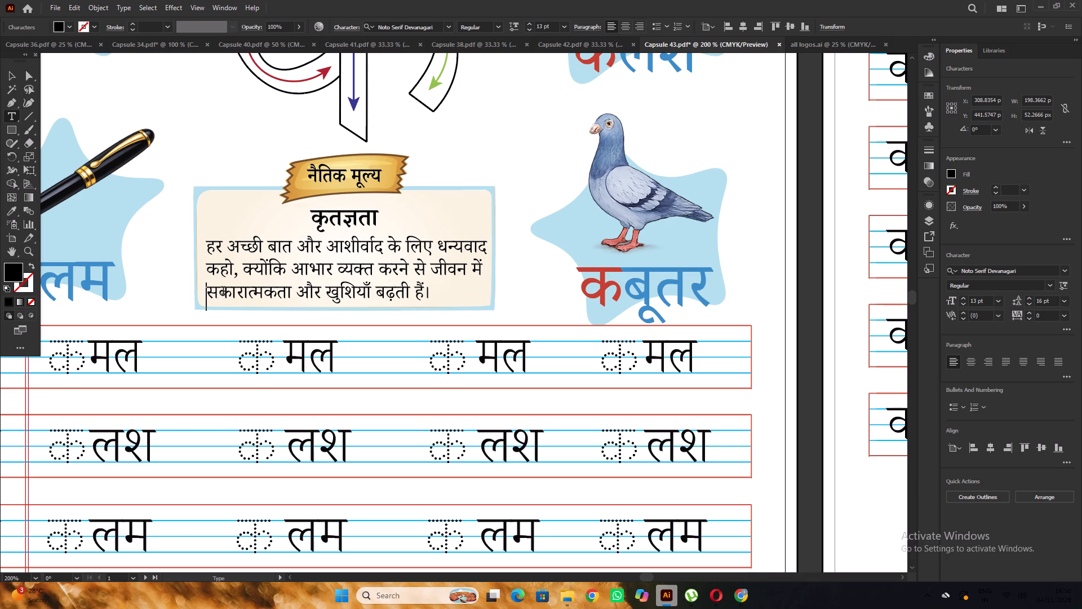
# Centre-align the कृतज्ञता paragraph and move it back to the middle of its beige box.
pyautogui.keyDown('alt'); pyautogui.scroll(-1, 364, 245); pyautogui.keyUp('alt')
pyautogui.click(8, 82)
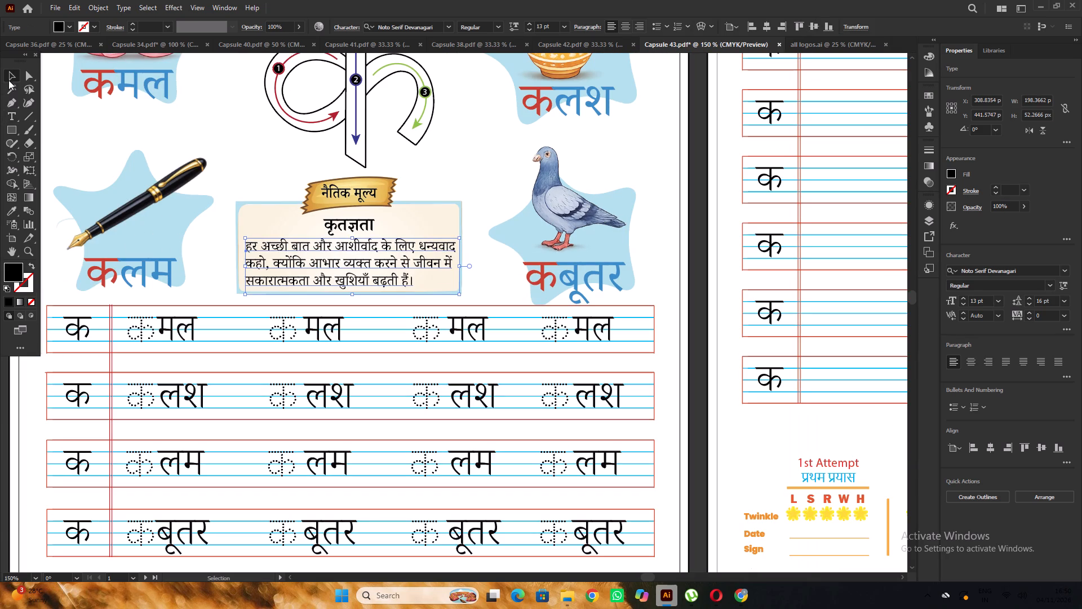
pyautogui.click(967, 361)
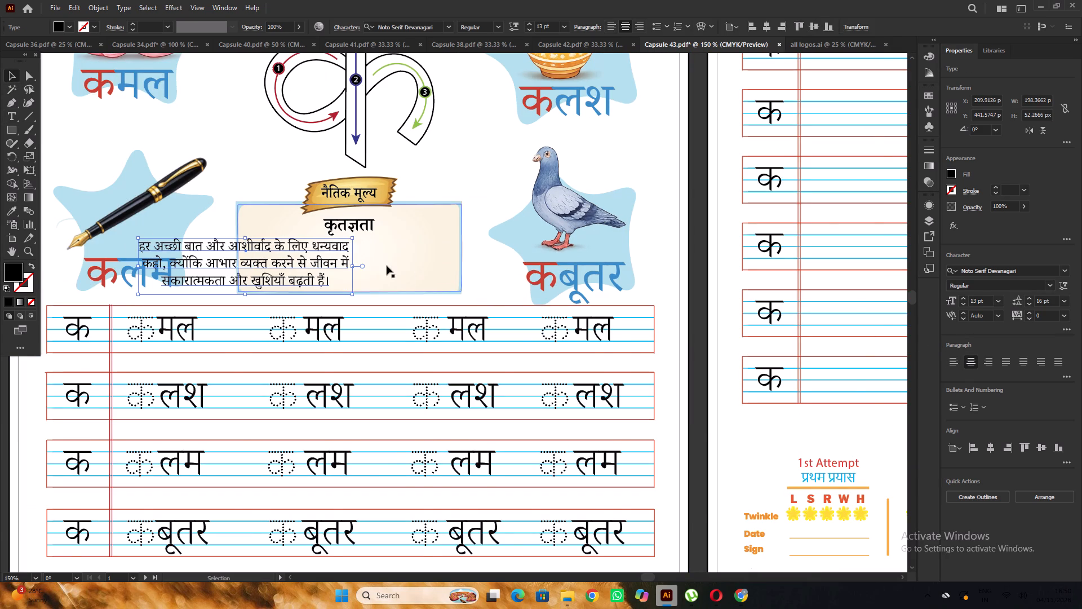
pyautogui.keyDown('alt'); pyautogui.scroll(1, 386, 265); pyautogui.keyUp('alt')
pyautogui.moveTo(308, 260); pyautogui.dragTo(449, 259)
# Switch to Chrome.
pyautogui.click(741, 603)
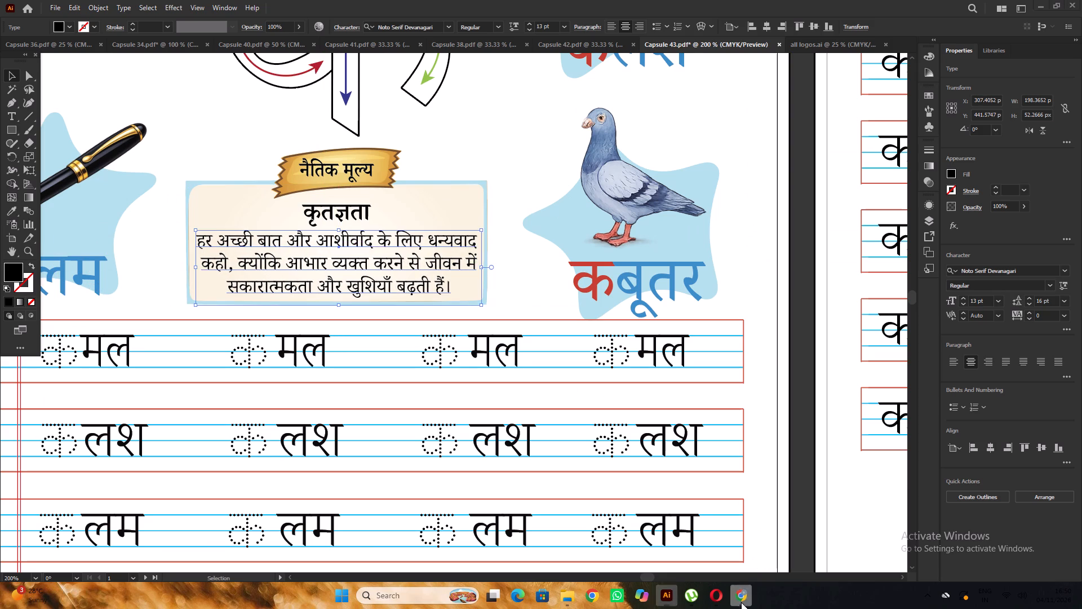
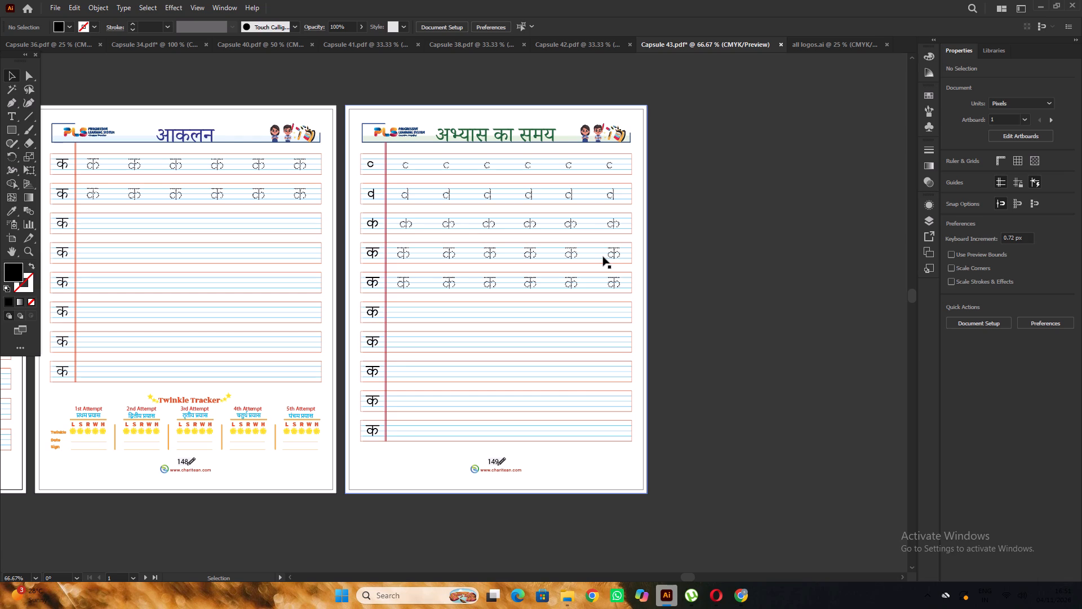
# Delete the solid क letters from the first column of rows four to ten on the अभ्यास का समय page.
pyautogui.scroll(-3, 488, 255)
pyautogui.keyDown('alt'); pyautogui.scroll(3, 393, 255); pyautogui.keyUp('alt')
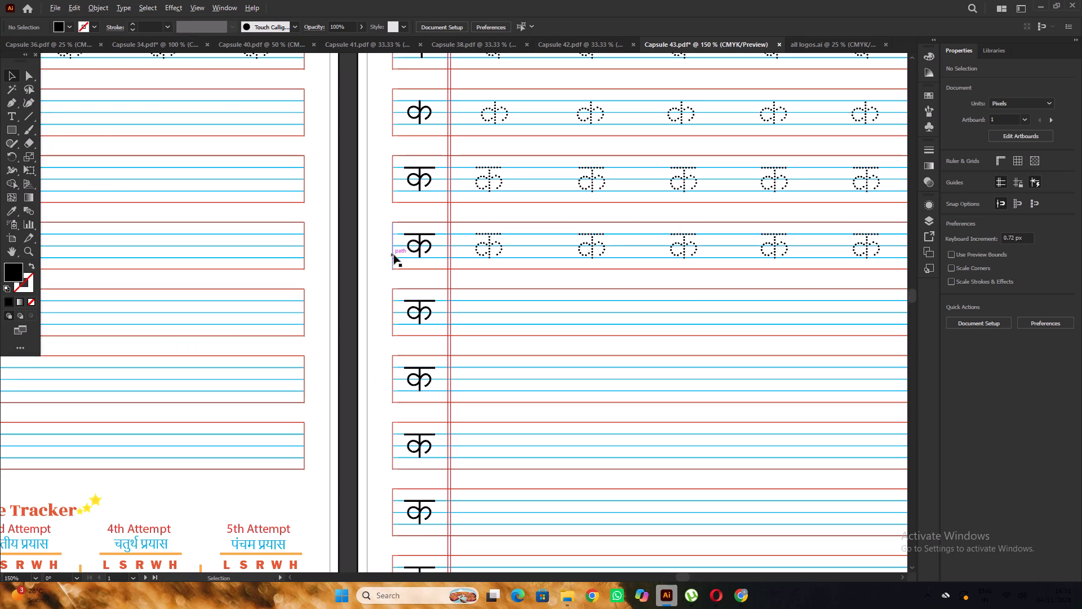
pyautogui.click(420, 246)
pyautogui.scroll(-3, 420, 246)
pyautogui.keyDown('alt'); pyautogui.scroll(-2, 420, 246); pyautogui.keyUp('alt')
pyautogui.keyDown('alt'); pyautogui.scroll(-1, 363, 259); pyautogui.keyUp('alt')
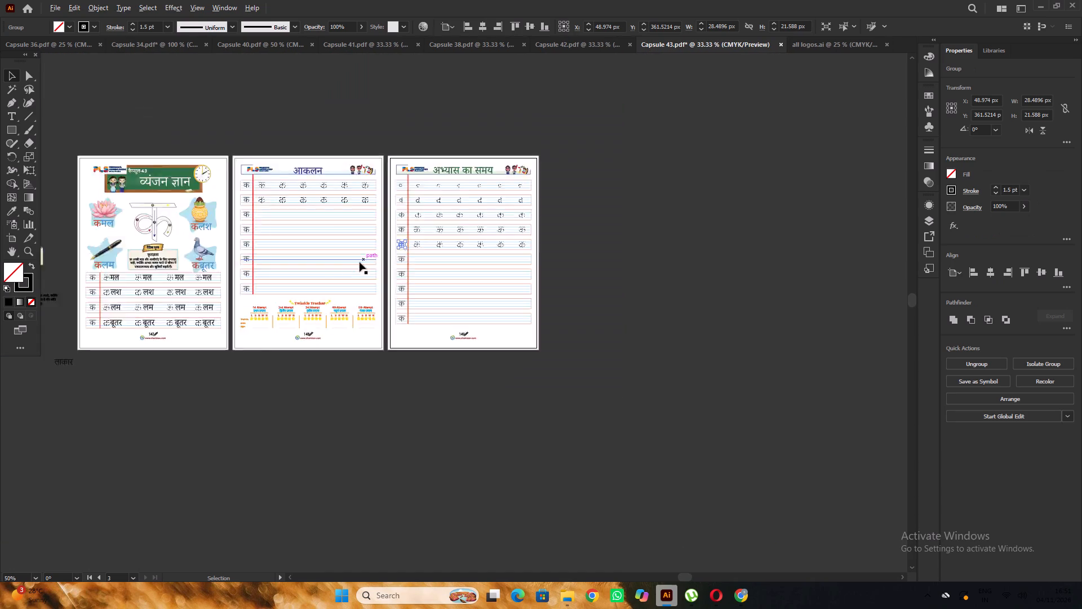
pyautogui.keyDown('alt'); pyautogui.scroll(-1, 360, 262); pyautogui.keyUp('alt')
pyautogui.keyDown('alt'); pyautogui.scroll(4, 197, 303); pyautogui.keyUp('alt')
pyautogui.keyDown('alt'); pyautogui.scroll(1, 111, 310); pyautogui.keyUp('alt')
pyautogui.keyDown('alt'); pyautogui.scroll(-2, 207, 276); pyautogui.keyUp('alt')
pyautogui.press('space')
pyautogui.moveTo(667, 412); pyautogui.dragTo(376, 462)
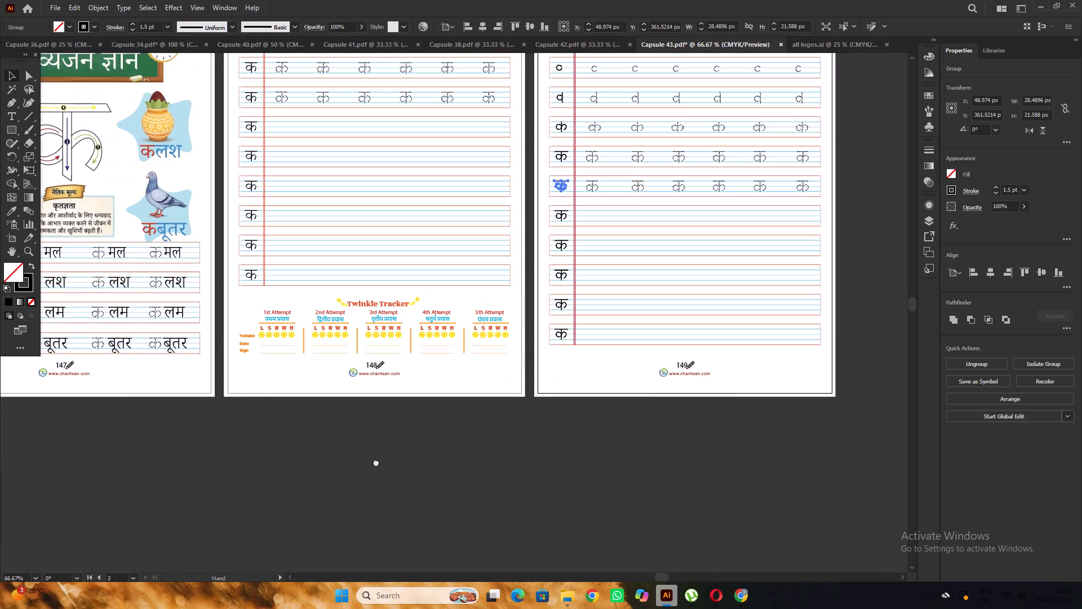
pyautogui.moveTo(376, 462); pyautogui.dragTo(309, 467)
pyautogui.click(406, 451)
pyautogui.scroll(3, 389, 245)
pyautogui.click(385, 209)
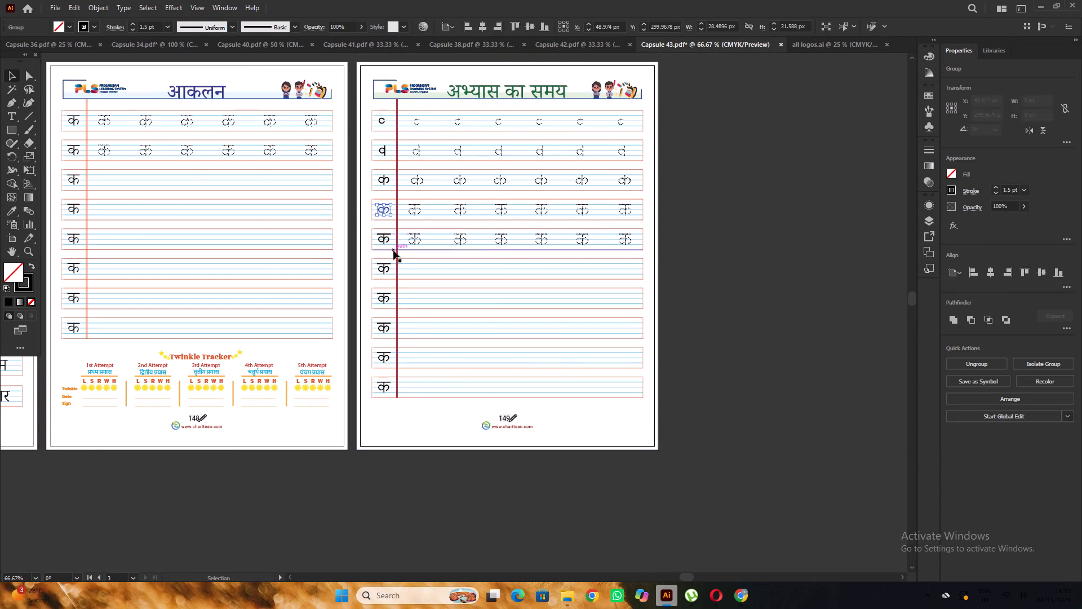
pyautogui.keyDown('shift'); pyautogui.click(386, 240); pyautogui.keyUp('shift')
pyautogui.keyDown('shift'); pyautogui.click(385, 267); pyautogui.keyUp('shift')
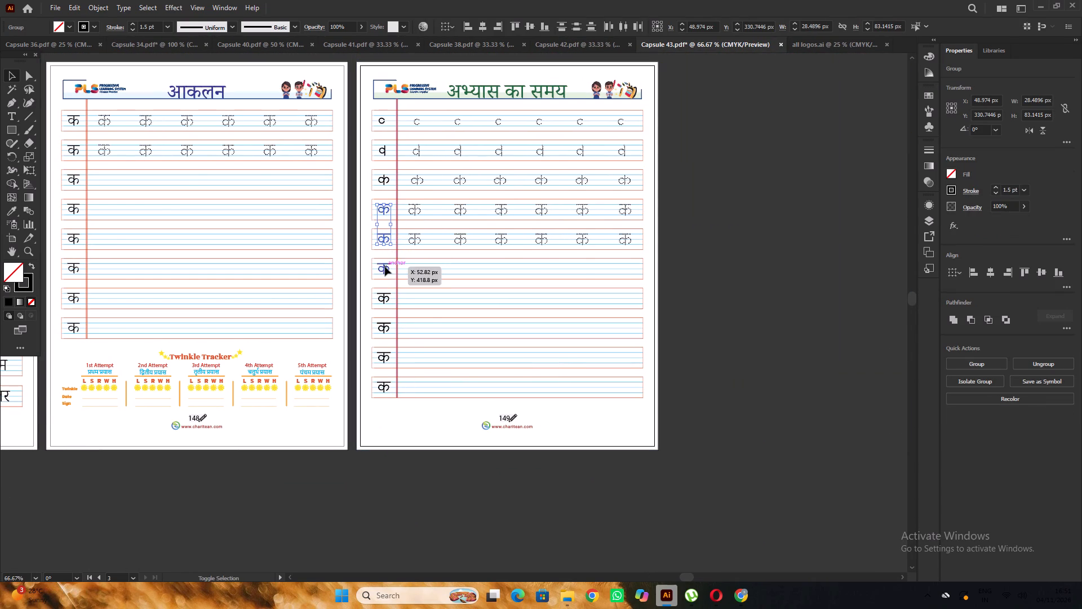
pyautogui.keyDown('shift'); pyautogui.click(383, 303); pyautogui.keyUp('shift')
pyautogui.keyDown('shift'); pyautogui.click(384, 332); pyautogui.keyUp('shift')
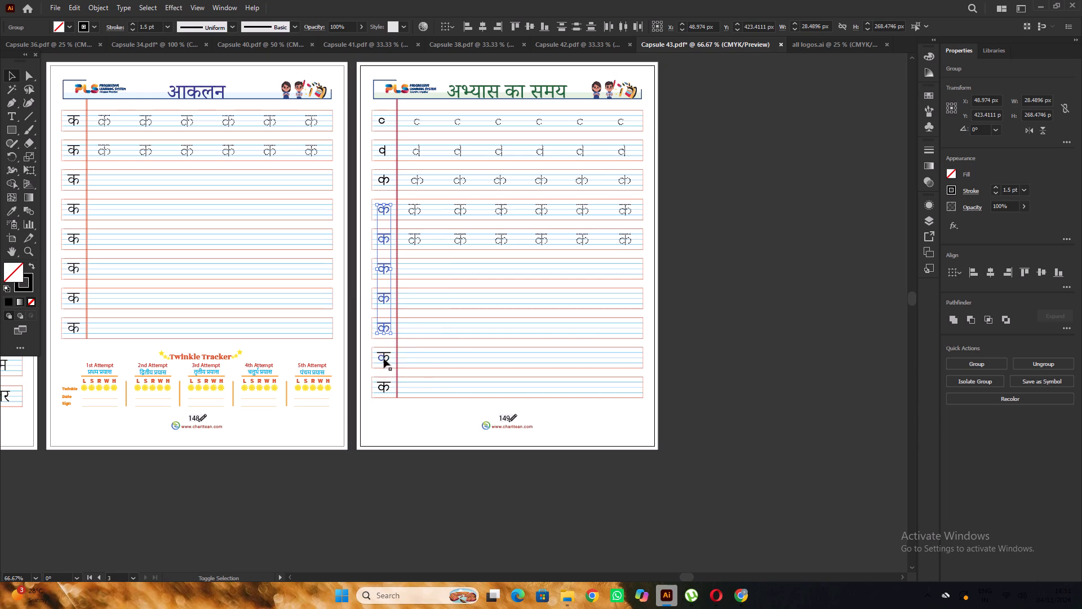
pyautogui.keyDown('shift'); pyautogui.click(384, 359); pyautogui.keyUp('shift')
pyautogui.keyDown('shift'); pyautogui.click(386, 386); pyautogui.keyUp('shift')
pyautogui.press('Delete')
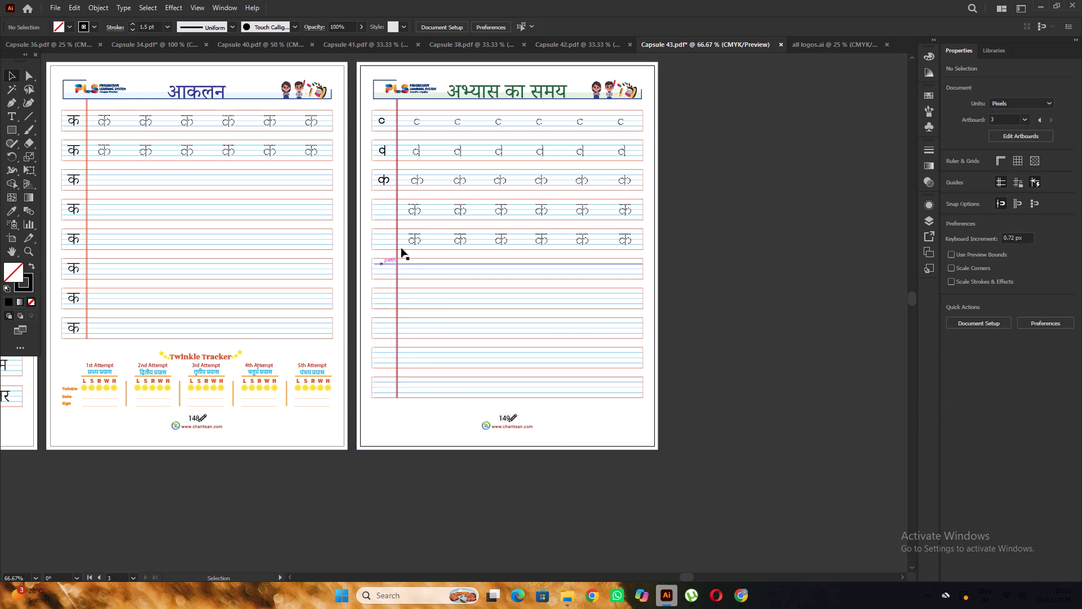
# Copy a solid क from the आकलन page into the fourth row's first column on the अभ्यास का समय page, aligned to the ruled lines.
pyautogui.scroll(-1, 435, 233)
pyautogui.moveTo(72, 227); pyautogui.dragTo(237, 204)
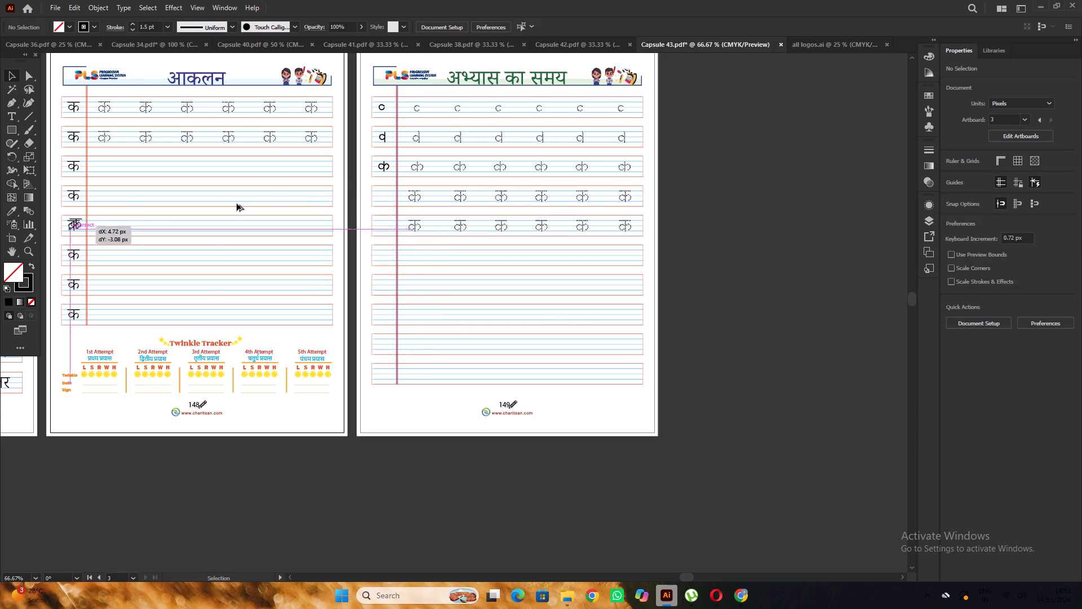
pyautogui.moveTo(237, 204); pyautogui.dragTo(379, 201)
pyautogui.keyDown('alt'); pyautogui.scroll(6, 384, 199); pyautogui.keyUp('alt')
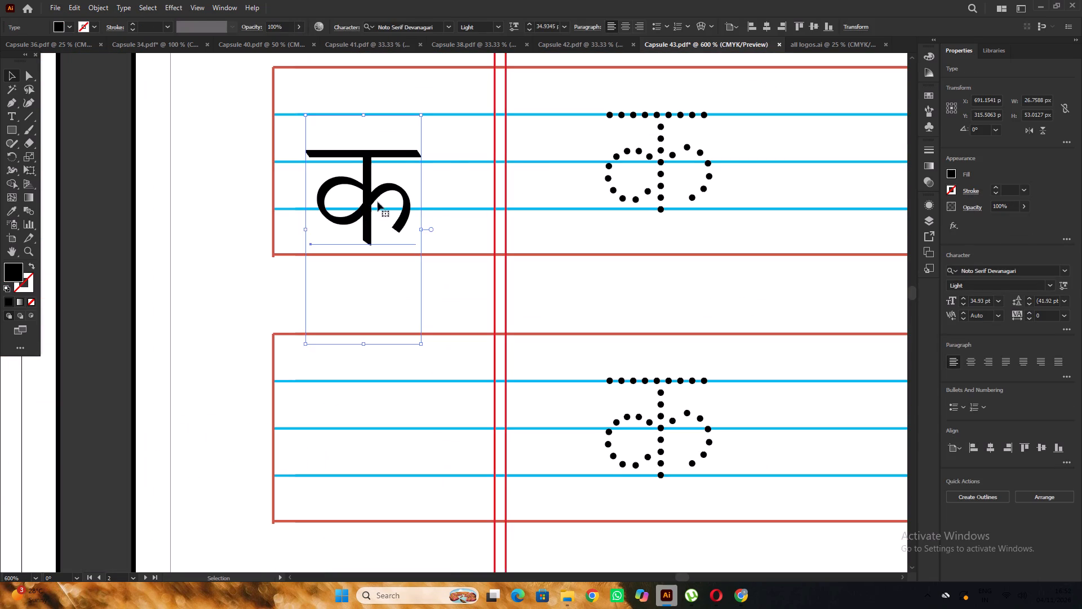
pyautogui.moveTo(378, 201); pyautogui.dragTo(393, 161)
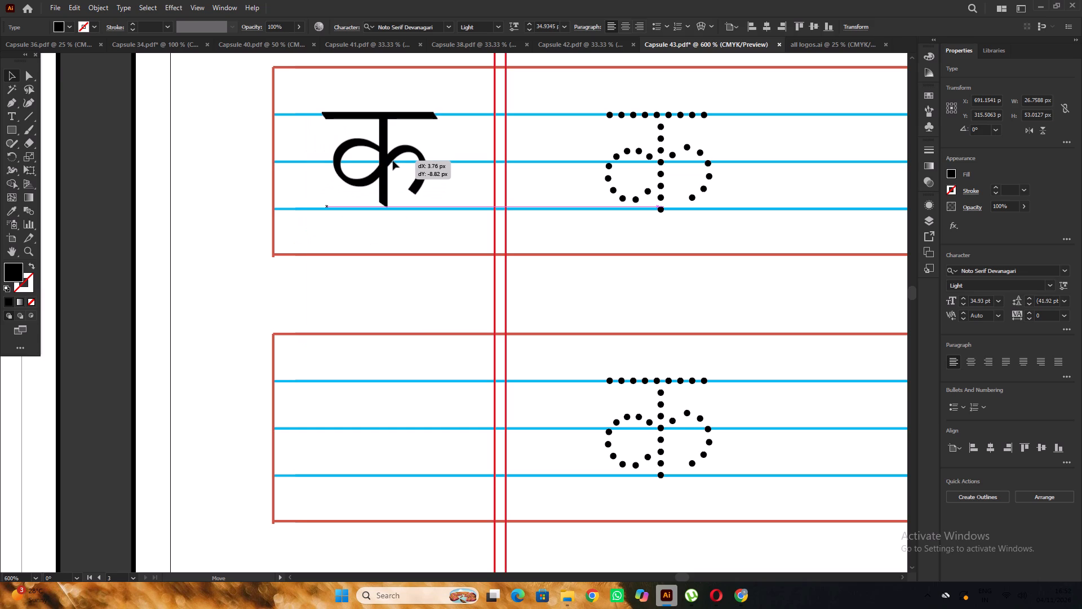
pyautogui.moveTo(393, 161); pyautogui.dragTo(392, 161)
# Duplicate the solid क straight down into the first column of rows five, six and seven, seating each on the ruled lines.
pyautogui.moveTo(385, 160); pyautogui.dragTo(366, 348)
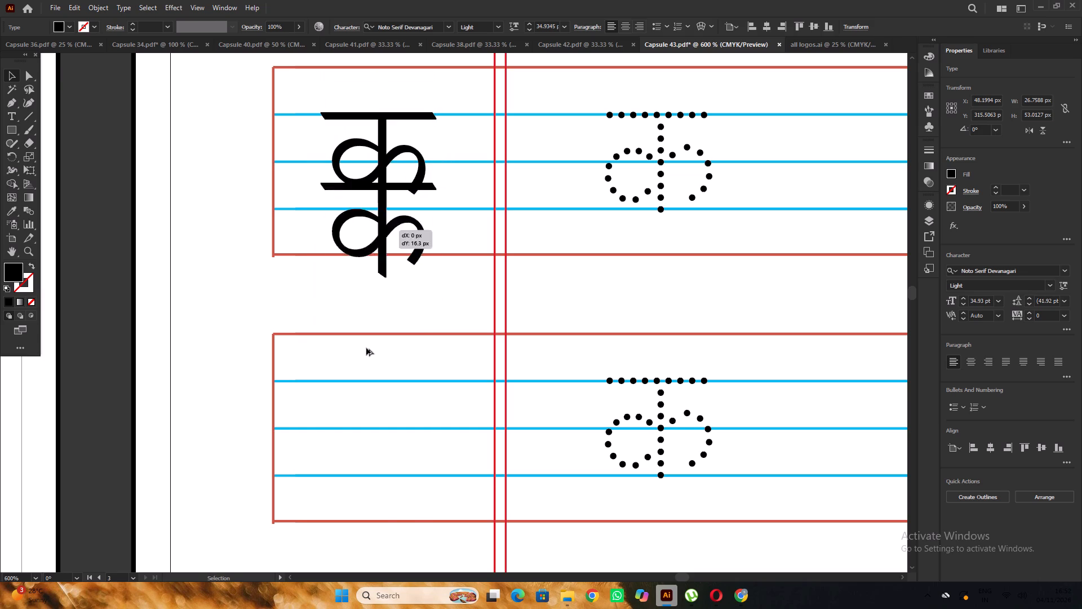
pyautogui.moveTo(366, 348); pyautogui.dragTo(365, 426)
pyautogui.keyDown('alt'); pyautogui.scroll(-8, 317, 362); pyautogui.keyUp('alt')
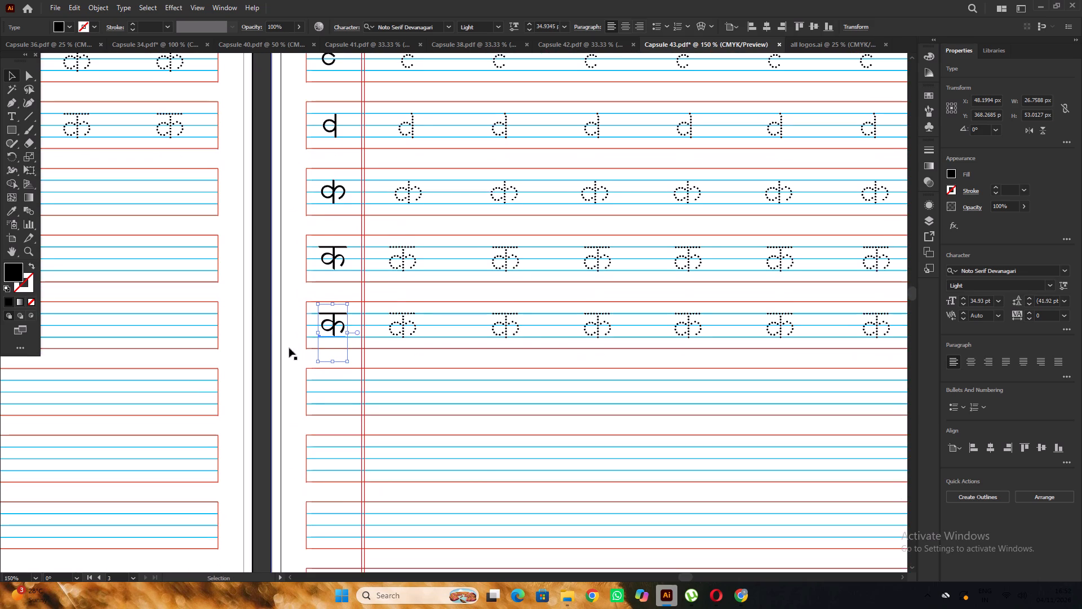
pyautogui.click(258, 297)
pyautogui.scroll(-6, 257, 295)
pyautogui.keyDown('alt'); pyautogui.scroll(1, 308, 283); pyautogui.keyUp('alt')
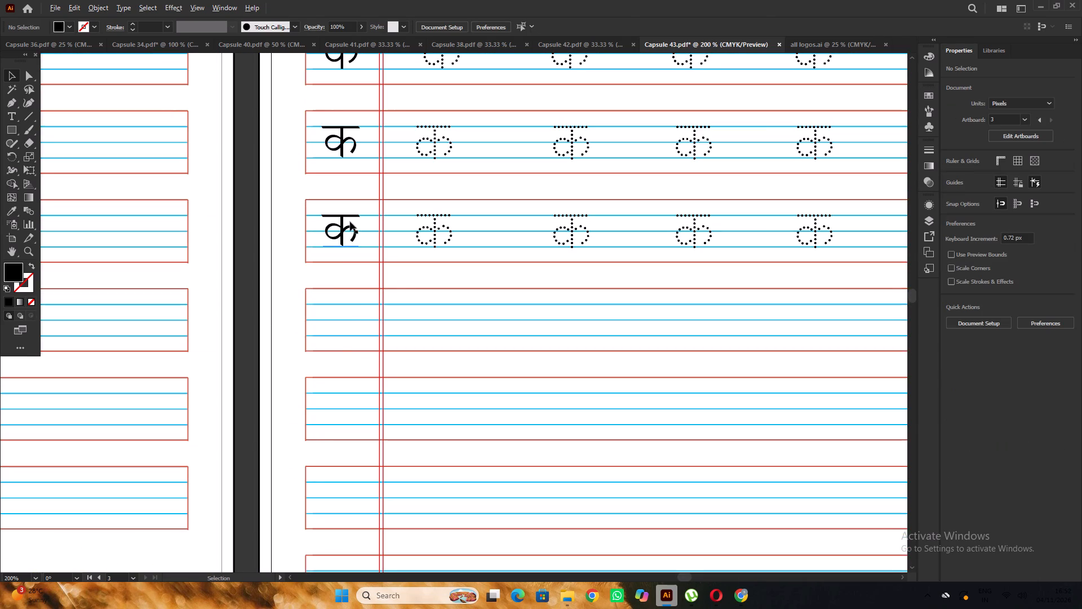
pyautogui.keyDown('alt'); pyautogui.moveTo(342, 230); pyautogui.dragTo(344, 317); pyautogui.keyUp('alt')
pyautogui.scroll(-5, 334, 288)
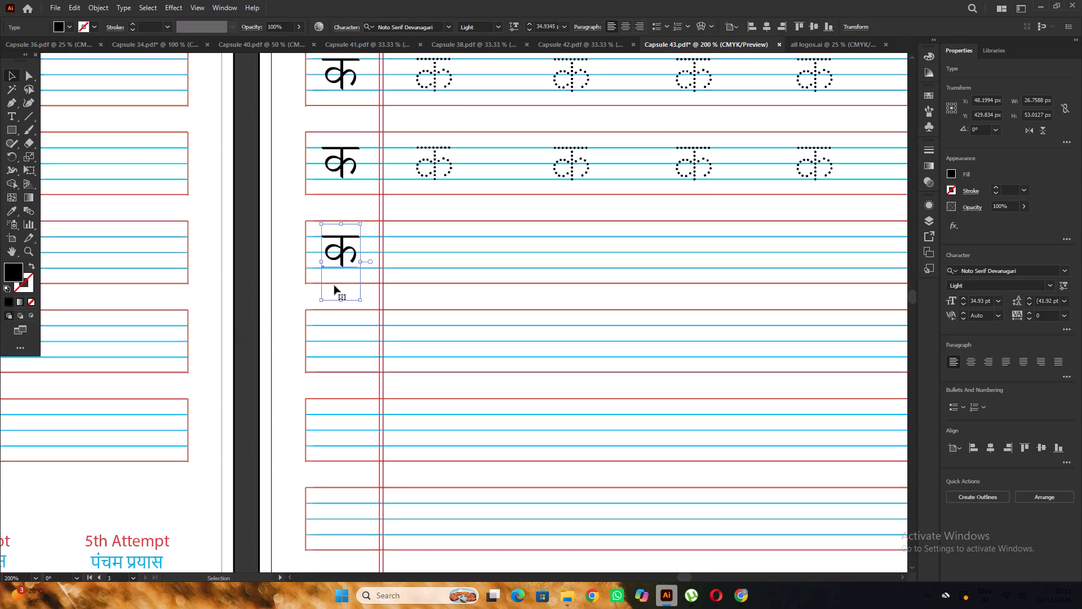
pyautogui.keyDown('alt'); pyautogui.scroll(4, 347, 253); pyautogui.keyUp('alt')
pyautogui.keyDown('alt'); pyautogui.scroll(-8, 337, 246); pyautogui.keyUp('alt')
pyautogui.scroll(-4, 334, 238)
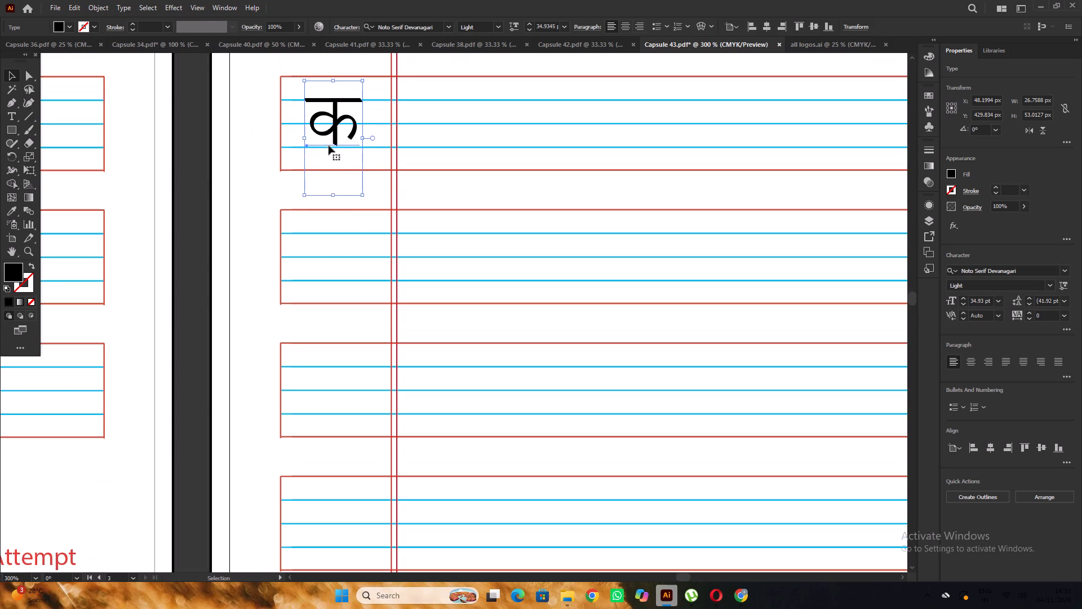
pyautogui.keyDown('alt'); pyautogui.moveTo(332, 139); pyautogui.dragTo(336, 273); pyautogui.keyUp('alt')
pyautogui.keyDown('alt'); pyautogui.scroll(2, 335, 243); pyautogui.keyUp('alt')
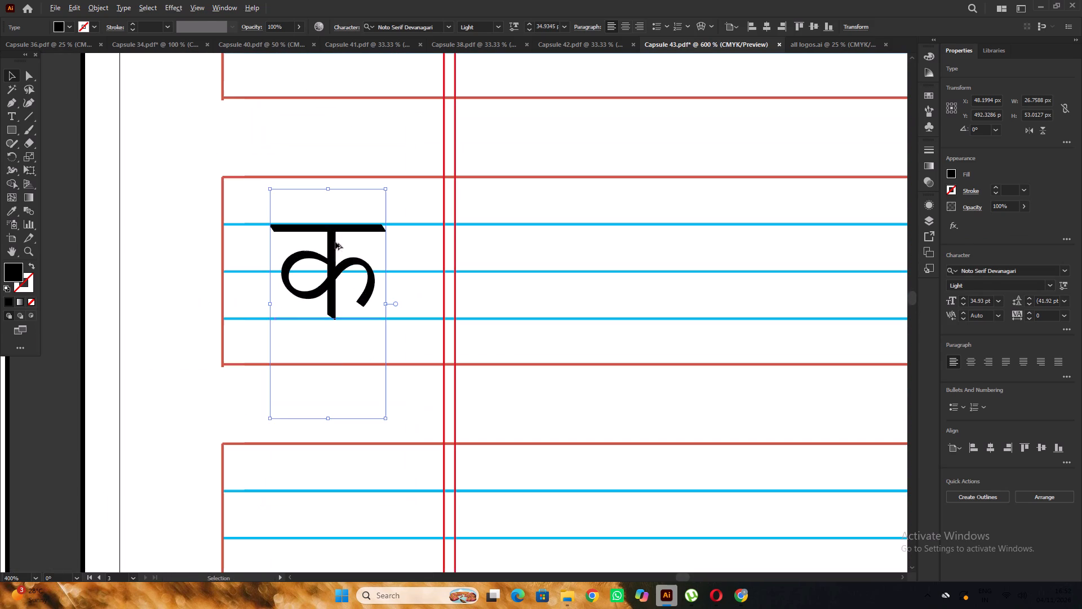
pyautogui.click(335, 254)
pyautogui.keyDown('alt'); pyautogui.scroll(-8, 334, 250); pyautogui.keyUp('alt')
pyautogui.keyDown('alt'); pyautogui.scroll(3, 332, 246); pyautogui.keyUp('alt')
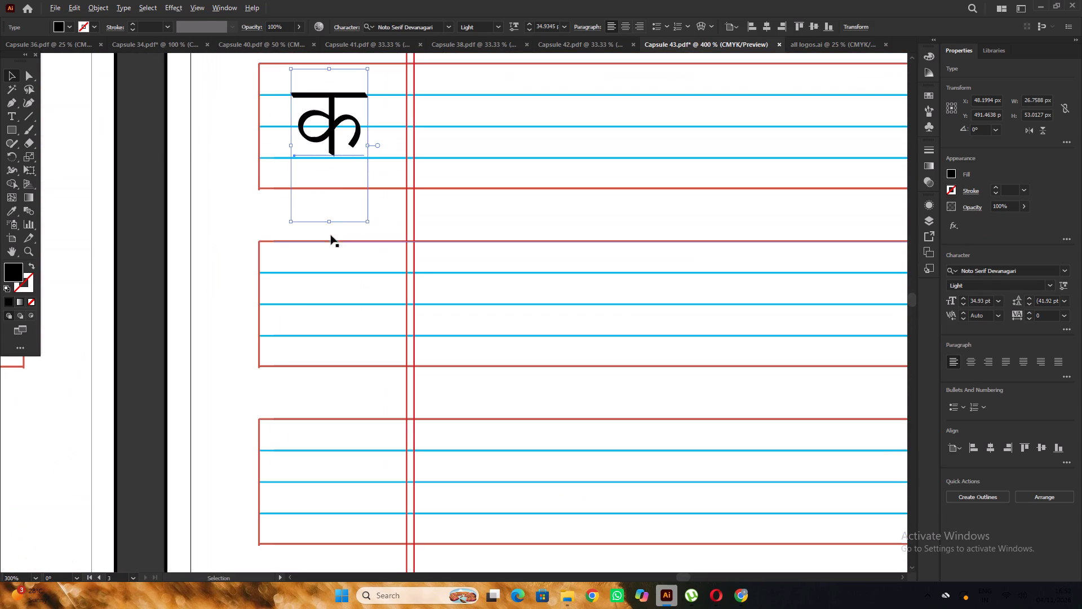
# Duplicate the solid क straight down into the first column of rows eight, nine and ten.
pyautogui.keyDown('alt'); pyautogui.moveTo(332, 150); pyautogui.dragTo(333, 328); pyautogui.keyUp('alt')
pyautogui.keyDown('alt'); pyautogui.scroll(-8, 327, 304); pyautogui.keyUp('alt')
pyautogui.scroll(-4, 317, 264)
pyautogui.keyDown('alt'); pyautogui.scroll(2, 328, 194); pyautogui.keyUp('alt')
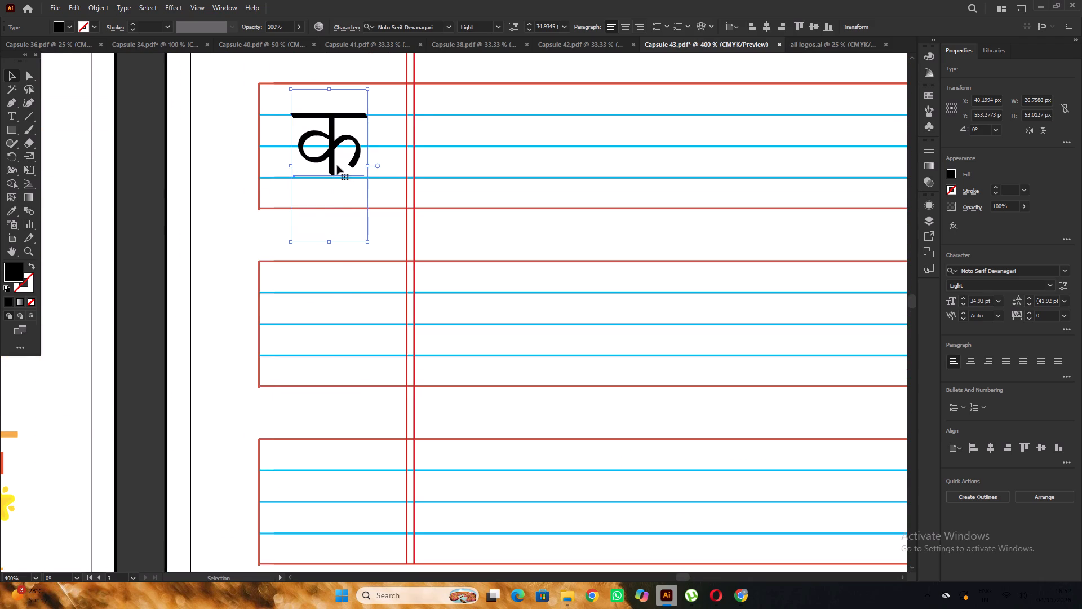
pyautogui.keyDown('alt'); pyautogui.moveTo(334, 160); pyautogui.dragTo(345, 337); pyautogui.keyUp('alt')
pyautogui.scroll(2, 345, 337)
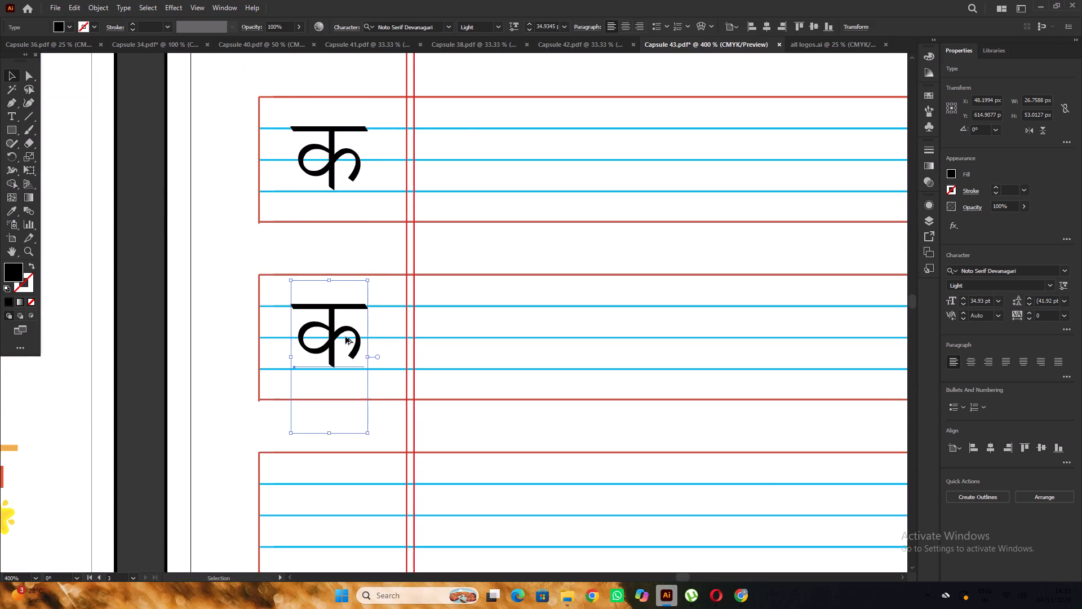
pyautogui.scroll(2, 345, 337)
pyautogui.keyDown('alt'); pyautogui.scroll(-11, 345, 336); pyautogui.keyUp('alt')
pyautogui.keyDown('alt'); pyautogui.scroll(2, 343, 235); pyautogui.keyUp('alt')
pyautogui.keyDown('alt'); pyautogui.moveTo(339, 235); pyautogui.dragTo(342, 420); pyautogui.keyUp('alt')
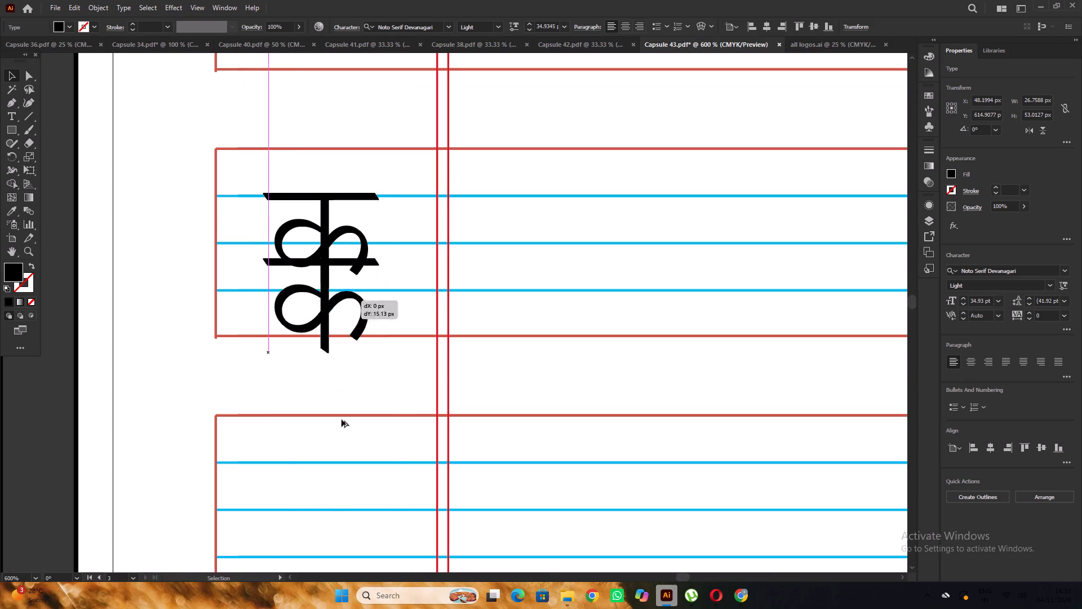
pyautogui.keyDown('alt'); pyautogui.moveTo(342, 420); pyautogui.dragTo(341, 501); pyautogui.keyUp('alt')
pyautogui.keyDown('alt'); pyautogui.scroll(-7, 318, 417); pyautogui.keyUp('alt')
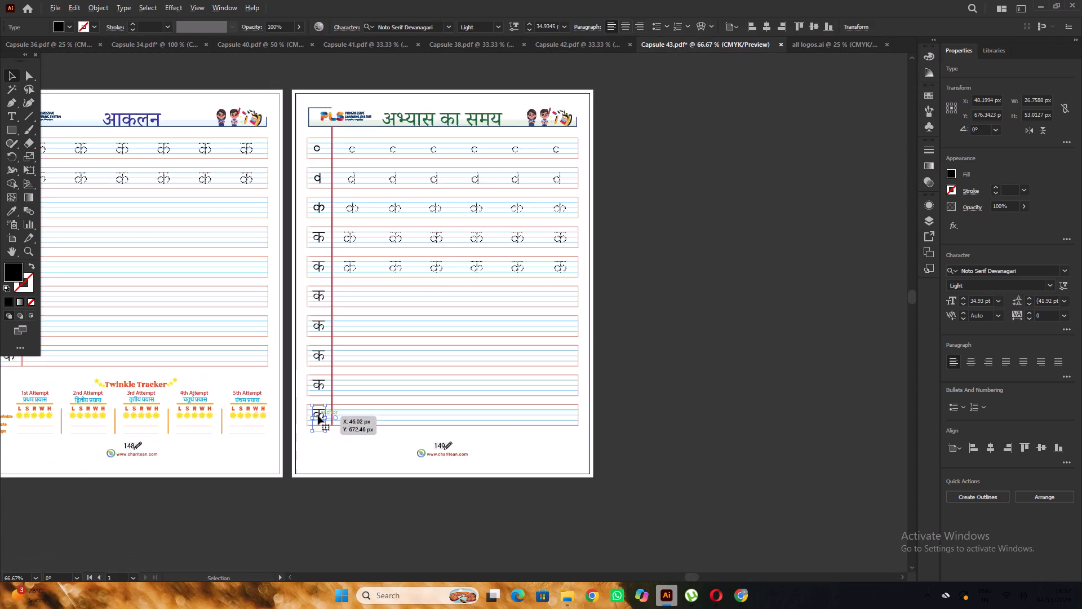
pyautogui.keyDown('alt'); pyautogui.scroll(-3, 318, 416); pyautogui.keyUp('alt')
pyautogui.click(644, 452)
# Replace the third row's solid letter without a headline with a copy of the fourth row's क.
pyautogui.scroll(6, 524, 388)
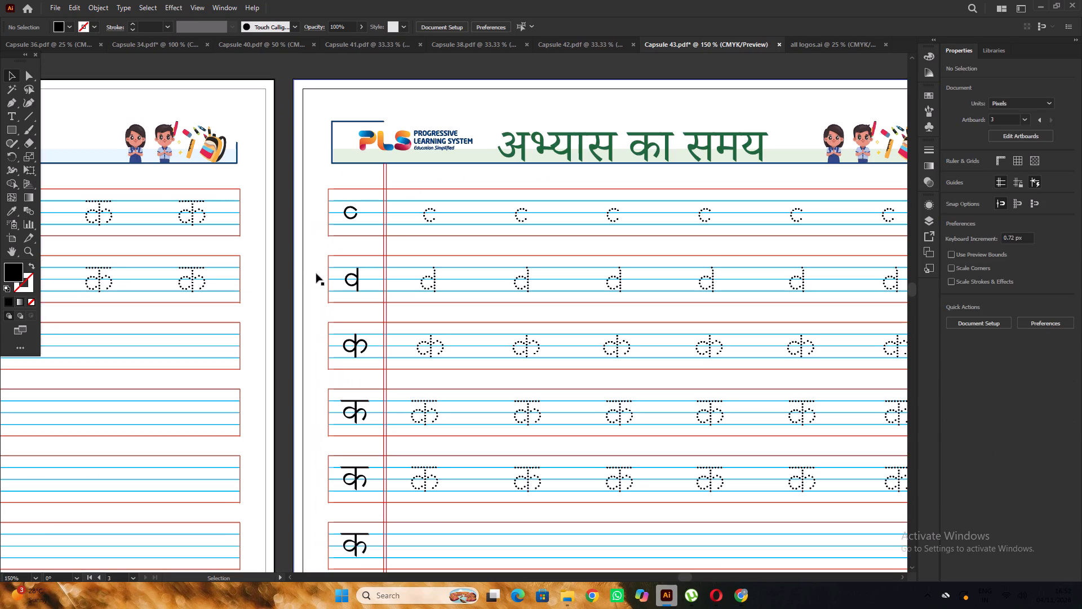
pyautogui.click(360, 338)
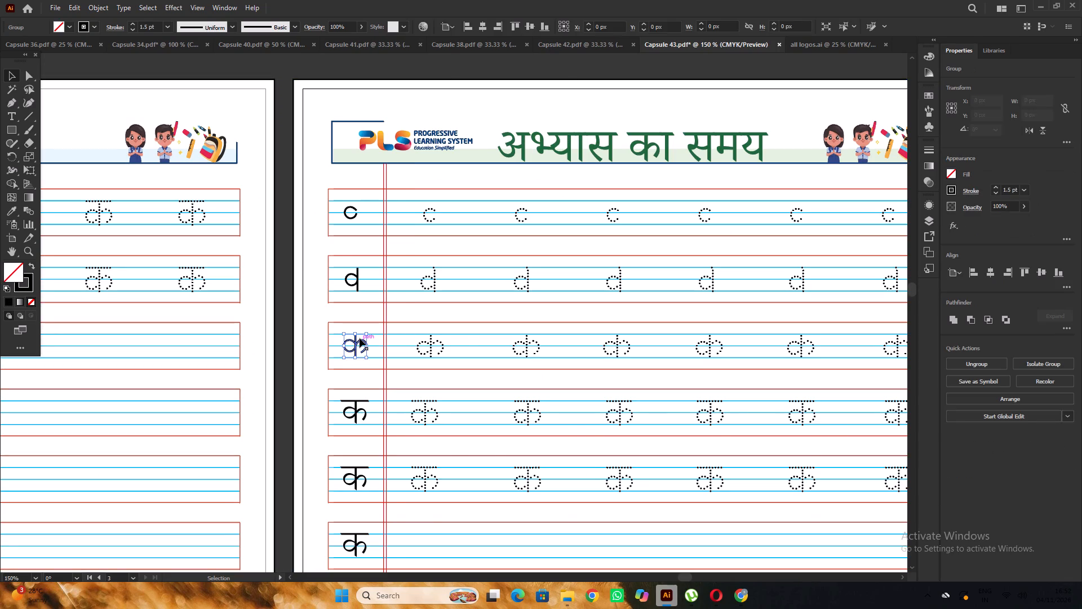
pyautogui.keyDown('alt'); pyautogui.scroll(1, 360, 338); pyautogui.keyUp('alt')
pyautogui.keyDown('alt'); pyautogui.scroll(-2, 360, 338); pyautogui.keyUp('alt')
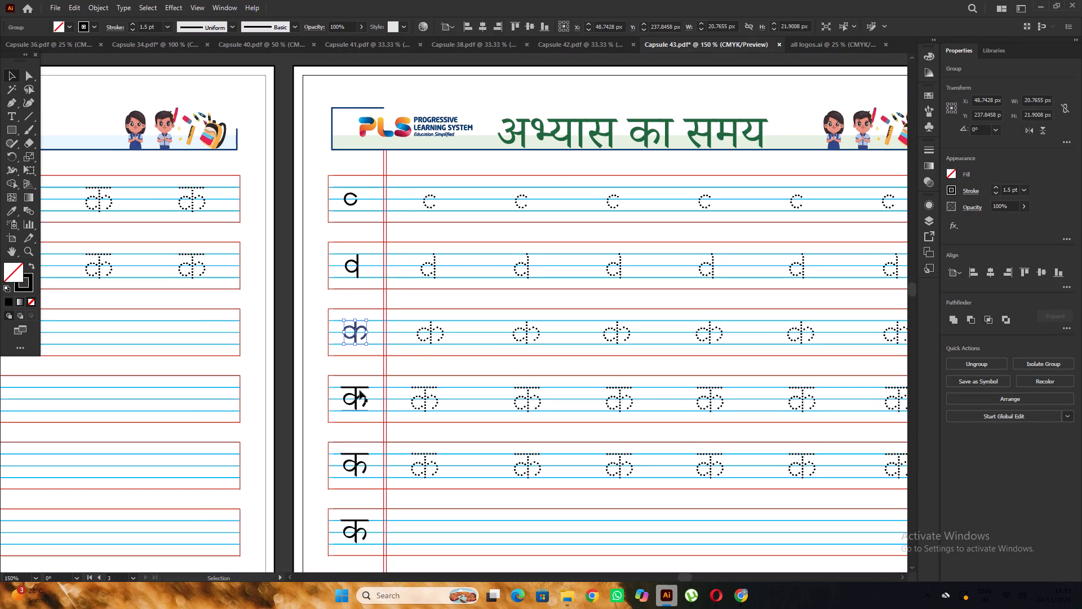
pyautogui.press('Delete')
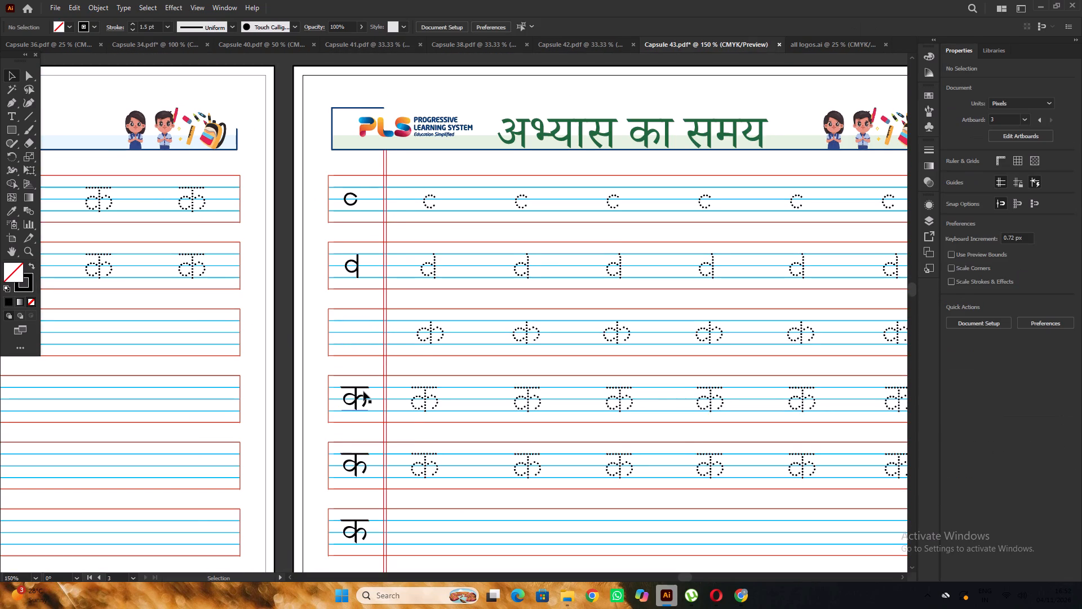
pyautogui.moveTo(358, 398); pyautogui.dragTo(365, 332)
pyautogui.scroll(2, 365, 332)
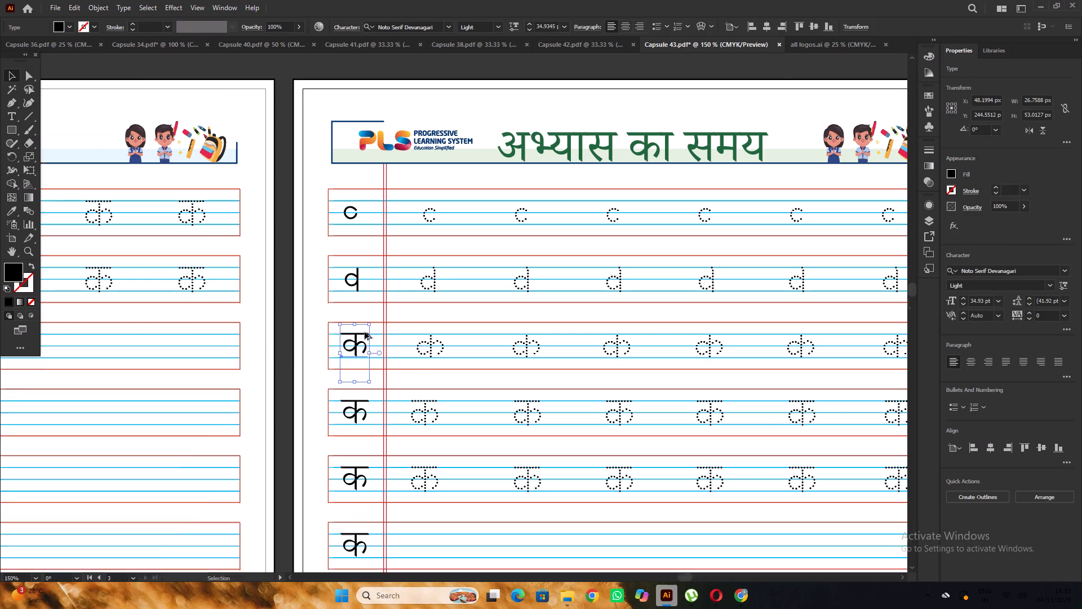
pyautogui.scroll(1, 365, 332)
# Convert the third row's क to outlines and delete its top headline bar.
pyautogui.hotkey('ctrl', 'shift', 'o')
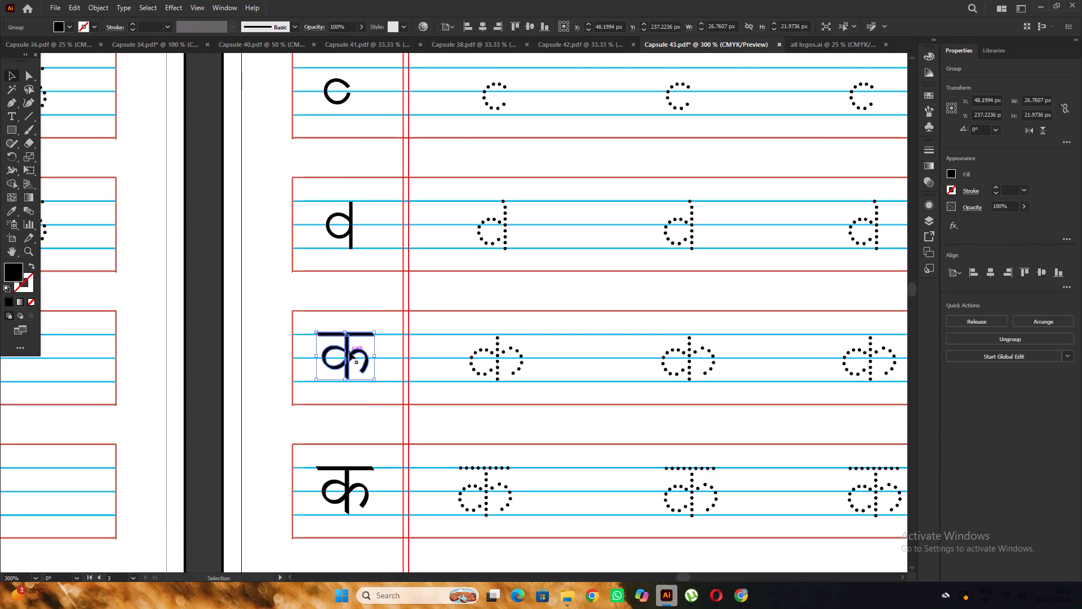
pyautogui.click(193, 307)
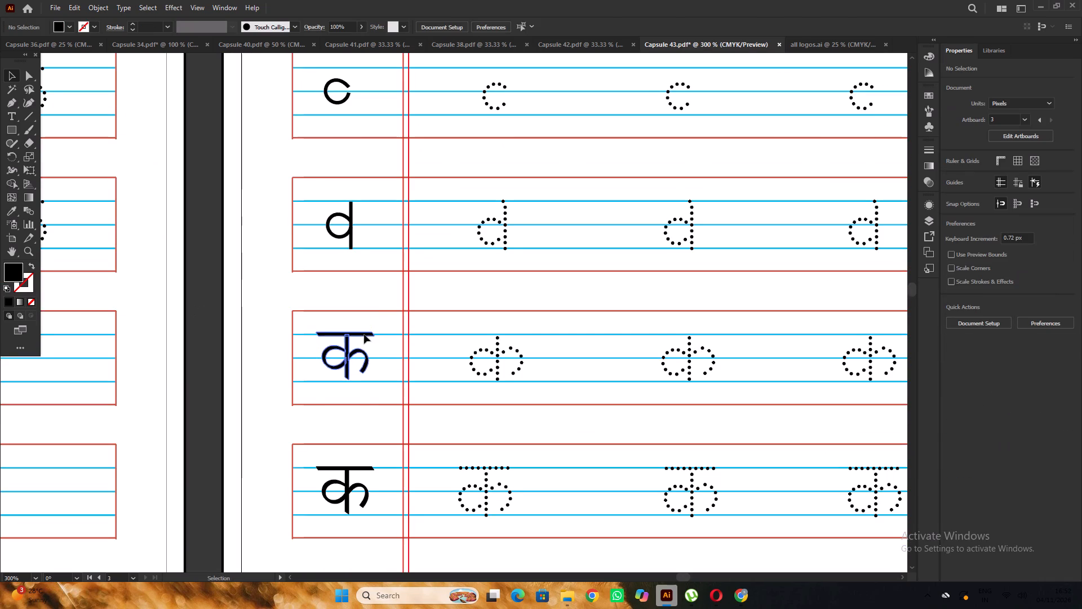
pyautogui.doubleClick(364, 334)
pyautogui.click(364, 334)
pyautogui.tripleClick(364, 334)
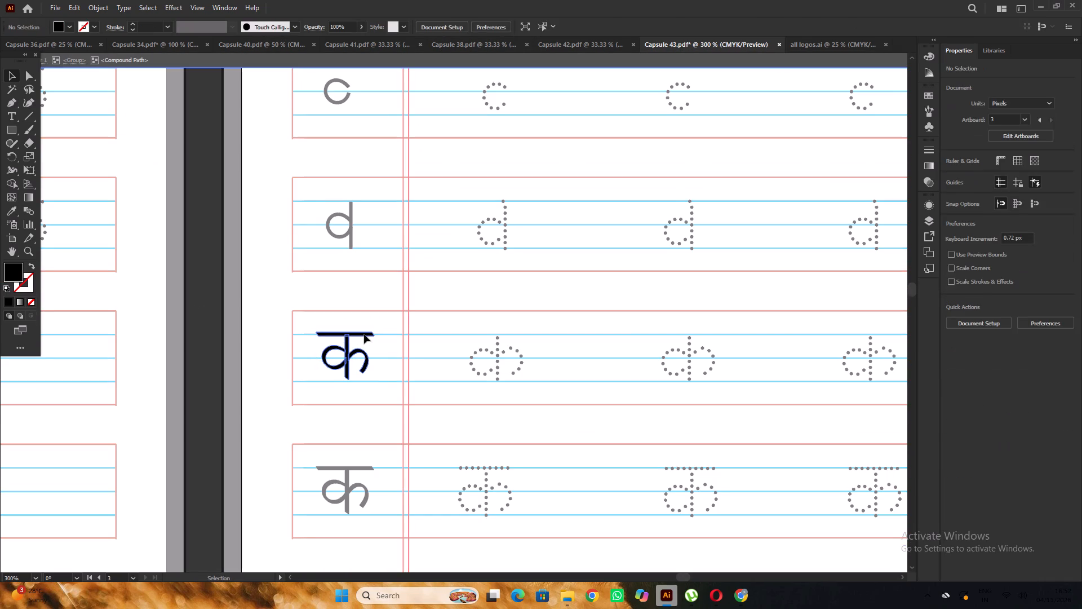
pyautogui.press('Delete')
pyautogui.keyDown('alt'); pyautogui.scroll(-3, 364, 334); pyautogui.keyUp('alt')
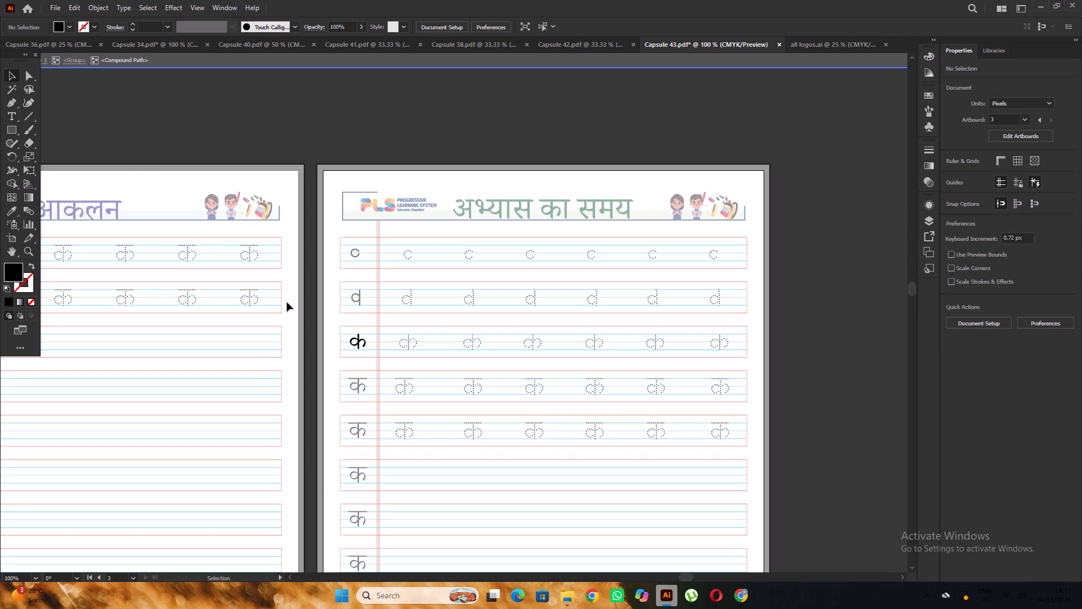
pyautogui.tripleClick(315, 295)
pyautogui.keyDown('alt'); pyautogui.scroll(-2, 435, 292); pyautogui.keyUp('alt')
pyautogui.doubleClick(441, 153)
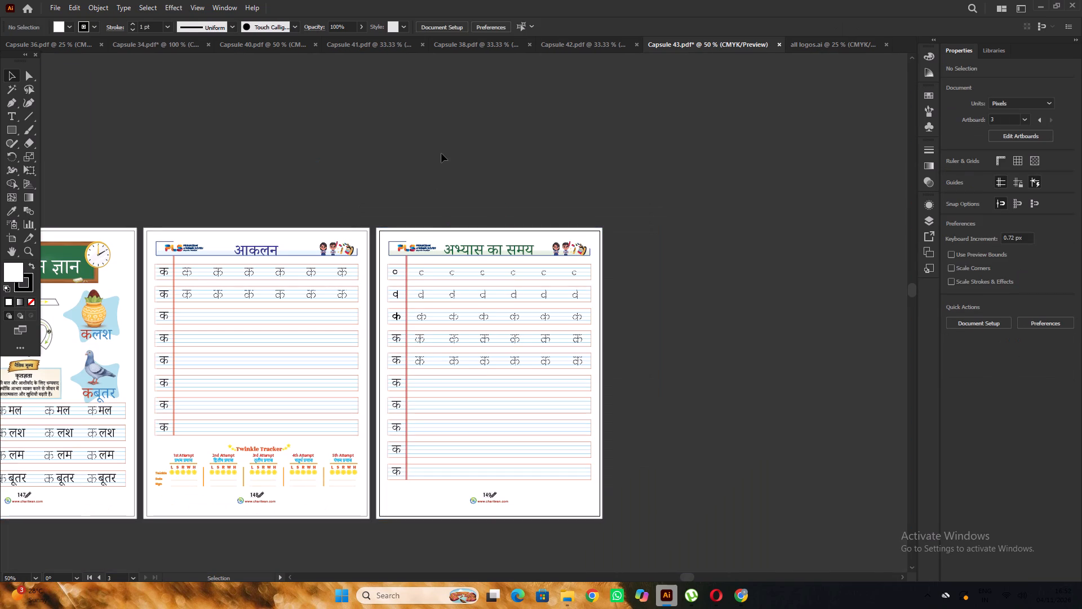
# Change the font of page number 147 on the first page to Sassoon Primary.
pyautogui.scroll(-6, 473, 204)
pyautogui.press('space')
pyautogui.moveTo(384, 357); pyautogui.dragTo(483, 341)
pyautogui.scroll(6, 373, 317)
pyautogui.scroll(-4, 367, 291)
pyautogui.keyDown('alt'); pyautogui.scroll(5, 340, 324); pyautogui.keyUp('alt')
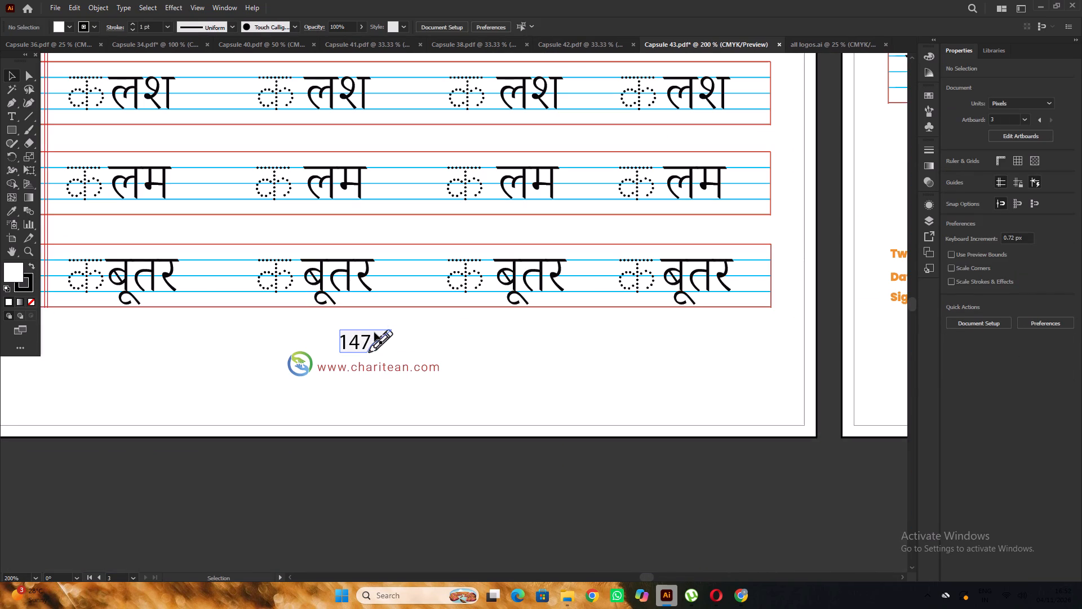
pyautogui.press('t')
pyautogui.moveTo(369, 339); pyautogui.dragTo(328, 346)
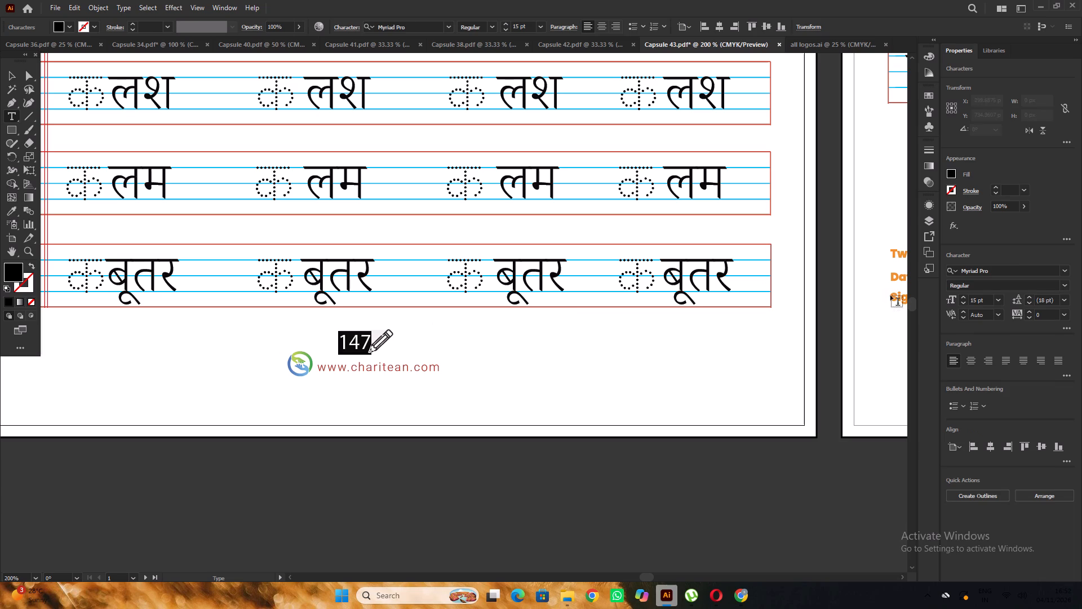
pyautogui.click(1009, 273)
pyautogui.write('sa')
pyautogui.press('s')
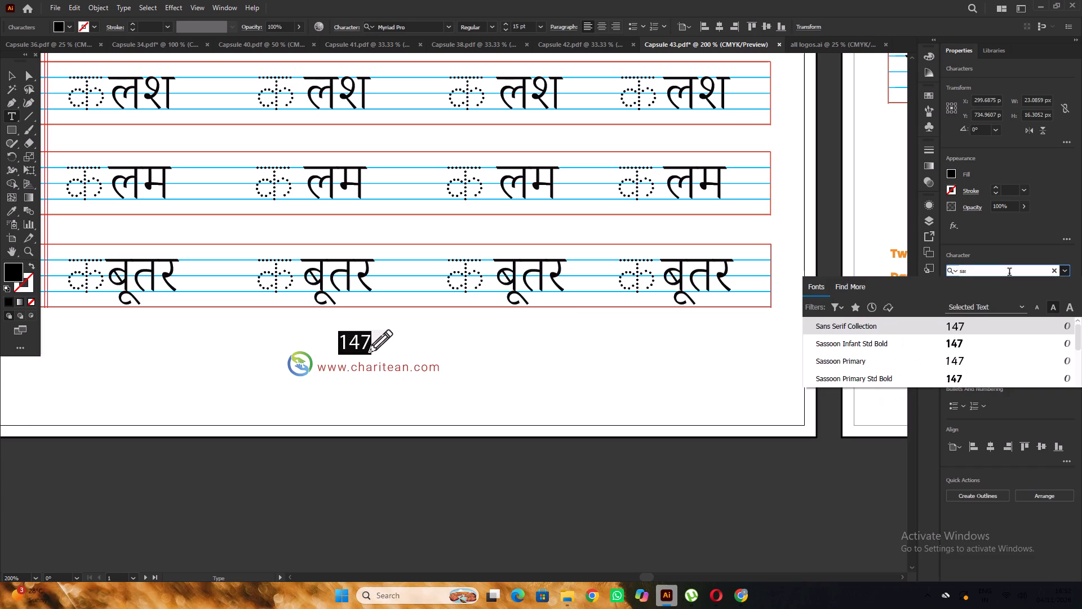
pyautogui.click(917, 343)
pyautogui.click(5, 82)
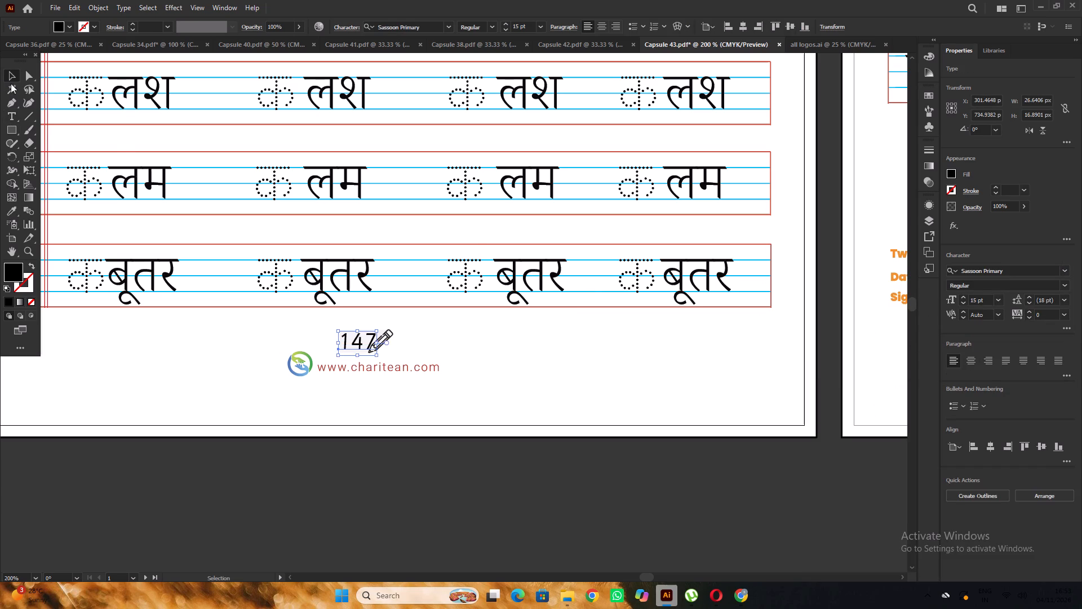
# Shift page number 147 slightly left so it clears the pencil icon beside it.
pyautogui.keyDown('alt'); pyautogui.scroll(4, 354, 345); pyautogui.keyUp('alt')
pyautogui.moveTo(366, 348); pyautogui.dragTo(355, 347)
pyautogui.keyDown('alt'); pyautogui.scroll(-6, 210, 293); pyautogui.keyUp('alt')
pyautogui.click(481, 398)
# Change the font of page number 148 on the second page to Sassoon Primary.
pyautogui.press('space')
pyautogui.moveTo(512, 393); pyautogui.dragTo(194, 391)
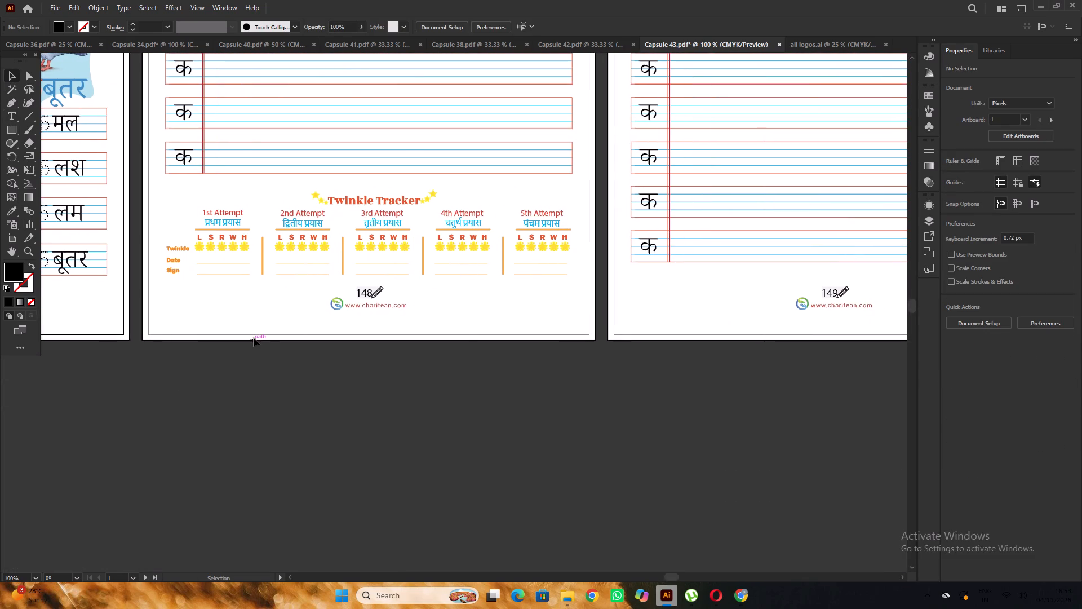
pyautogui.keyDown('alt'); pyautogui.scroll(4, 357, 295); pyautogui.keyUp('alt')
pyautogui.press('t')
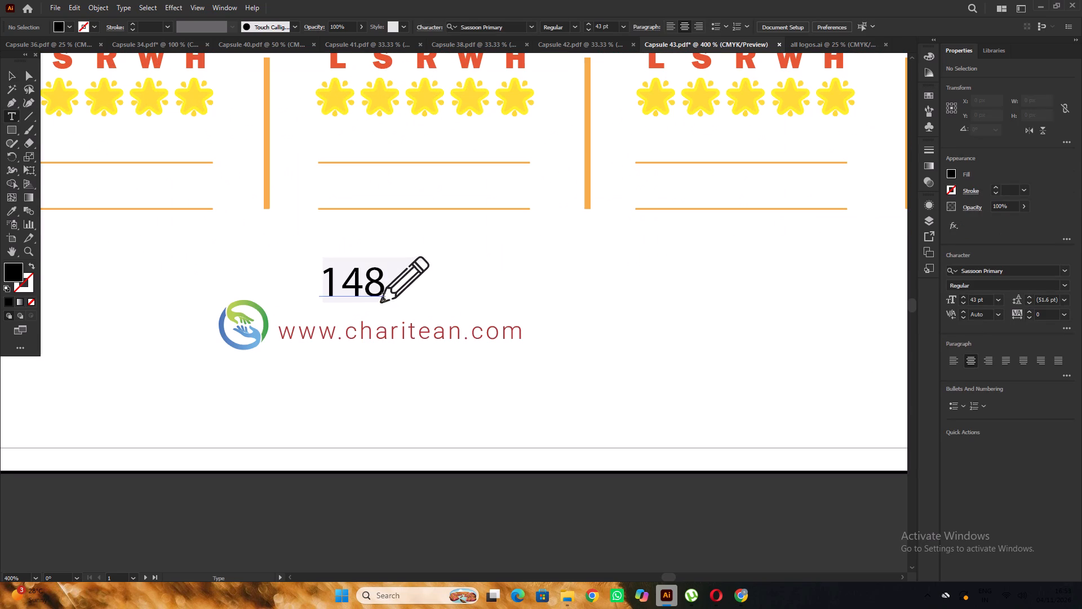
pyautogui.moveTo(380, 284); pyautogui.dragTo(318, 291)
pyautogui.click(1001, 271)
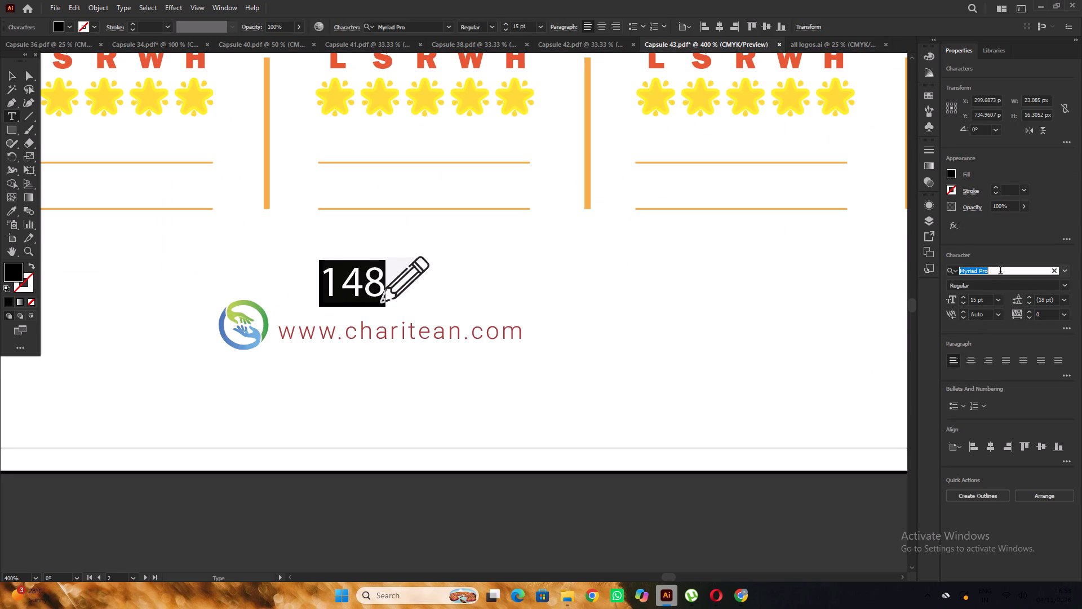
pyautogui.write('sa')
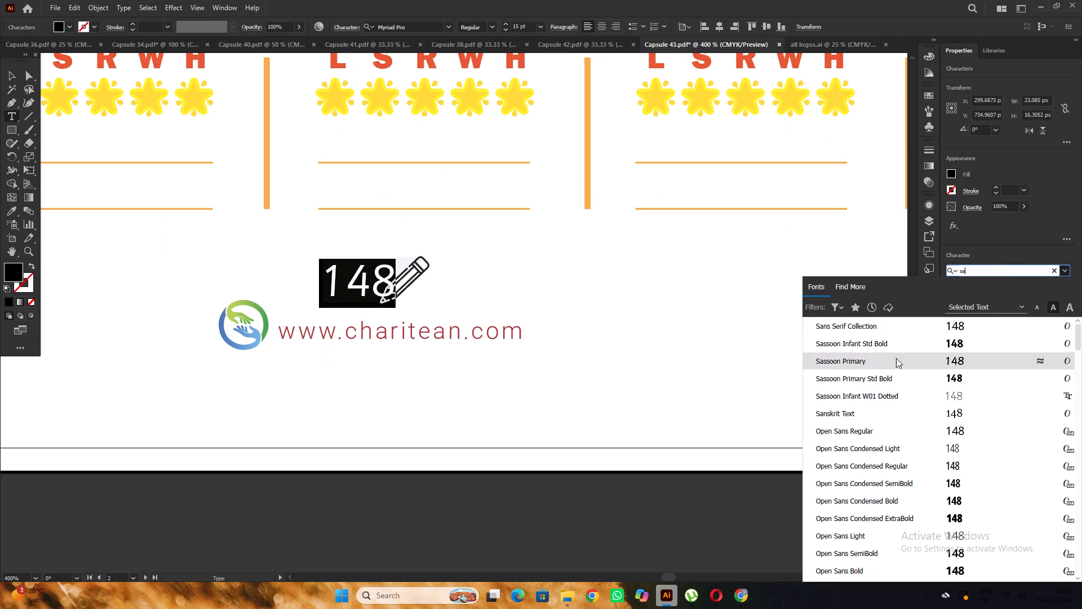
pyautogui.click(892, 364)
# Move page number 148 straight left by about 4.5 px, away from the pencil icon.
pyautogui.click(6, 72)
pyautogui.keyDown('alt'); pyautogui.scroll(3, 377, 282); pyautogui.keyUp('alt')
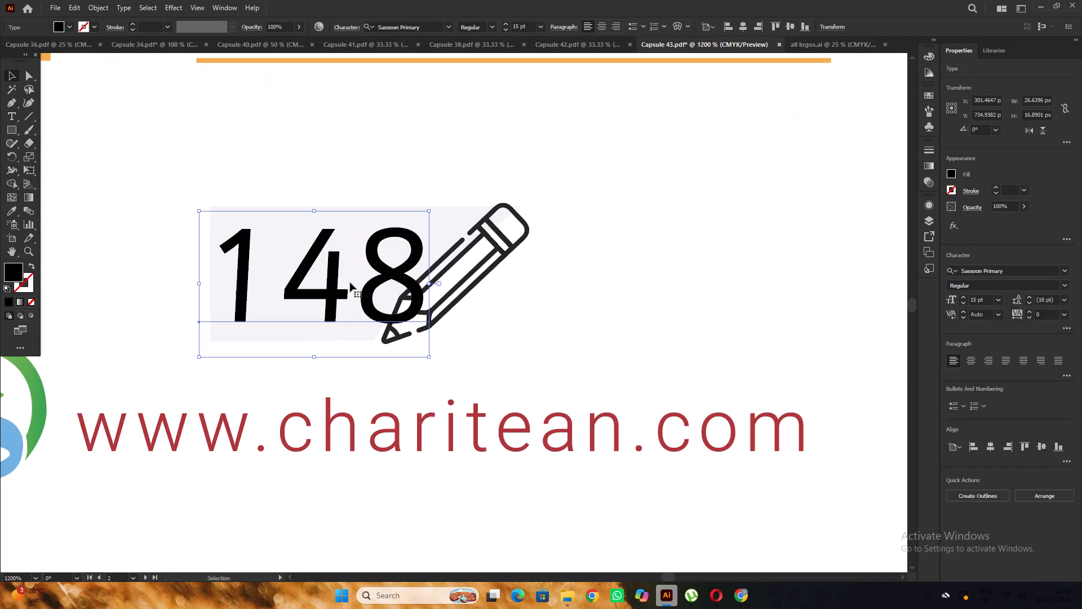
pyautogui.moveTo(334, 288); pyautogui.dragTo(295, 286)
# Change the font of page number 149 on the third page to Sassoon Primary.
pyautogui.keyDown('alt'); pyautogui.scroll(-7, 269, 251); pyautogui.keyUp('alt')
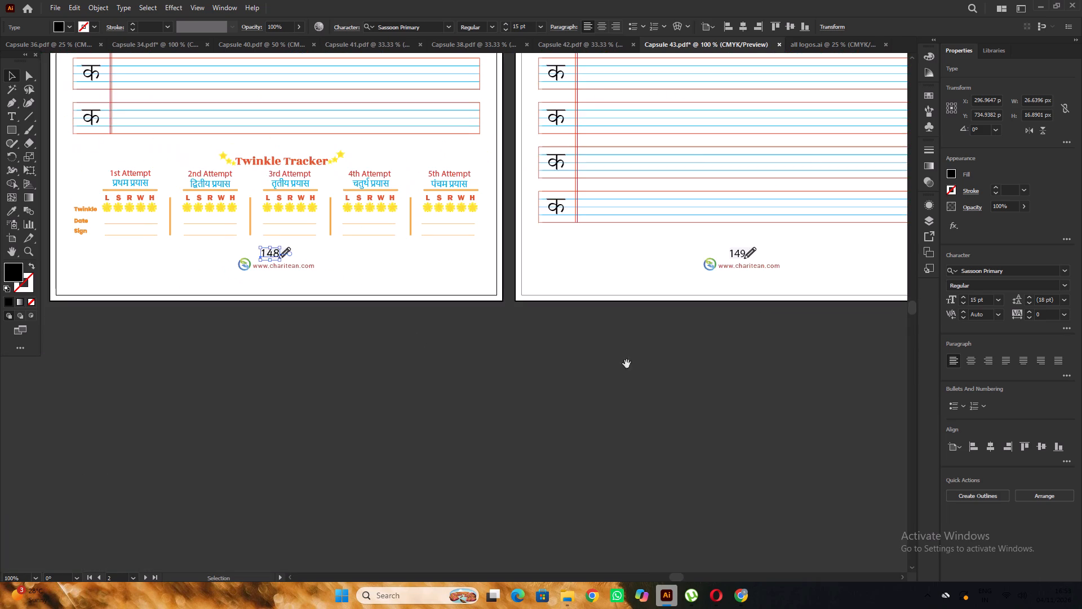
pyautogui.press('space')
pyautogui.moveTo(567, 353); pyautogui.dragTo(233, 384)
pyautogui.keyDown('alt'); pyautogui.scroll(4, 405, 292); pyautogui.keyUp('alt')
pyautogui.press('t')
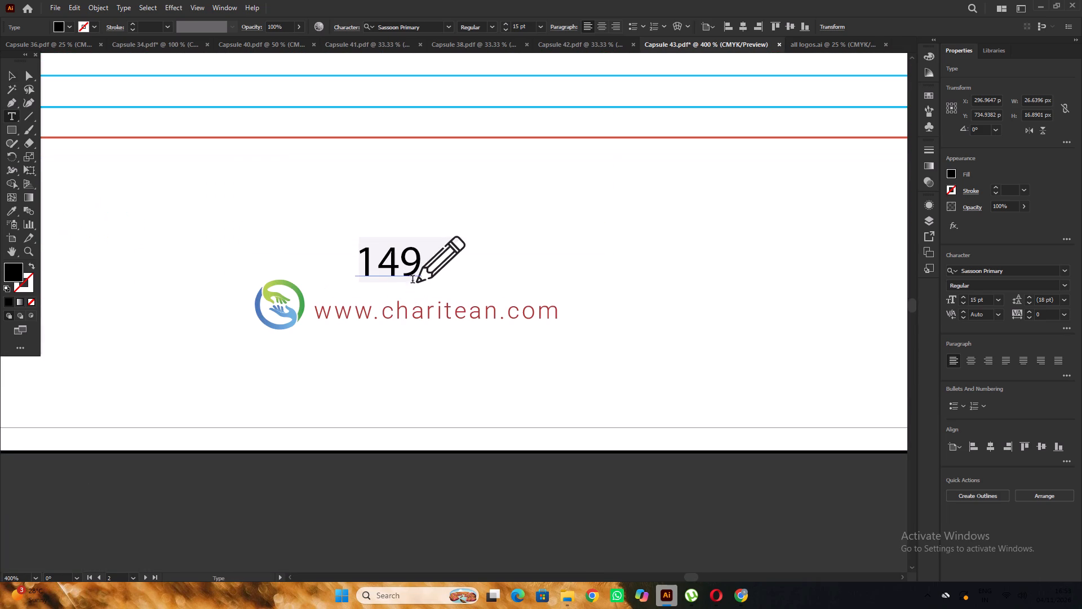
pyautogui.moveTo(416, 264); pyautogui.dragTo(335, 276)
pyautogui.click(998, 269)
pyautogui.press('s')
pyautogui.press('a')
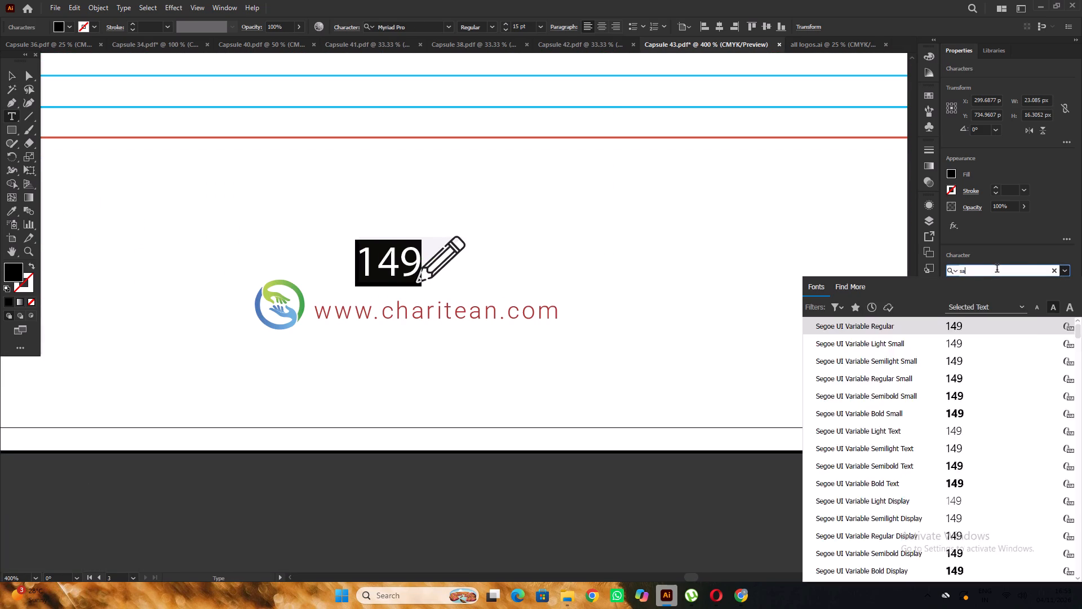
pyautogui.press('s')
pyautogui.click(887, 346)
# Move page number 149 straight left by about 3 px, away from the pencil icon, and deselect it.
pyautogui.click(11, 77)
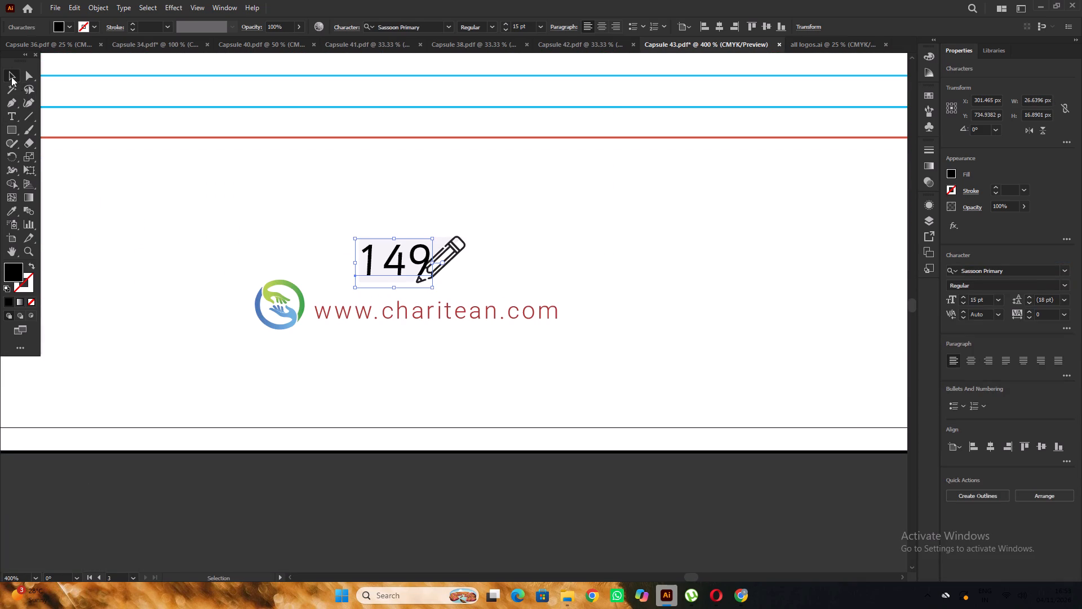
pyautogui.keyDown('alt'); pyautogui.scroll(4, 405, 261); pyautogui.keyUp('alt')
pyautogui.moveTo(430, 264); pyautogui.dragTo(393, 263)
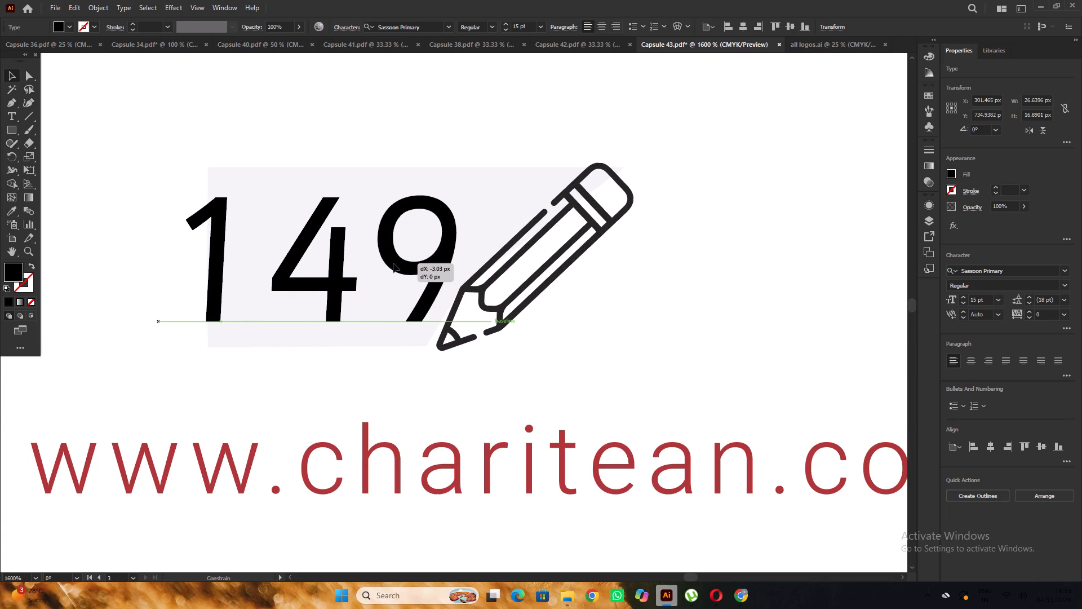
pyautogui.moveTo(393, 263); pyautogui.dragTo(393, 263)
pyautogui.keyDown('alt'); pyautogui.scroll(-9, 267, 193); pyautogui.keyUp('alt')
pyautogui.click(442, 326)
# Look over all three Capsule 43 pages and save the file.
pyautogui.keyDown('alt'); pyautogui.scroll(-2, 402, 276); pyautogui.keyUp('alt')
pyautogui.press('space')
pyautogui.moveTo(320, 284); pyautogui.dragTo(574, 357)
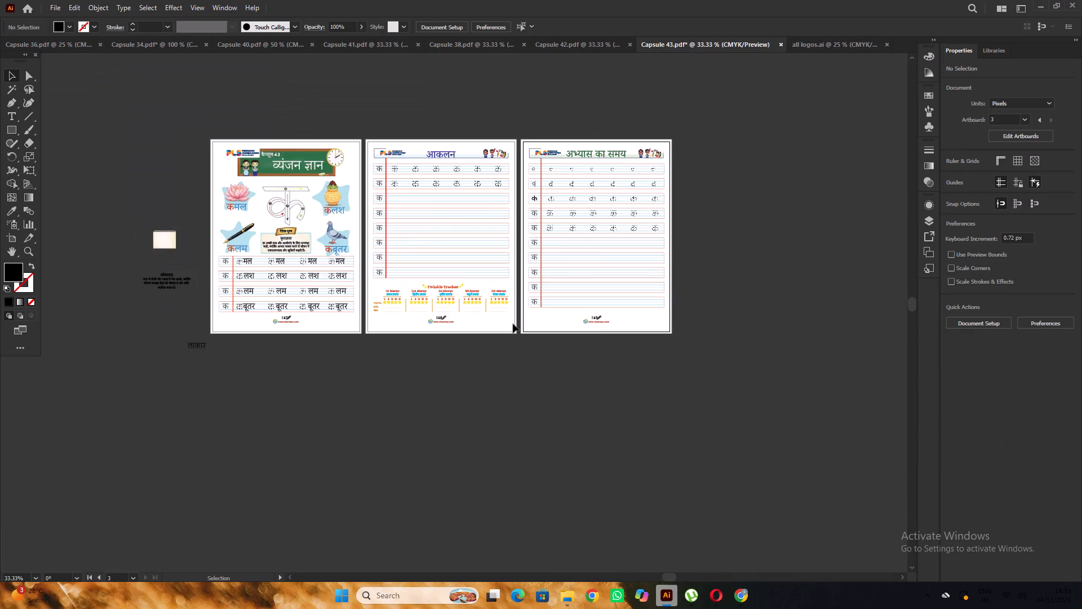
pyautogui.keyDown('alt'); pyautogui.scroll(-2, 513, 324); pyautogui.keyUp('alt')
pyautogui.press('space')
pyautogui.moveTo(480, 348); pyautogui.dragTo(487, 325)
pyautogui.keyDown('alt'); pyautogui.scroll(2, 494, 325); pyautogui.keyUp('alt')
pyautogui.scroll(3, 494, 325)
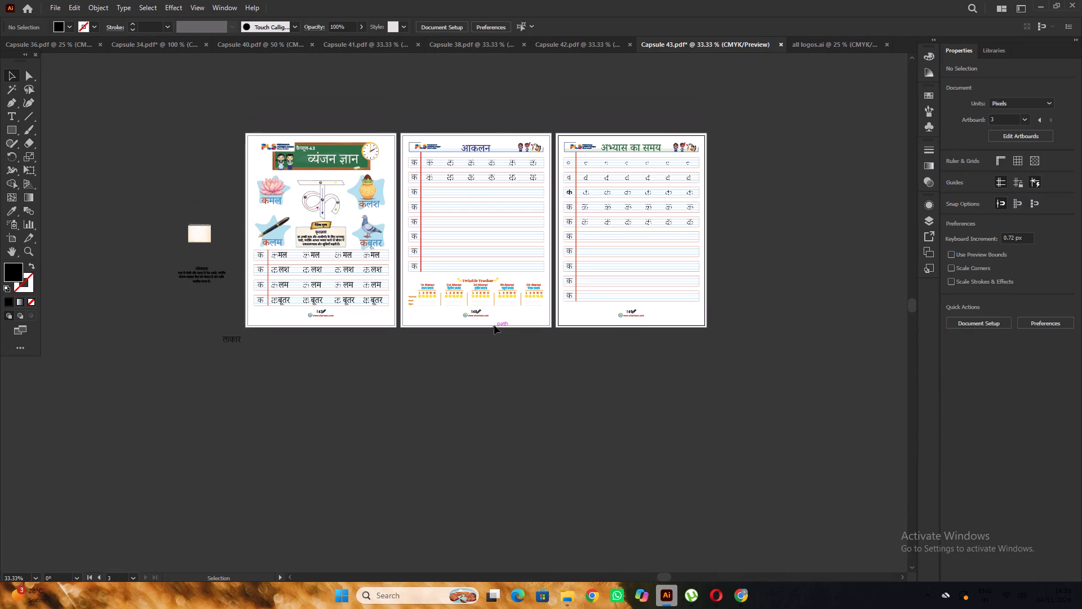
pyautogui.hotkey('ctrl', 's')
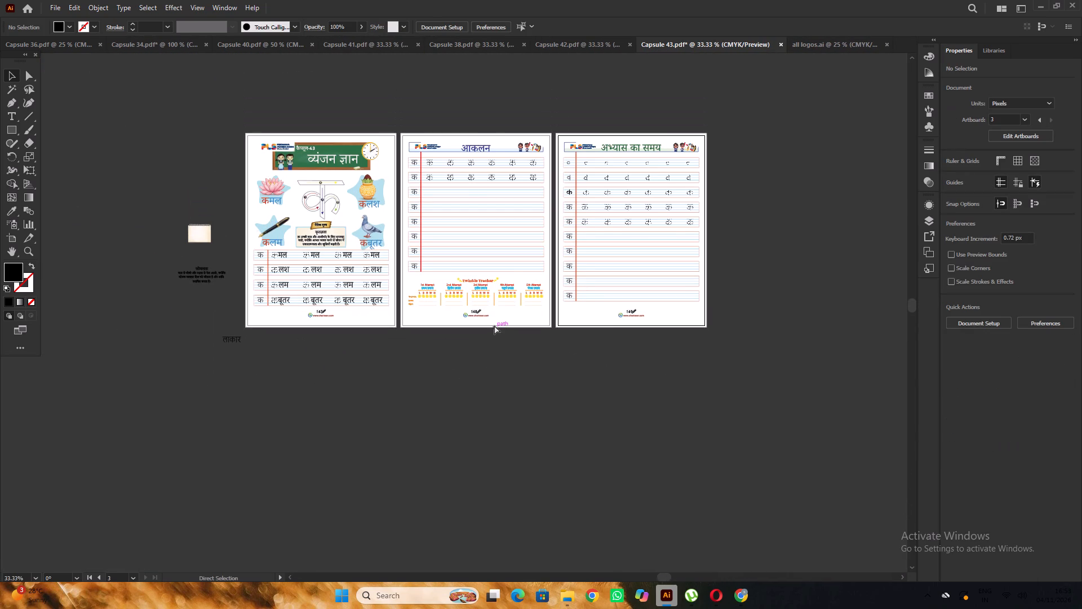
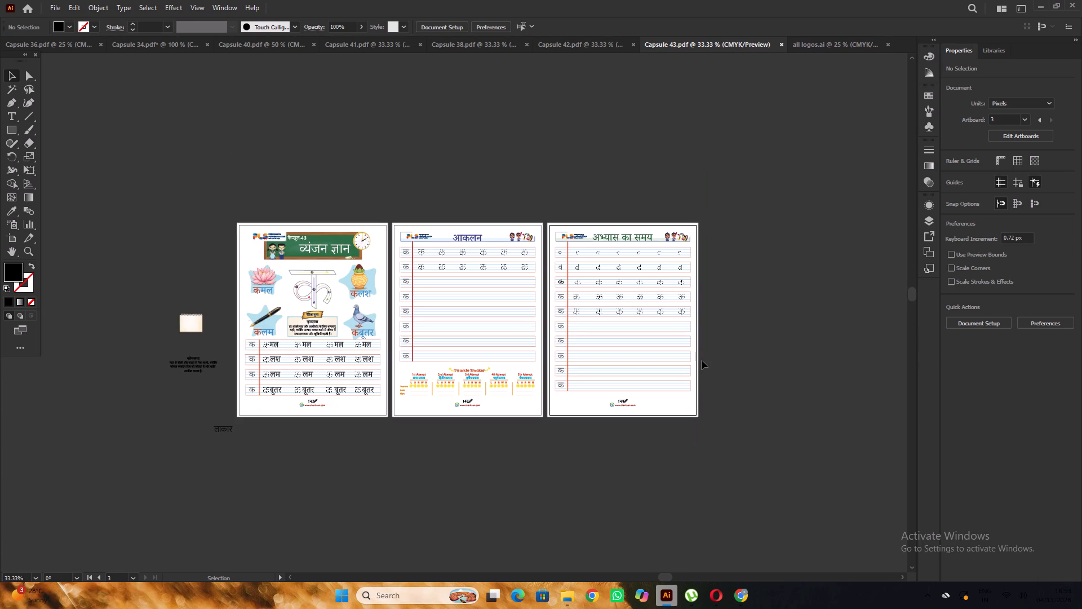
# Close the all logos.ai file.
pyautogui.keyDown('alt'); pyautogui.scroll(1, 702, 360); pyautogui.keyUp('alt')
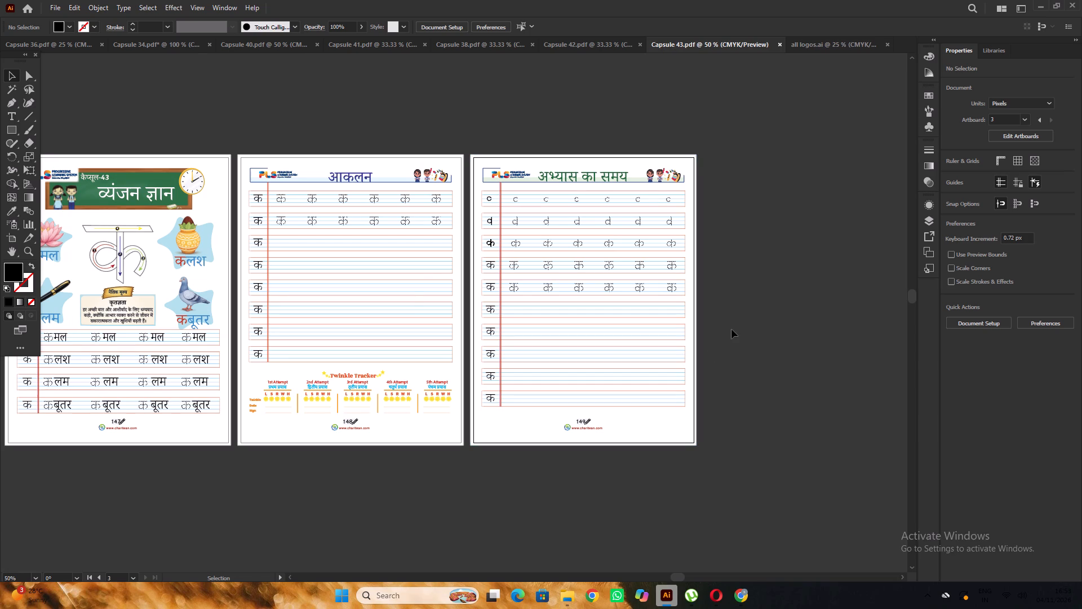
pyautogui.keyDown('alt'); pyautogui.scroll(-1, 731, 329); pyautogui.keyUp('alt')
pyautogui.scroll(-2, 521, 267)
pyautogui.keyDown('alt'); pyautogui.scroll(1, 515, 264); pyautogui.keyUp('alt')
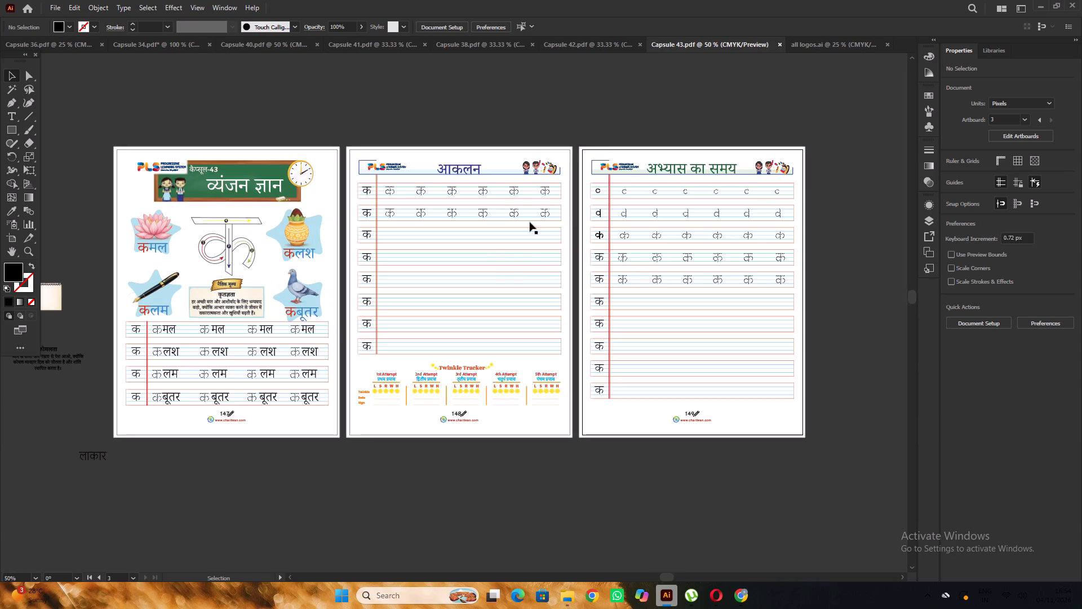
pyautogui.click(851, 42)
pyautogui.click(886, 45)
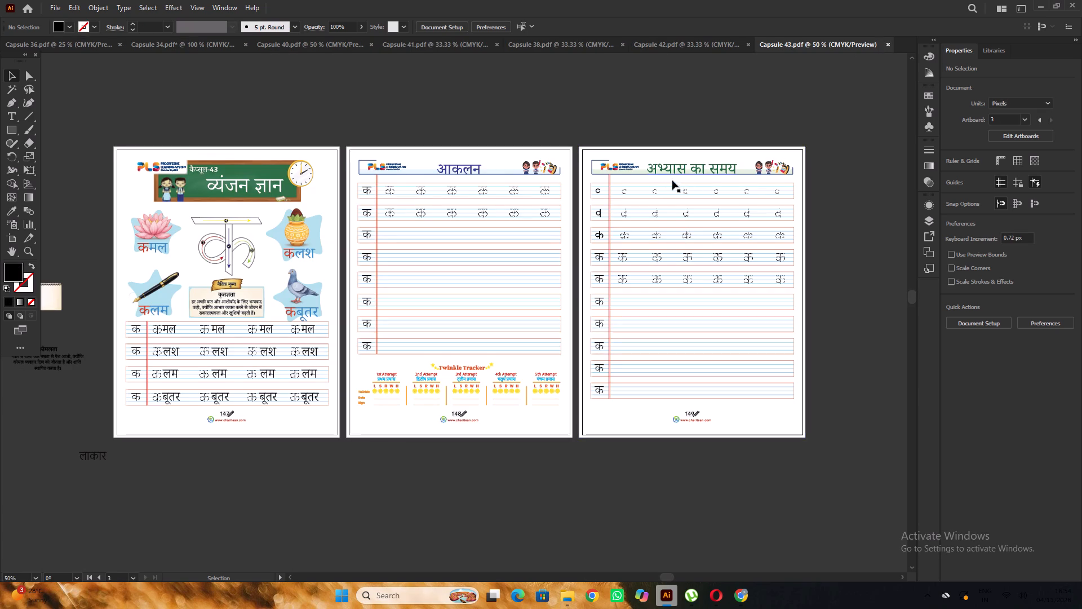
# Look through the other open capsule files and close Capsule 38.pdf and Capsule 40.pdf.
pyautogui.scroll(4, 651, 165)
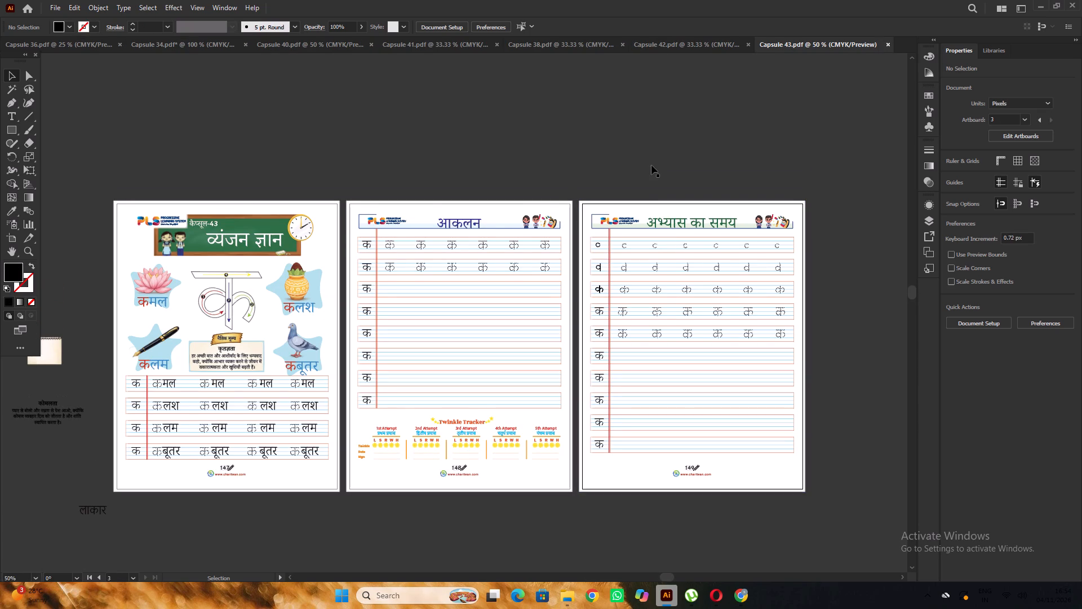
pyautogui.click(681, 41)
pyautogui.scroll(3, 614, 140)
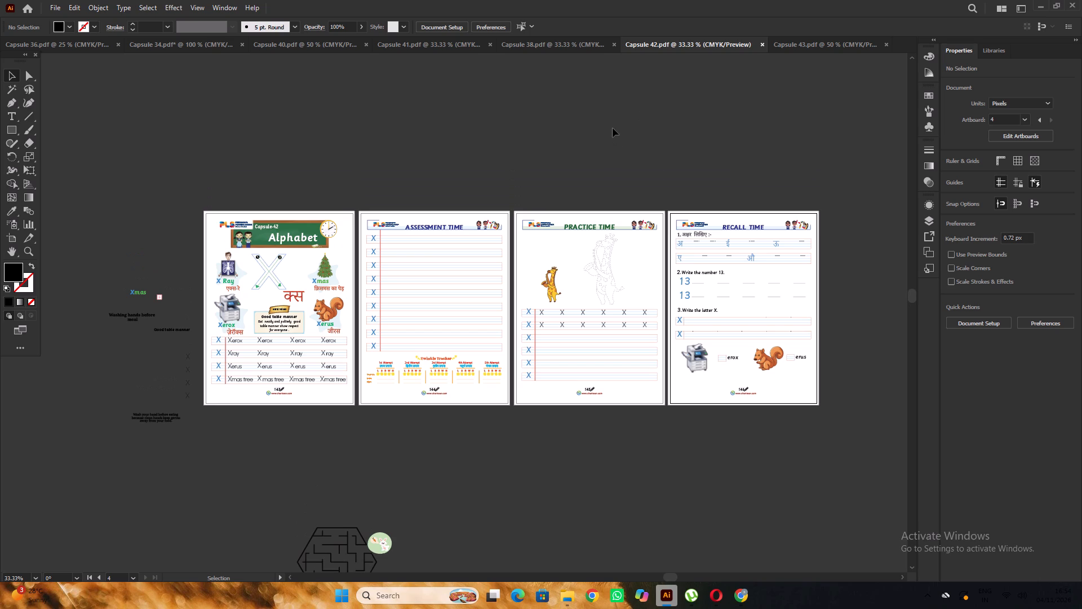
pyautogui.click(542, 39)
pyautogui.scroll(4, 554, 116)
pyautogui.click(555, 114)
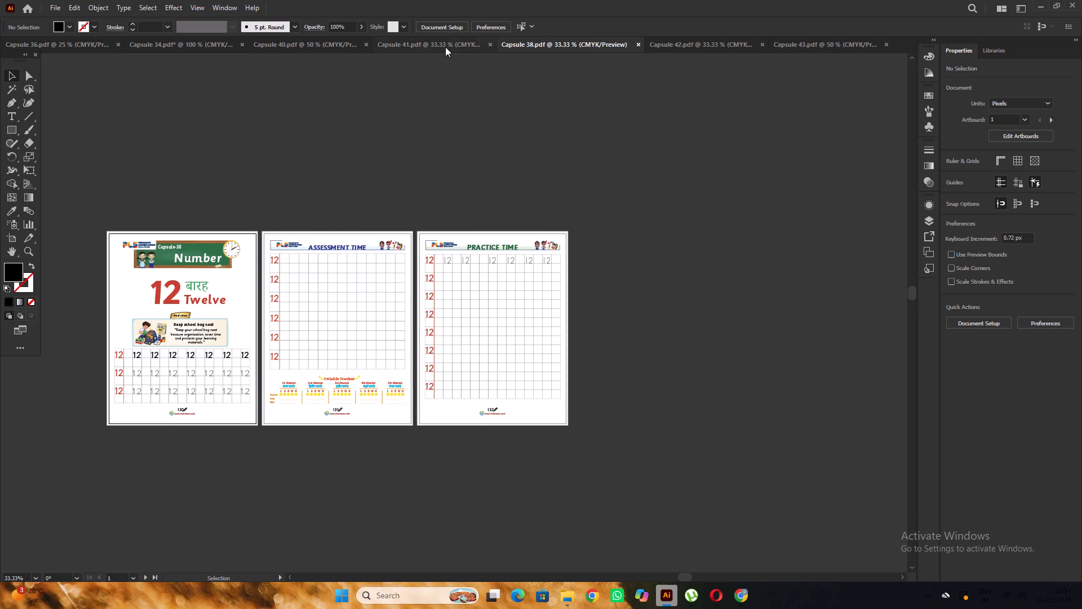
pyautogui.click(445, 47)
pyautogui.click(464, 105)
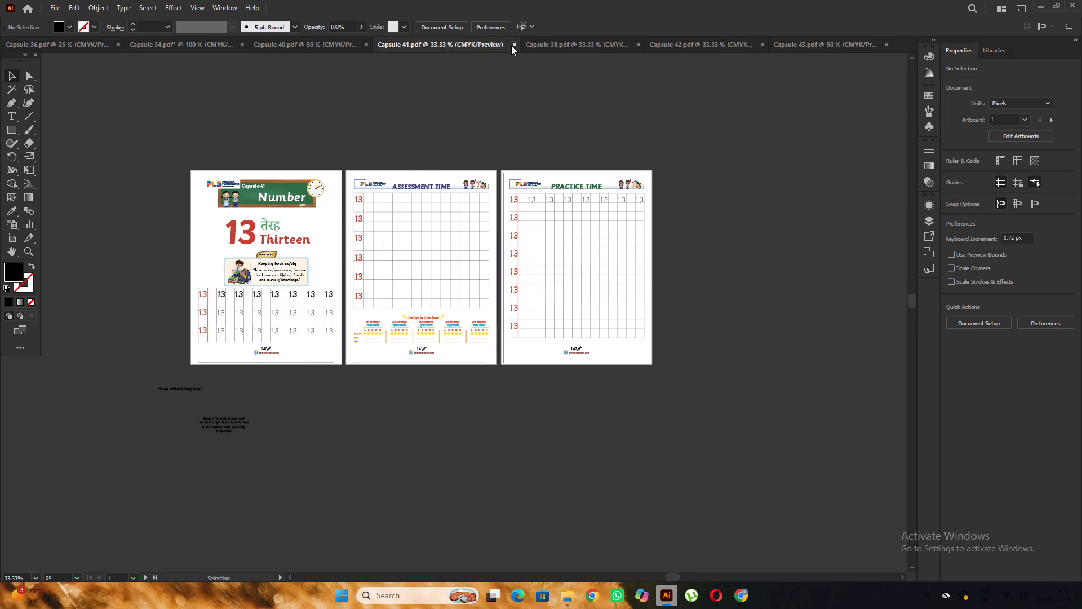
pyautogui.click(579, 52)
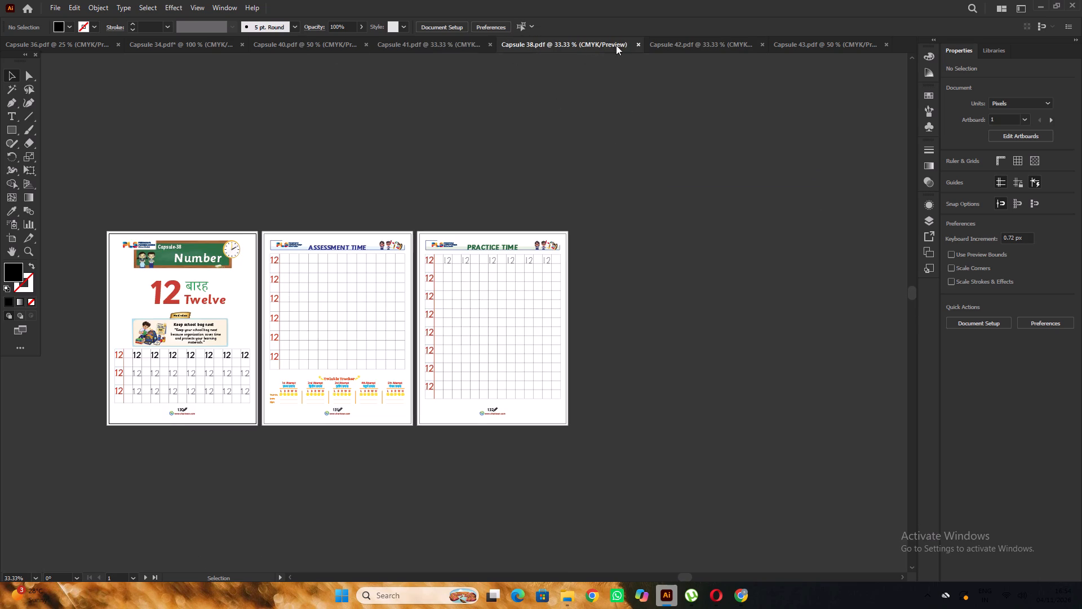
pyautogui.click(636, 43)
pyautogui.click(369, 50)
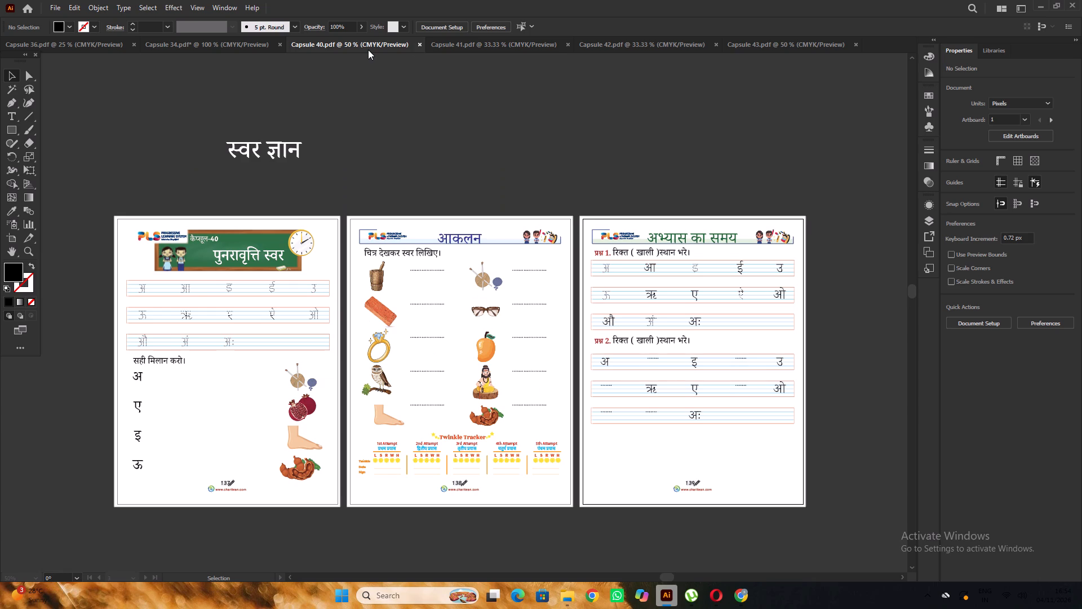
pyautogui.scroll(3, 368, 50)
pyautogui.click(425, 121)
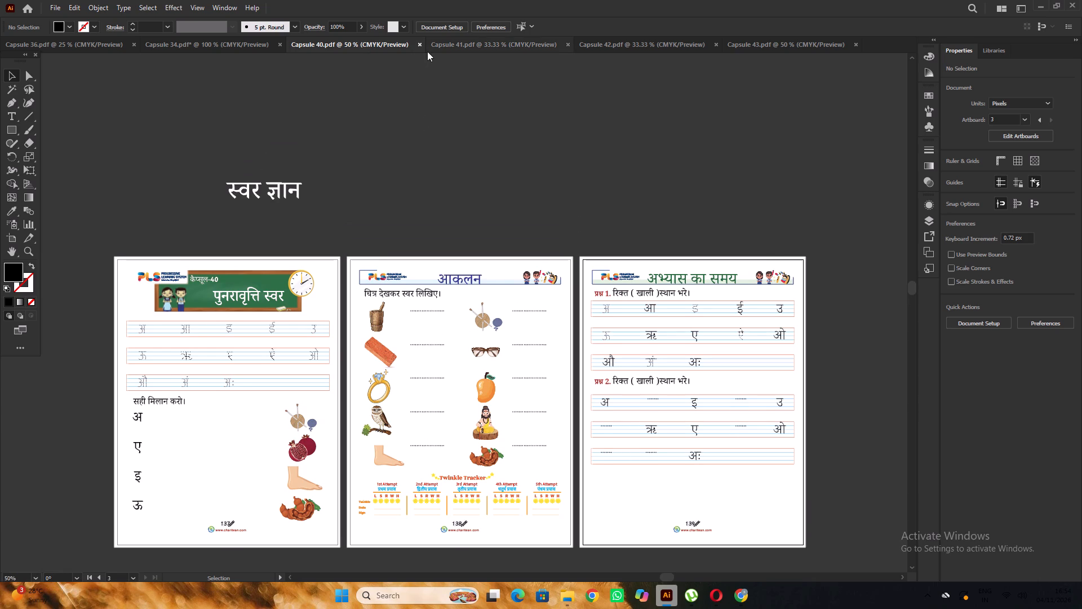
pyautogui.click(419, 43)
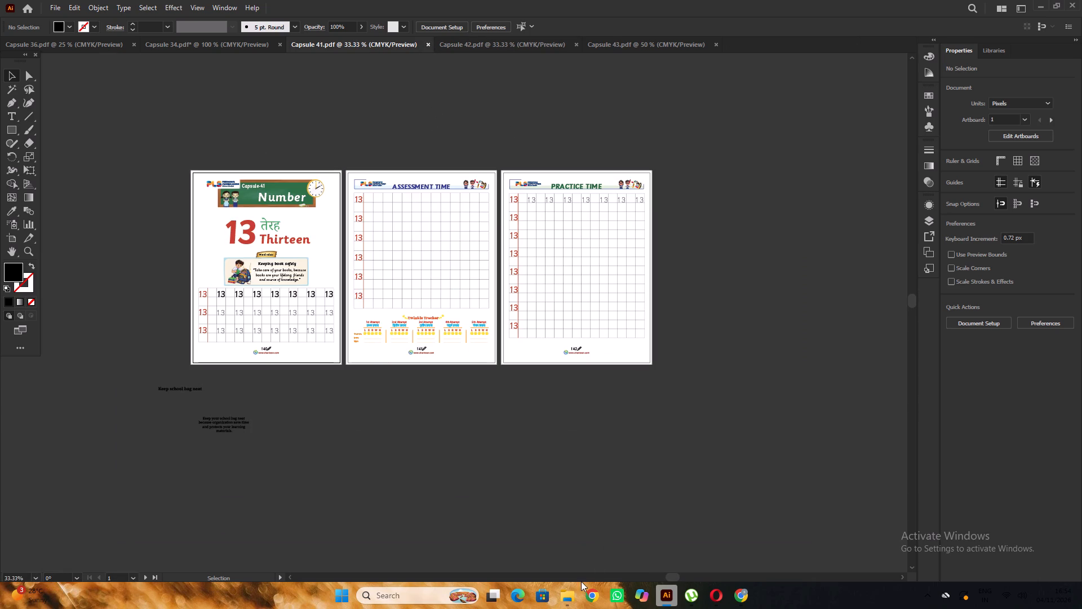
# Open Capsule 44 from the PRINT A 1 folder in Illustrator and bring its three pages into view.
pyautogui.click(553, 532)
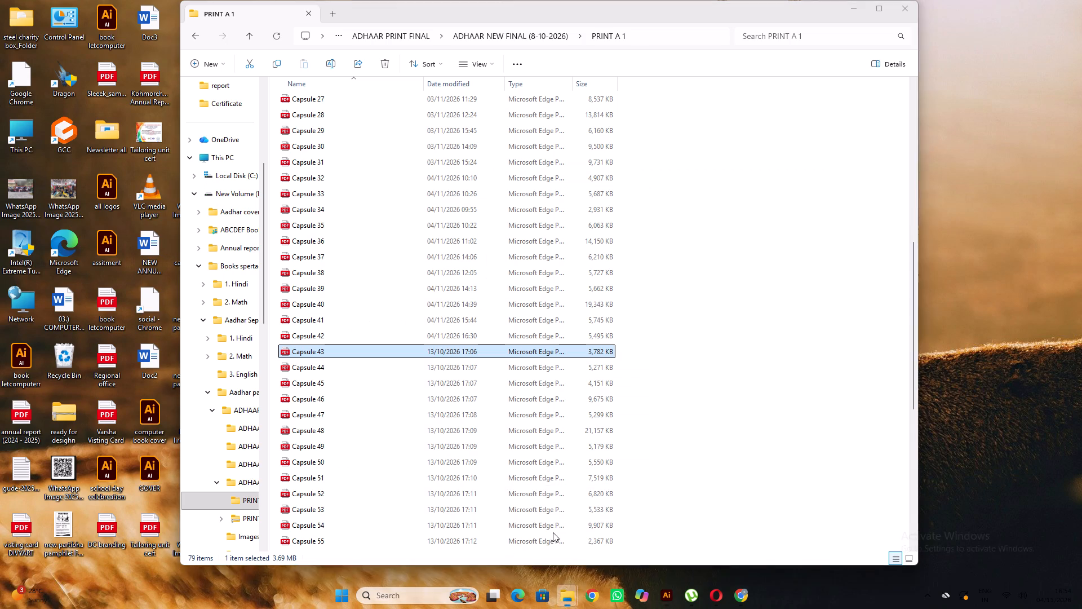
pyautogui.click(429, 373)
pyautogui.rightClick(429, 373)
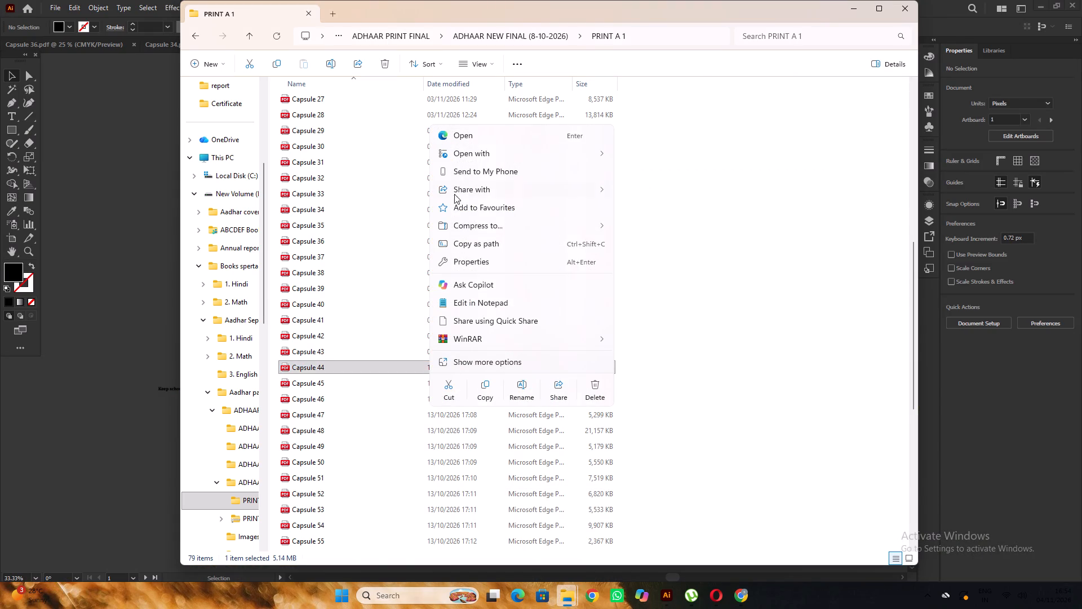
pyautogui.click(651, 153)
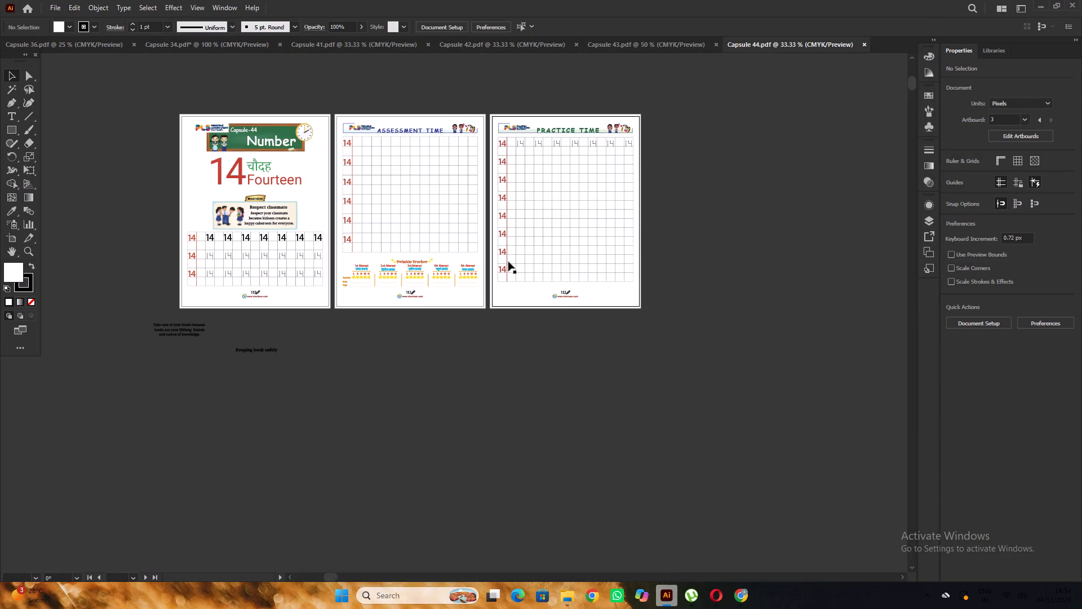
pyautogui.scroll(5, 508, 262)
pyautogui.keyDown('alt'); pyautogui.scroll(2, 292, 266); pyautogui.keyUp('alt')
pyautogui.keyDown('alt'); pyautogui.scroll(-1, 382, 267); pyautogui.keyUp('alt')
pyautogui.scroll(3, 382, 266)
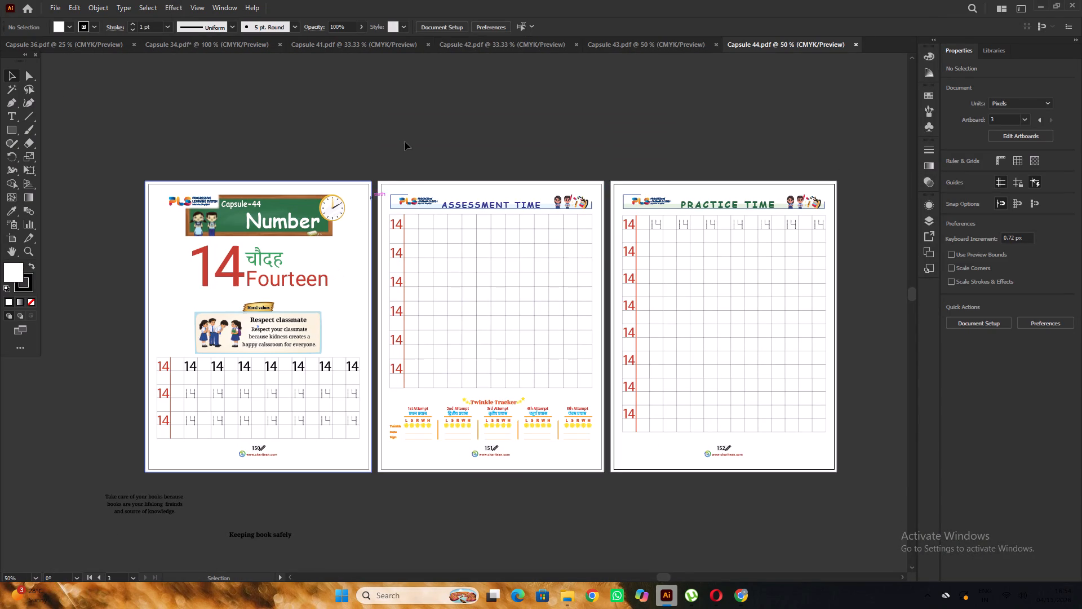
pyautogui.scroll(3, 451, 164)
# Move the Capsule-44 label off the chalkboard banner into the empty space above the first page.
pyautogui.click(613, 44)
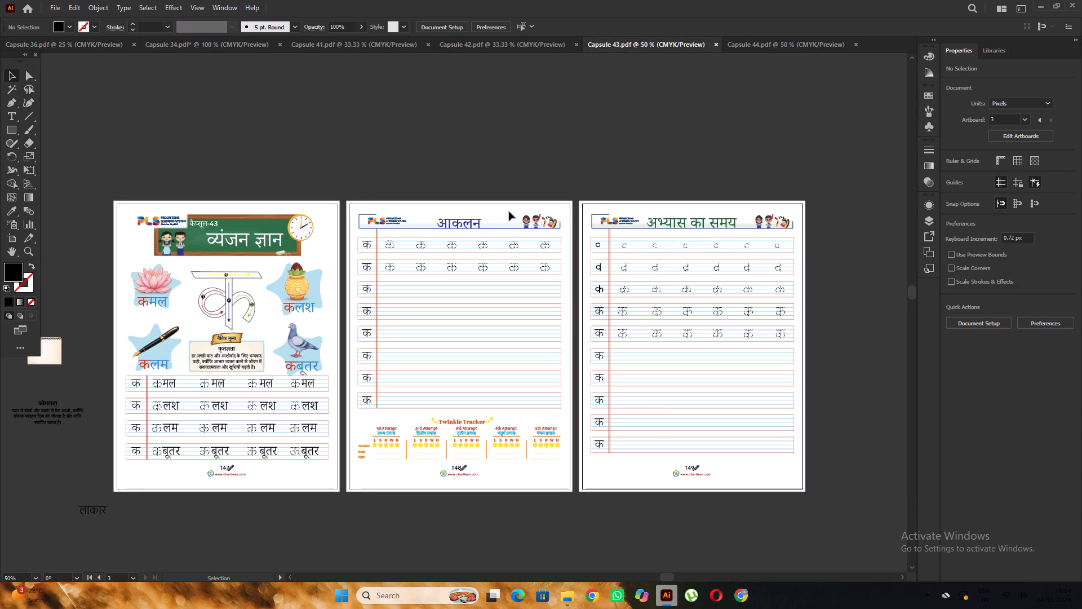
pyautogui.click(739, 45)
pyautogui.scroll(-2, 300, 188)
pyautogui.keyDown('alt'); pyautogui.scroll(1, 239, 176); pyautogui.keyUp('alt')
pyautogui.keyDown('alt'); pyautogui.scroll(-1, 256, 170); pyautogui.keyUp('alt')
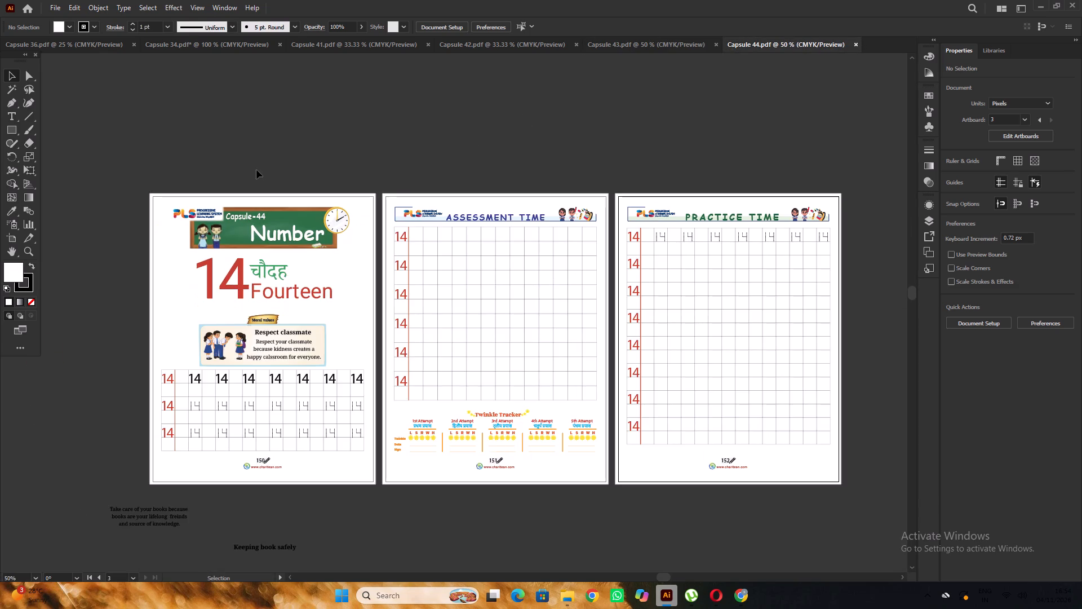
pyautogui.press('space')
pyautogui.moveTo(246, 164); pyautogui.dragTo(316, 129)
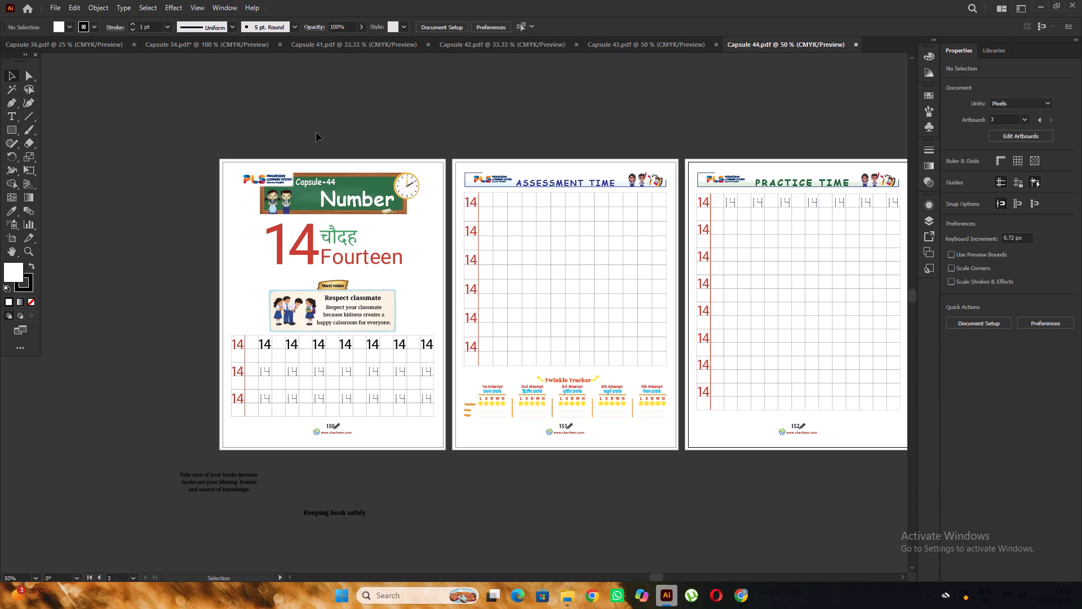
pyautogui.moveTo(329, 182); pyautogui.dragTo(318, 152)
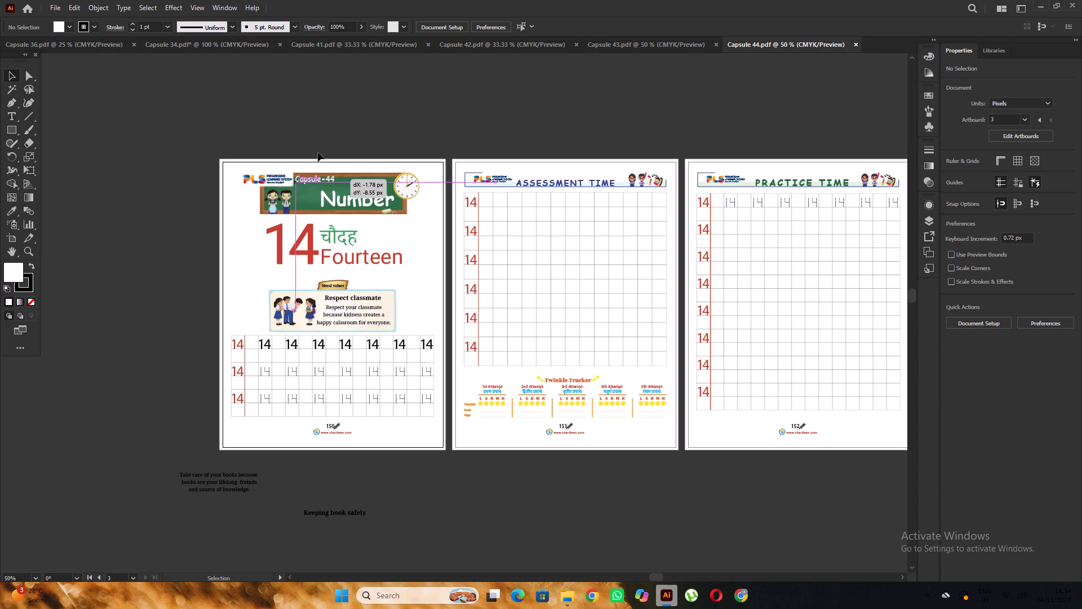
pyautogui.moveTo(318, 152); pyautogui.dragTo(312, 127)
pyautogui.click(338, 123)
pyautogui.click(379, 133)
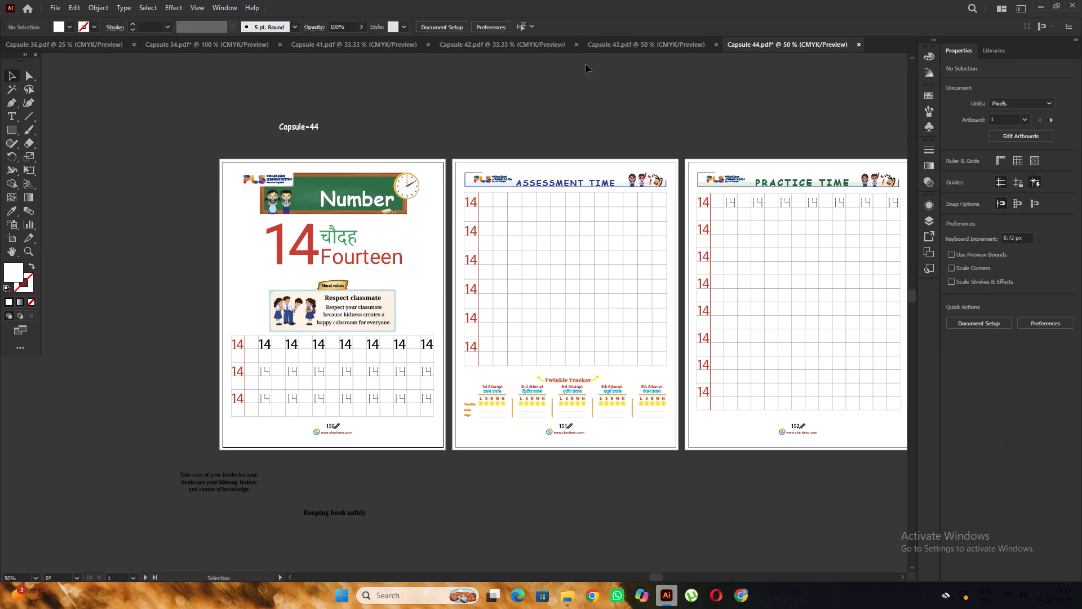
# Copy the Capsule-41 label from the Capsule 41 banner and paste it in place on the Capsule 44 banner.
pyautogui.click(605, 47)
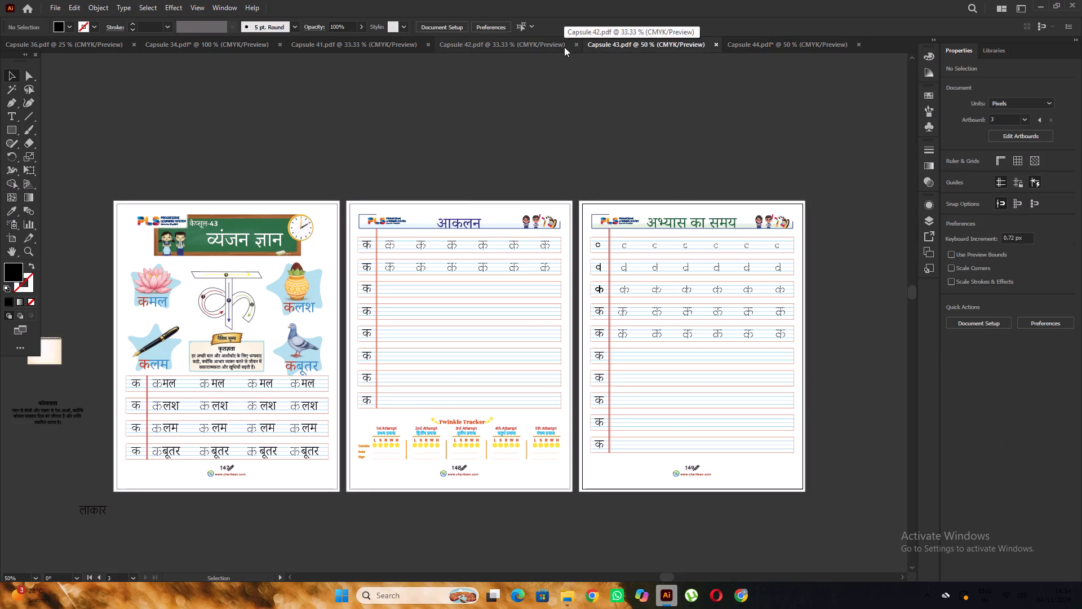
pyautogui.click(544, 47)
pyautogui.click(400, 51)
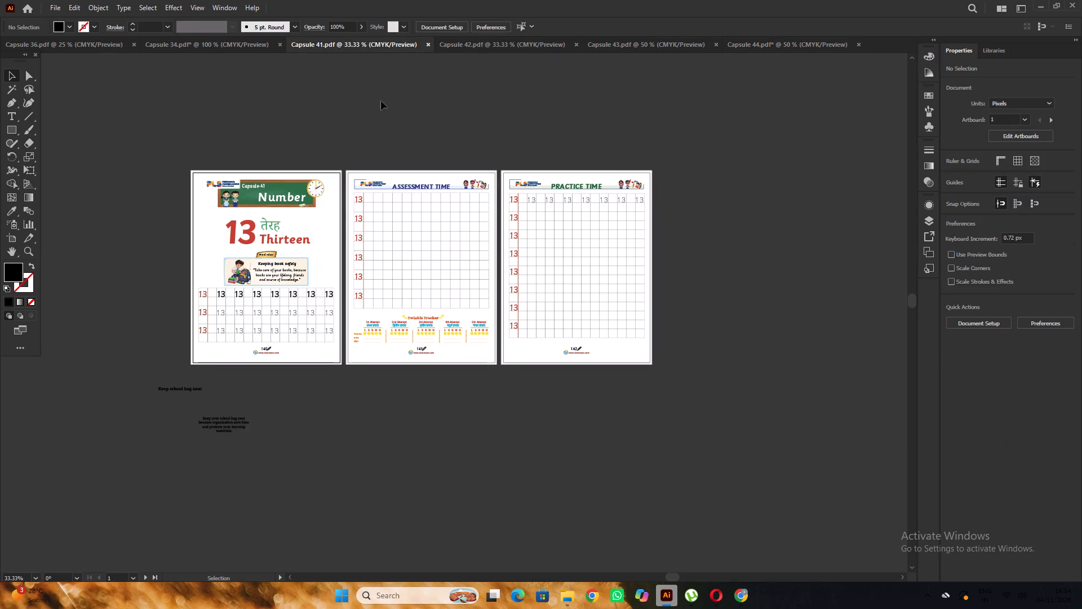
pyautogui.keyDown('alt'); pyautogui.scroll(2, 254, 192); pyautogui.keyUp('alt')
pyautogui.click(261, 183)
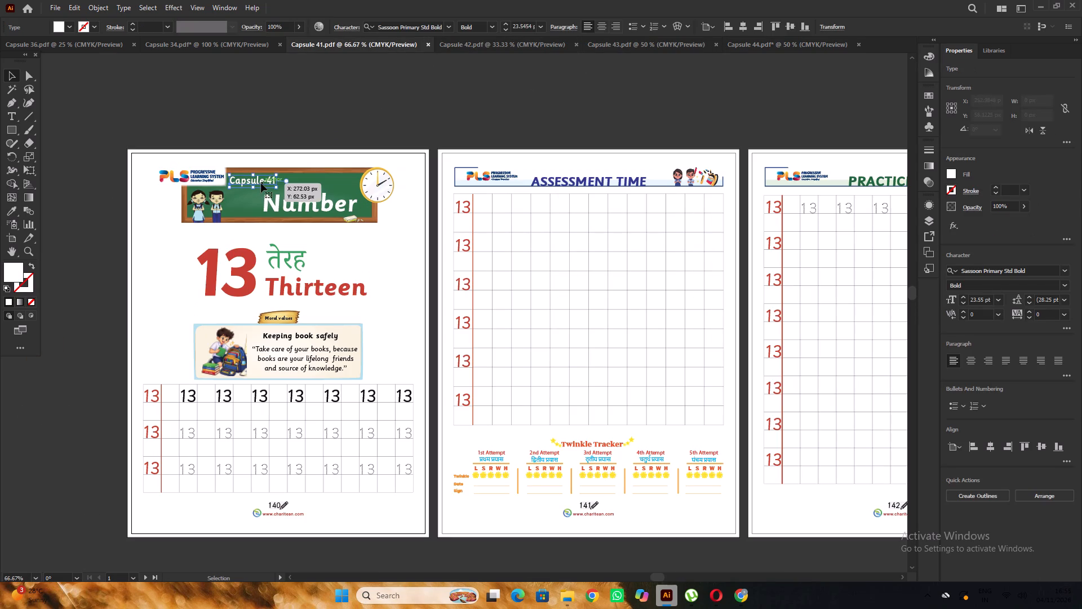
pyautogui.hotkey('ctrl', 'c')
pyautogui.click(777, 48)
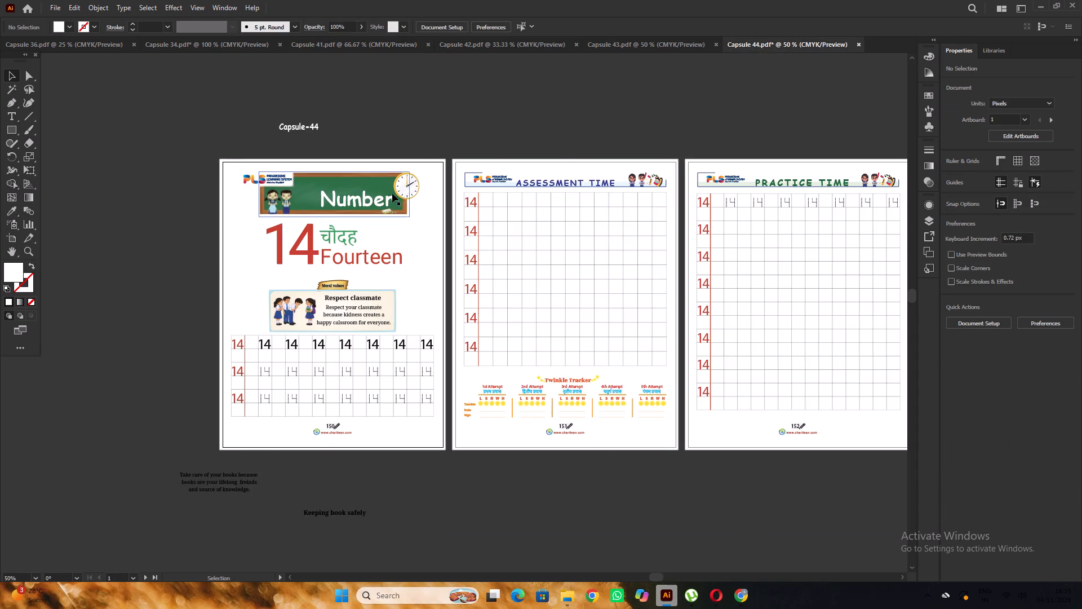
pyautogui.keyDown('alt'); pyautogui.scroll(2, 342, 177); pyautogui.keyUp('alt')
pyautogui.hotkey('ctrl', 'f')
pyautogui.scroll(1, 302, 190)
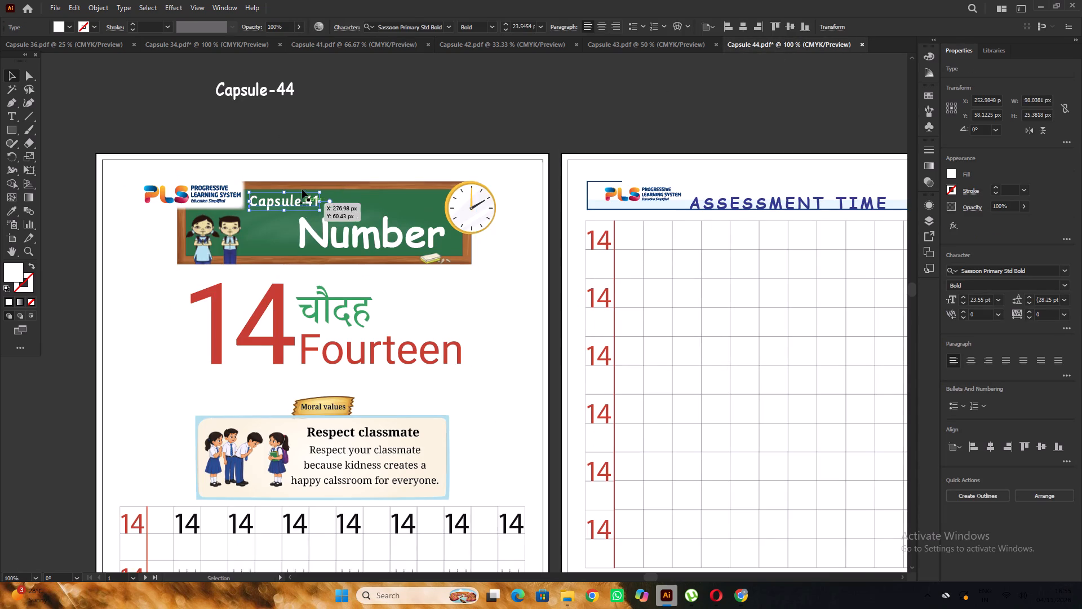
# Change the pasted banner label to read Capsule-44 and deselect it.
pyautogui.keyDown('alt'); pyautogui.scroll(2, 306, 189); pyautogui.keyUp('alt')
pyautogui.press('t')
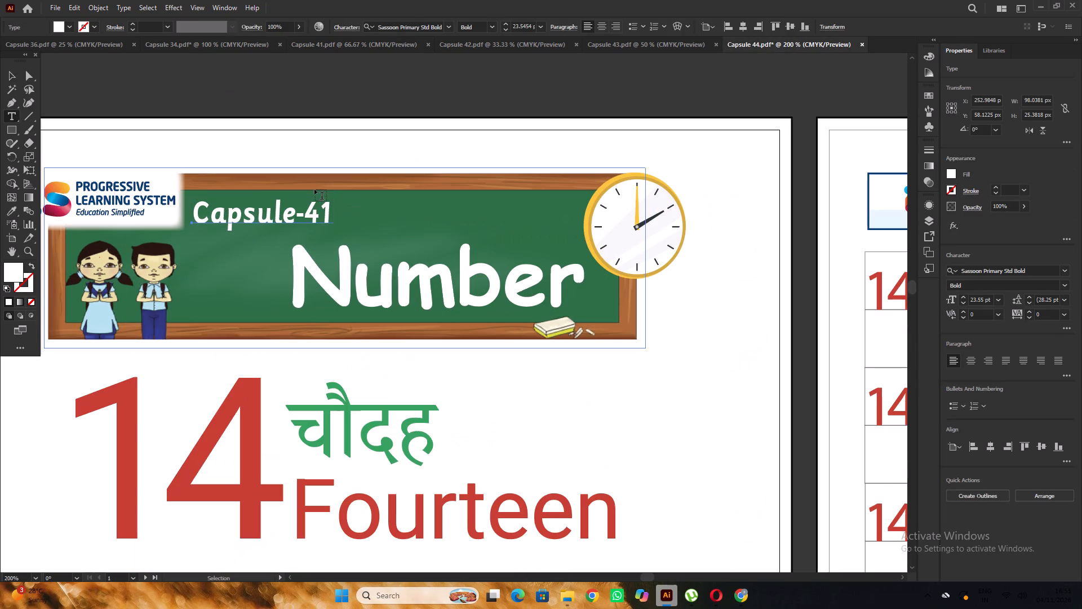
pyautogui.moveTo(318, 208); pyautogui.dragTo(338, 205)
pyautogui.press('4')
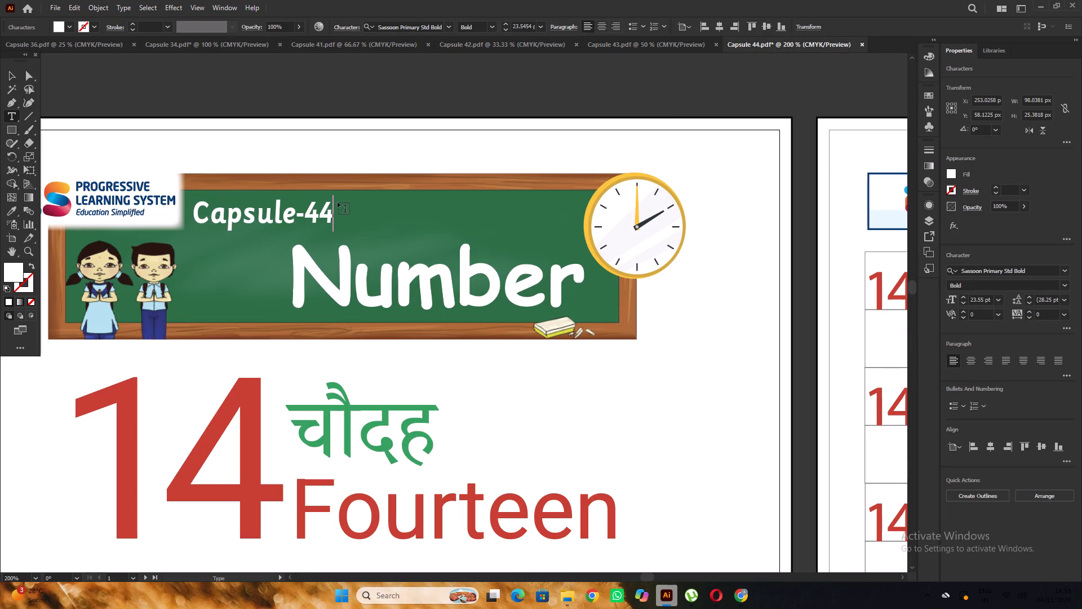
pyautogui.keyDown('alt'); pyautogui.scroll(-4, 227, 162); pyautogui.keyUp('alt')
pyautogui.click(7, 76)
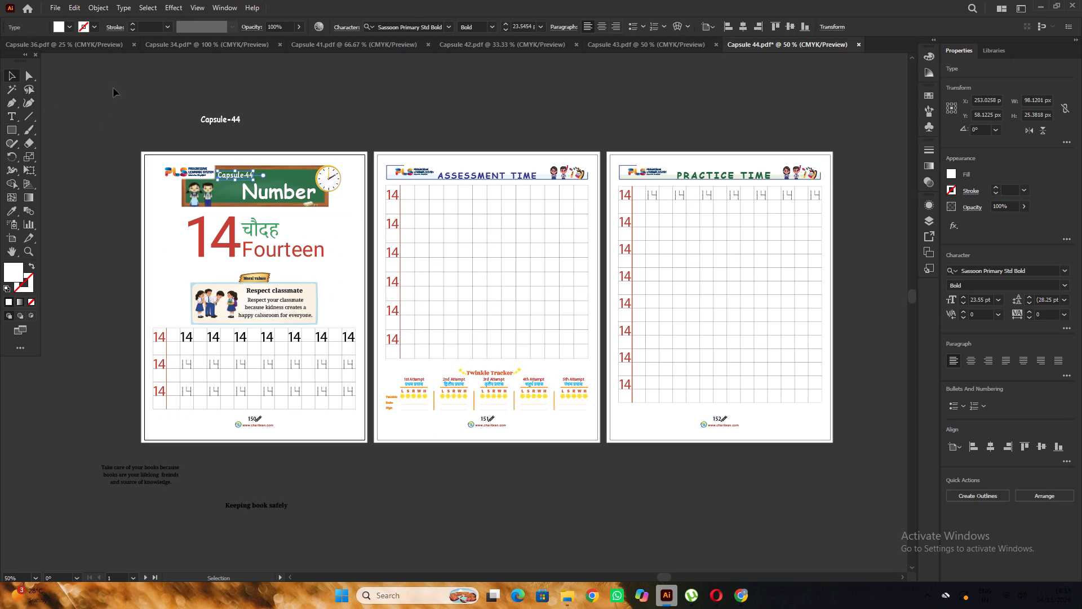
pyautogui.click(113, 88)
# Replace the Number heading on the Capsule 44 banner with the Sassoon Primary Std Bold heading from Capsule 41, pasted in place.
pyautogui.click(289, 196)
pyautogui.press('Delete')
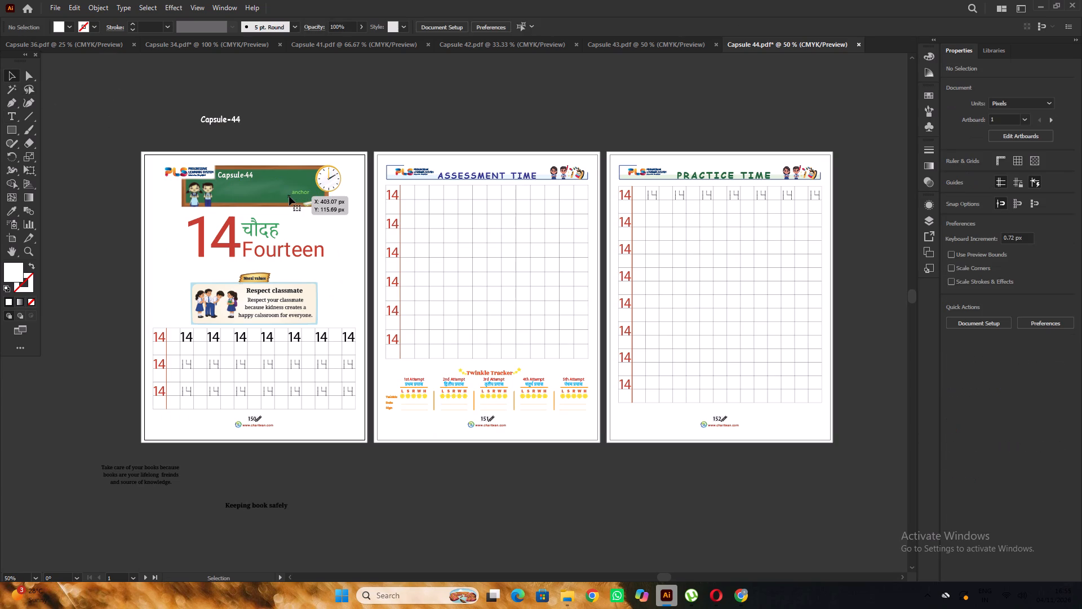
pyautogui.click(389, 33)
pyautogui.click(381, 45)
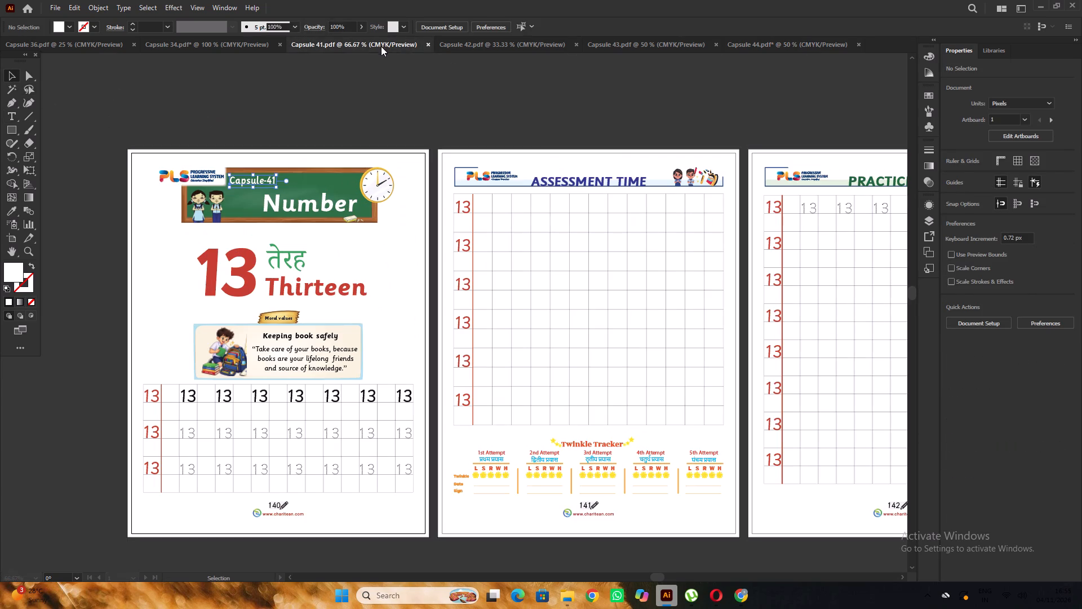
pyautogui.click(338, 138)
pyautogui.click(320, 207)
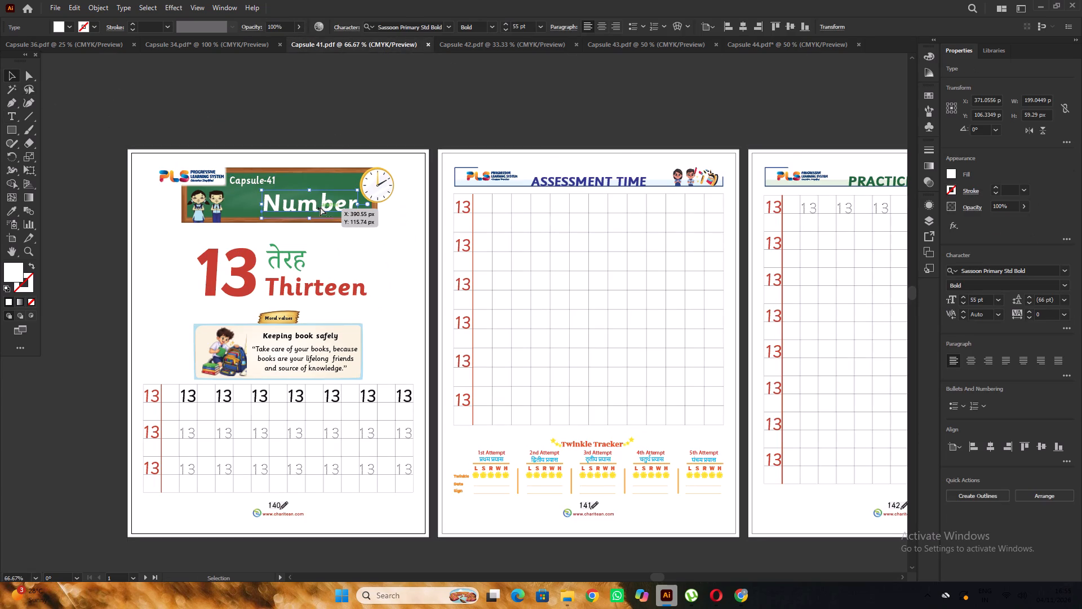
pyautogui.hotkey('ctrl', 'c')
pyautogui.click(790, 34)
pyautogui.click(783, 44)
pyautogui.keyDown('alt'); pyautogui.scroll(1, 323, 180); pyautogui.keyUp('alt')
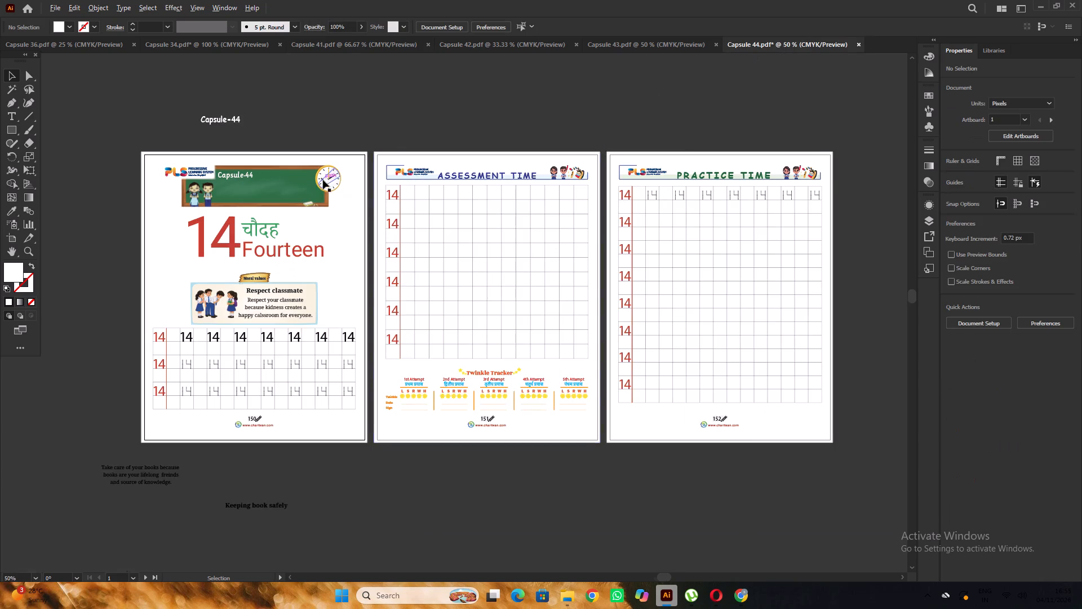
pyautogui.keyDown('alt'); pyautogui.scroll(1, 323, 180); pyautogui.keyUp('alt')
pyautogui.click(349, 129)
pyautogui.hotkey('ctrl', 'f')
pyautogui.click(357, 120)
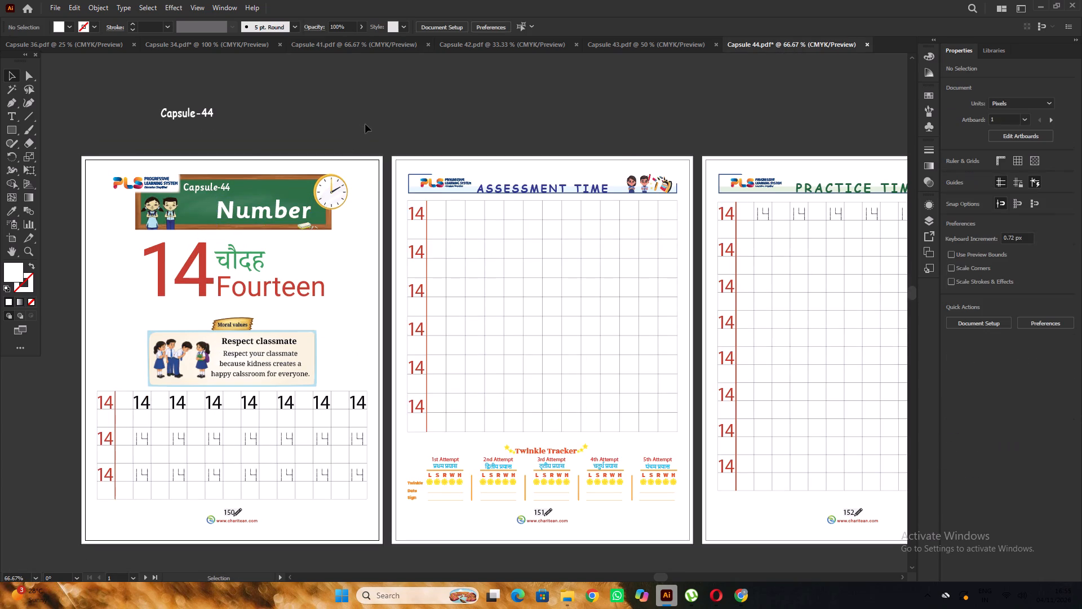
# Set the font of the large red 14 on the first page to Sassoon Primary Std Bold.
pyautogui.keyDown('alt'); pyautogui.scroll(-1, 365, 125); pyautogui.keyUp('alt')
pyautogui.keyDown('alt'); pyautogui.scroll(1, 255, 241); pyautogui.keyUp('alt')
pyautogui.doubleClick(243, 238)
pyautogui.click(243, 237)
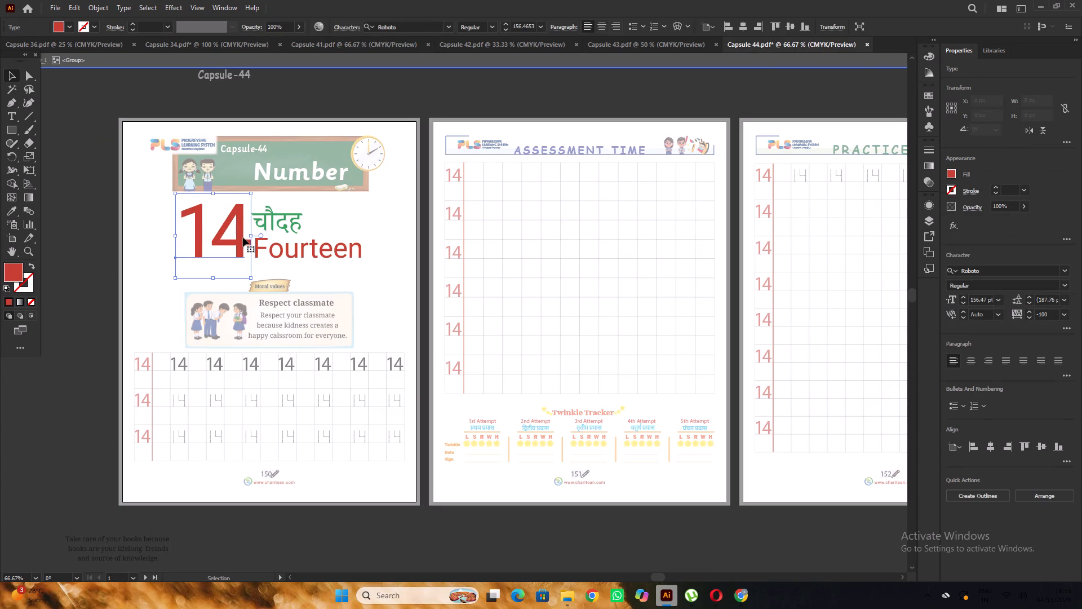
pyautogui.click(1006, 272)
pyautogui.write('sa')
pyautogui.press('s')
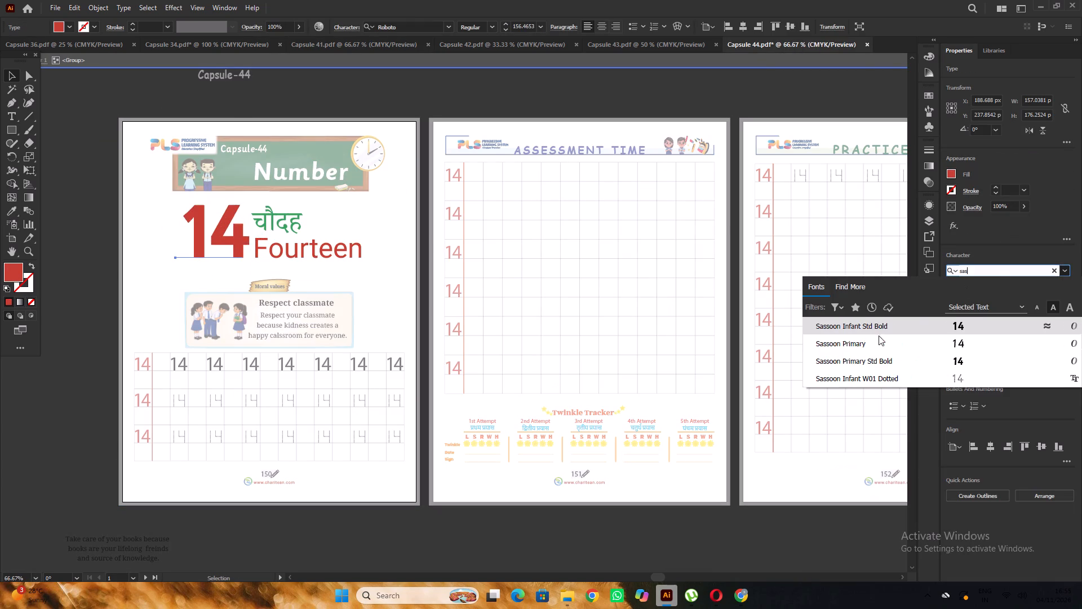
pyautogui.click(873, 358)
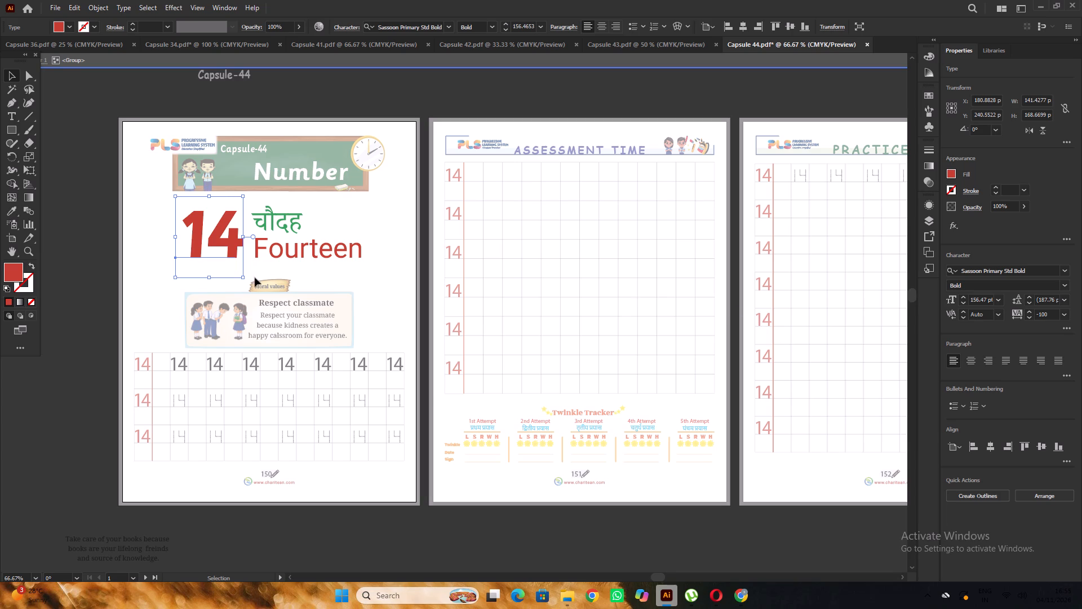
# Move the large red 14 slightly to the right, closer to the Hindi and English number words.
pyautogui.keyDown('alt'); pyautogui.scroll(2, 184, 271); pyautogui.keyUp('alt')
pyautogui.moveTo(287, 216); pyautogui.dragTo(297, 217)
# Set the font of the word Fourteen to Sassoon Primary Std Bold and exit the group.
pyautogui.keyDown('alt'); pyautogui.scroll(-4, 297, 217); pyautogui.keyUp('alt')
pyautogui.keyDown('alt'); pyautogui.scroll(2, 334, 214); pyautogui.keyUp('alt')
pyautogui.click(340, 222)
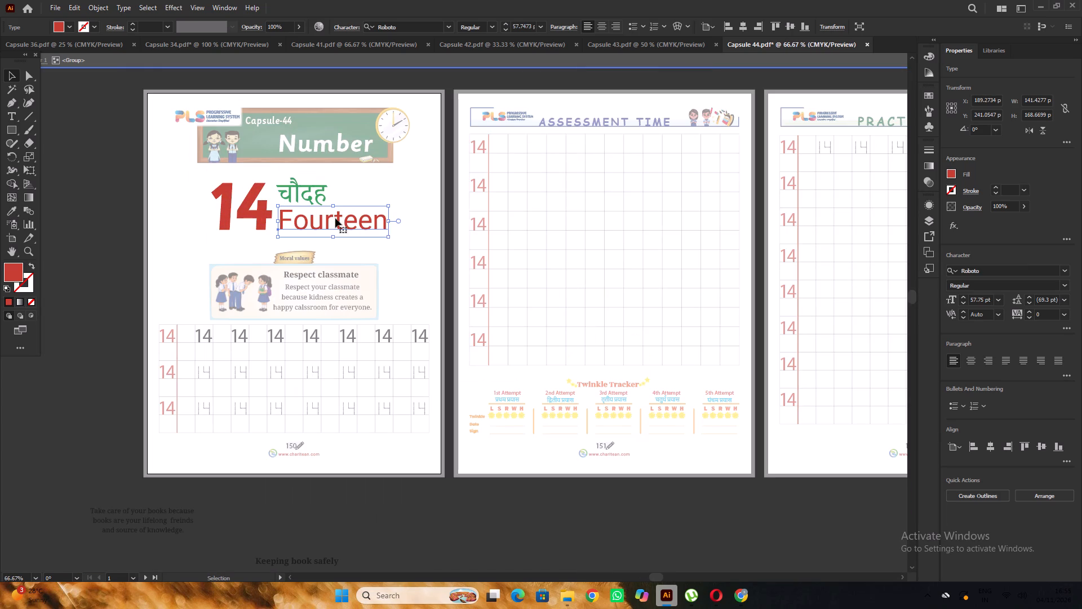
pyautogui.click(989, 269)
pyautogui.write('sa')
pyautogui.press('s')
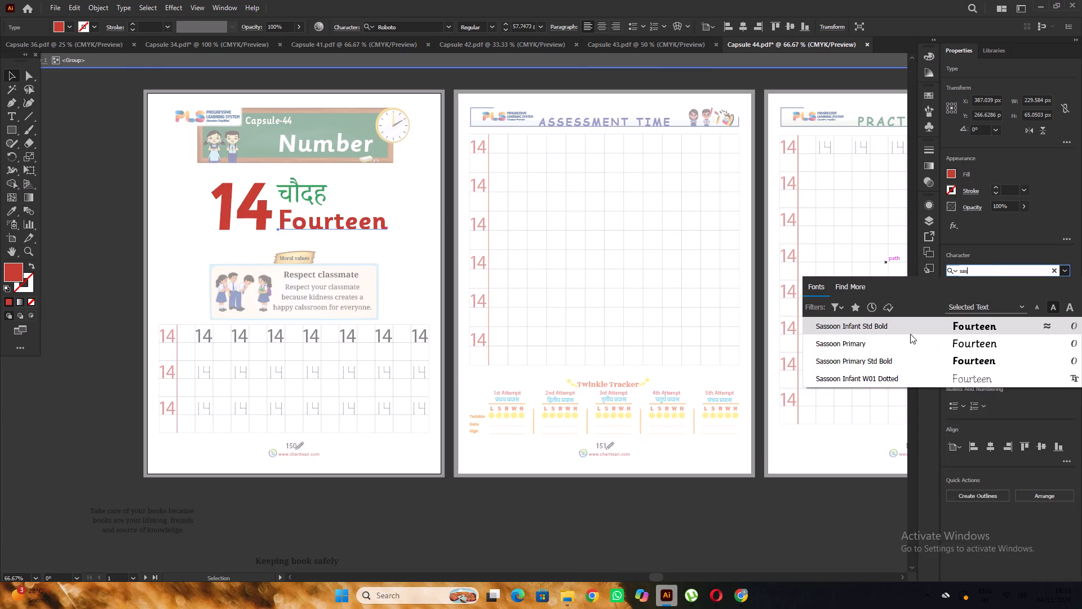
pyautogui.click(902, 360)
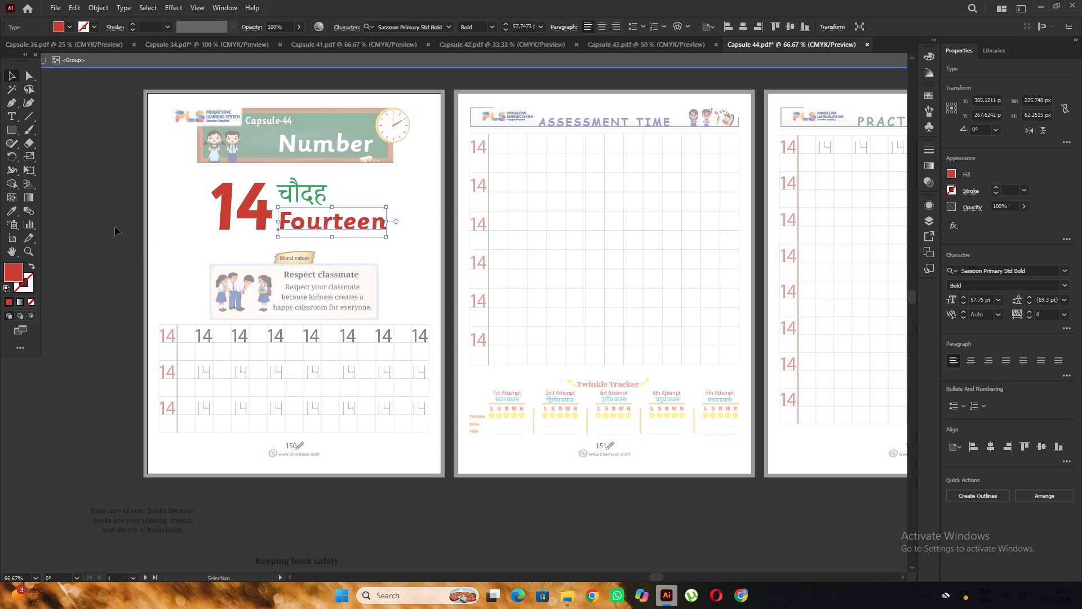
pyautogui.doubleClick(115, 226)
# Change the moral values heading from Respect classmate to Respect classmates.
pyautogui.keyDown('alt'); pyautogui.scroll(-1, 392, 254); pyautogui.keyUp('alt')
pyautogui.keyDown('alt'); pyautogui.scroll(2, 362, 272); pyautogui.keyUp('alt')
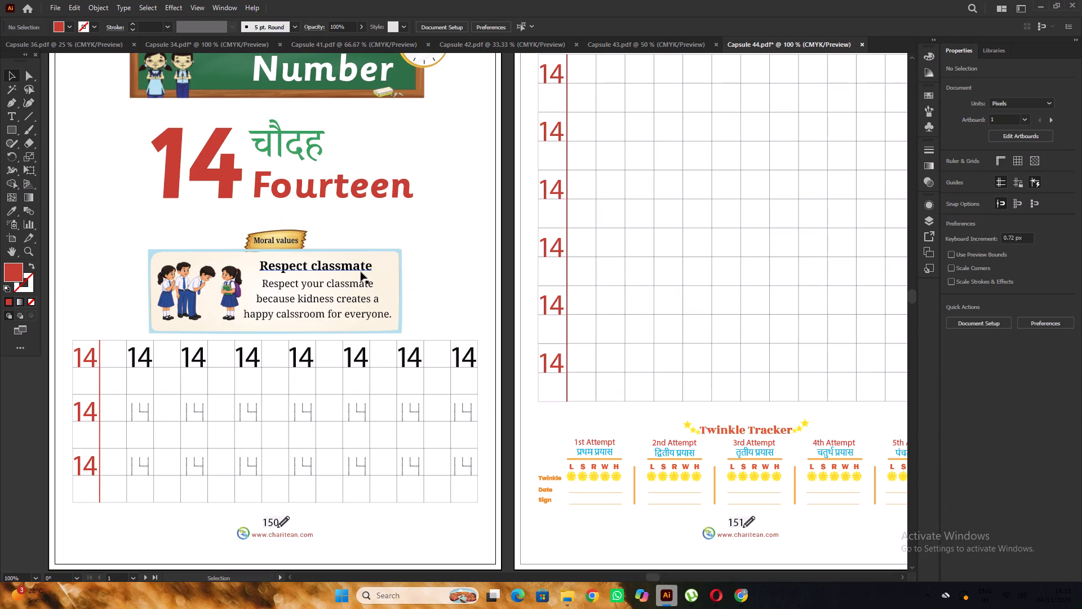
pyautogui.click(361, 272)
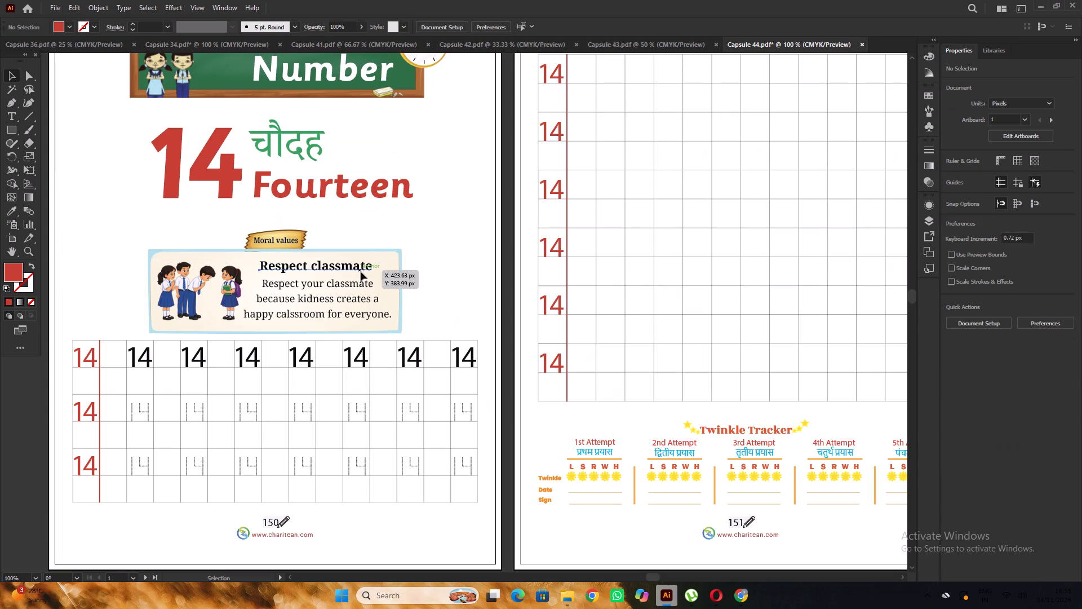
pyautogui.keyDown('alt'); pyautogui.scroll(3, 362, 271); pyautogui.keyUp('alt')
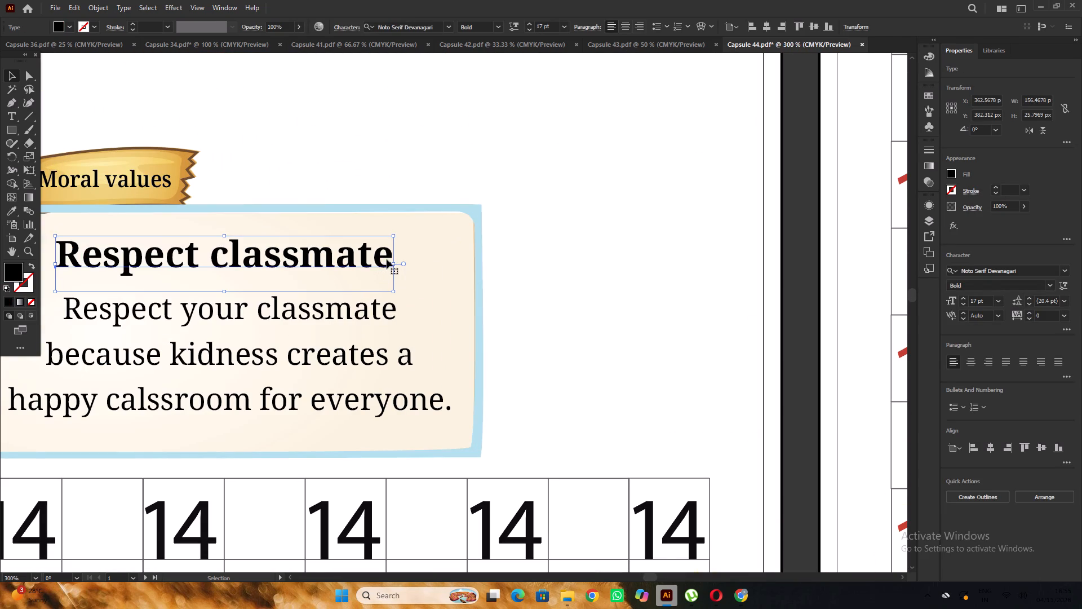
pyautogui.press('t')
pyautogui.click(390, 257)
pyautogui.press('s')
# Start correcting the misspelled word kidness in the moral values paragraph by replacing its letters dn with n.
pyautogui.keyDown('alt'); pyautogui.scroll(-2, 390, 257); pyautogui.keyUp('alt')
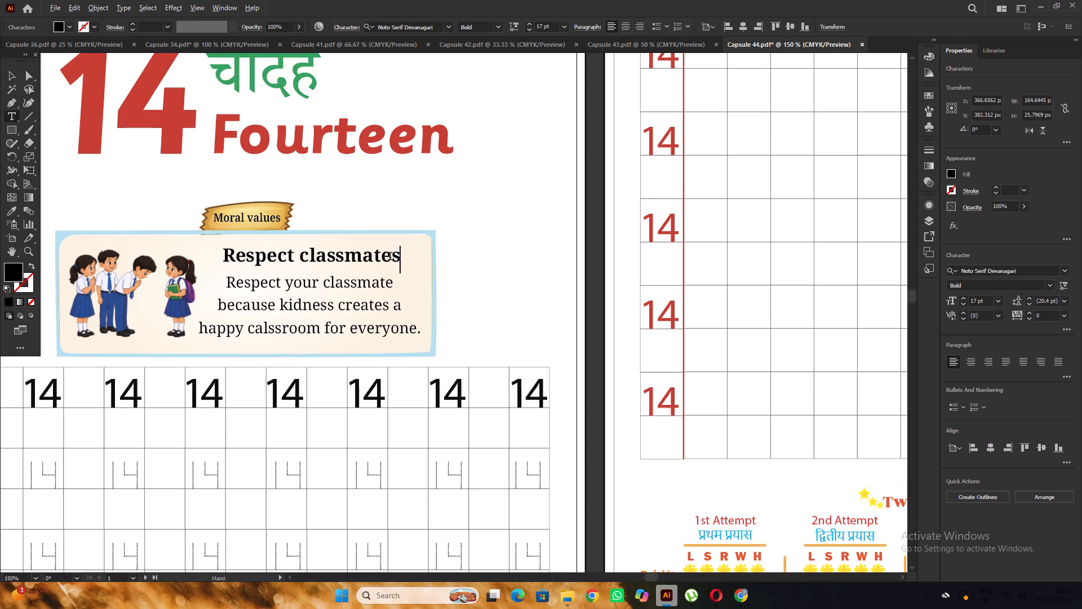
pyautogui.scroll(-2, 371, 255)
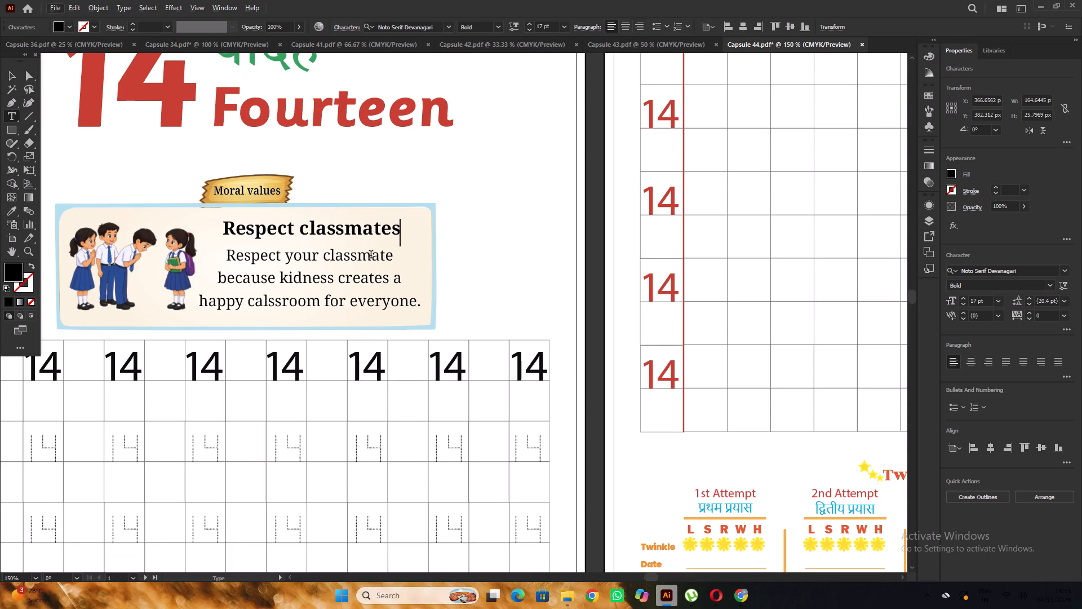
pyautogui.keyDown('alt'); pyautogui.scroll(2, 322, 298); pyautogui.keyUp('alt')
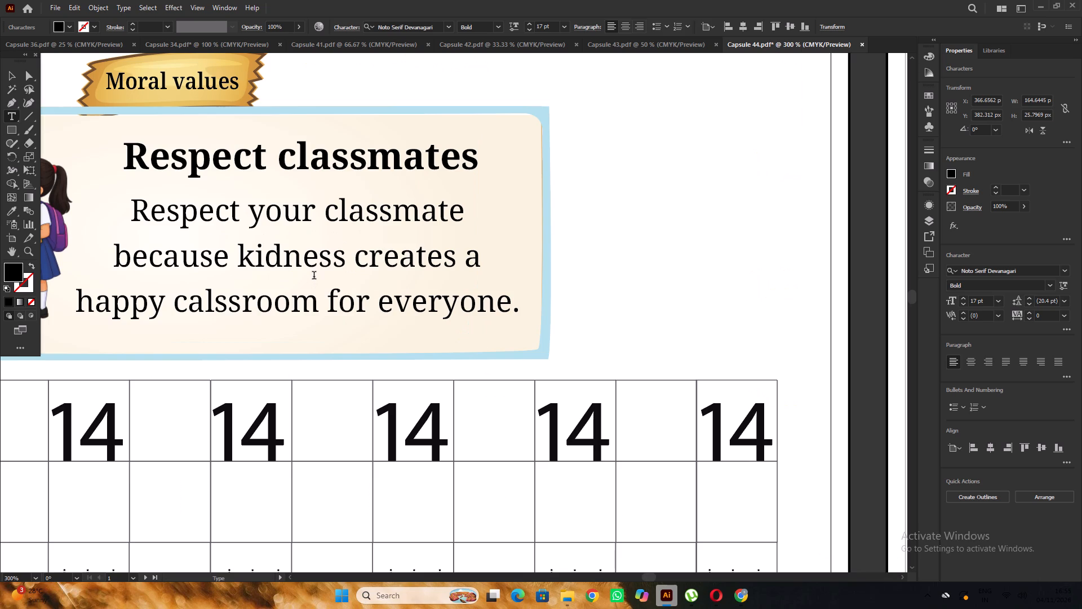
pyautogui.moveTo(304, 263); pyautogui.dragTo(280, 268)
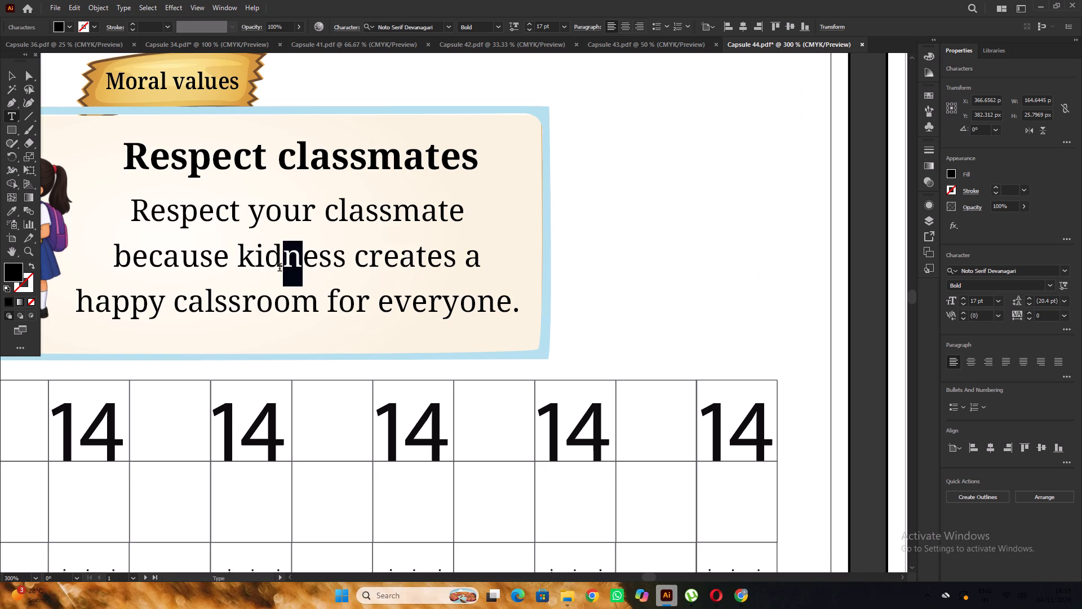
pyautogui.moveTo(280, 268); pyautogui.dragTo(271, 272)
pyautogui.press('n')
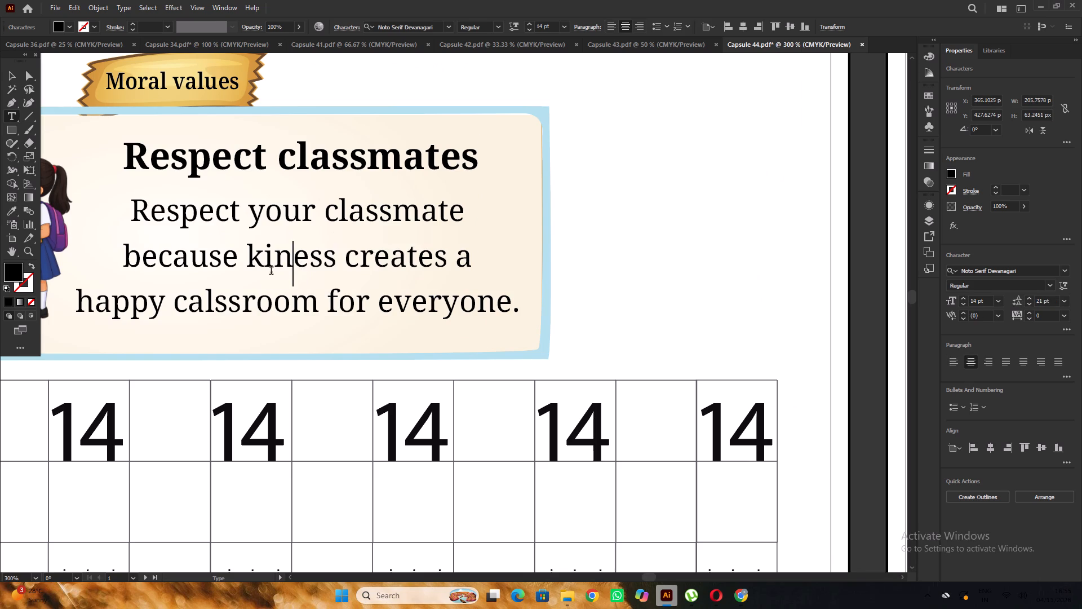
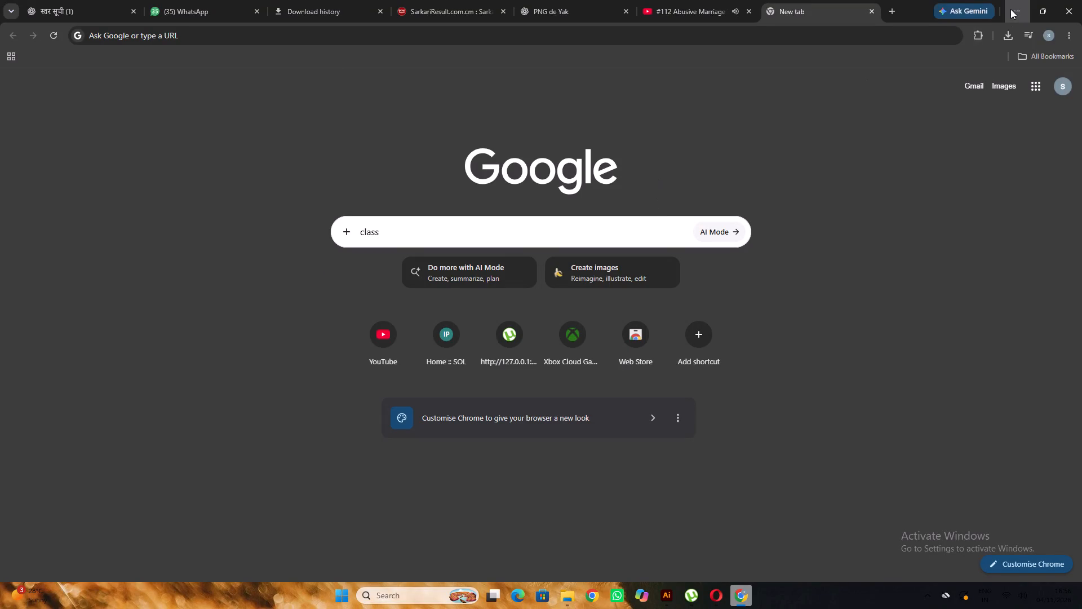
# Correct the misspelled word calssroom to classroom in the moral values paragraph.
pyautogui.keyDown('alt'); pyautogui.scroll(-1, 410, 264); pyautogui.keyUp('alt')
pyautogui.keyDown('alt'); pyautogui.scroll(2, 278, 300); pyautogui.keyUp('alt')
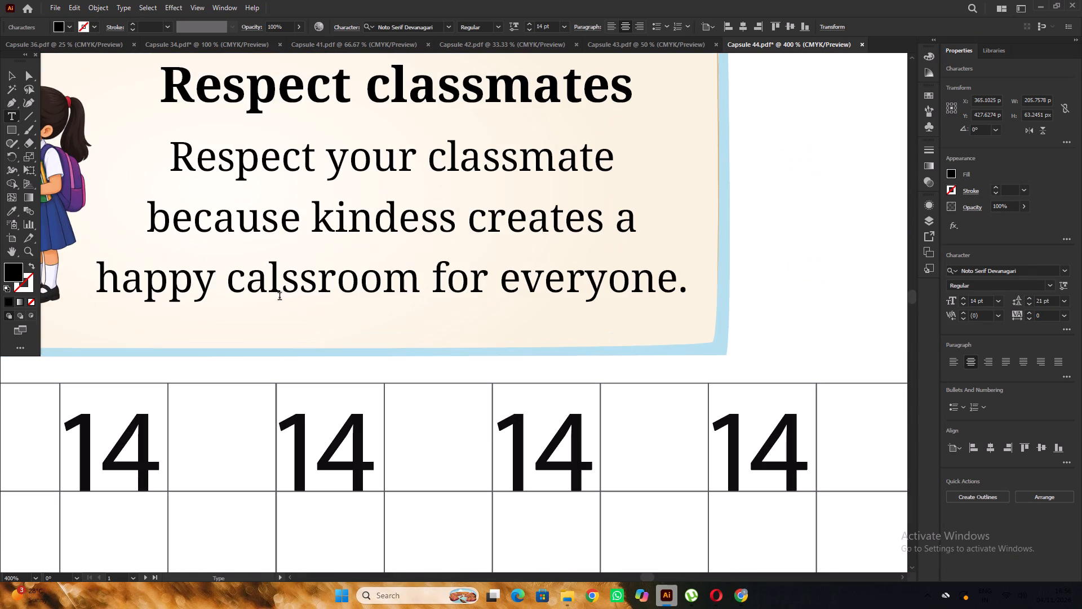
pyautogui.moveTo(257, 291); pyautogui.dragTo(292, 290)
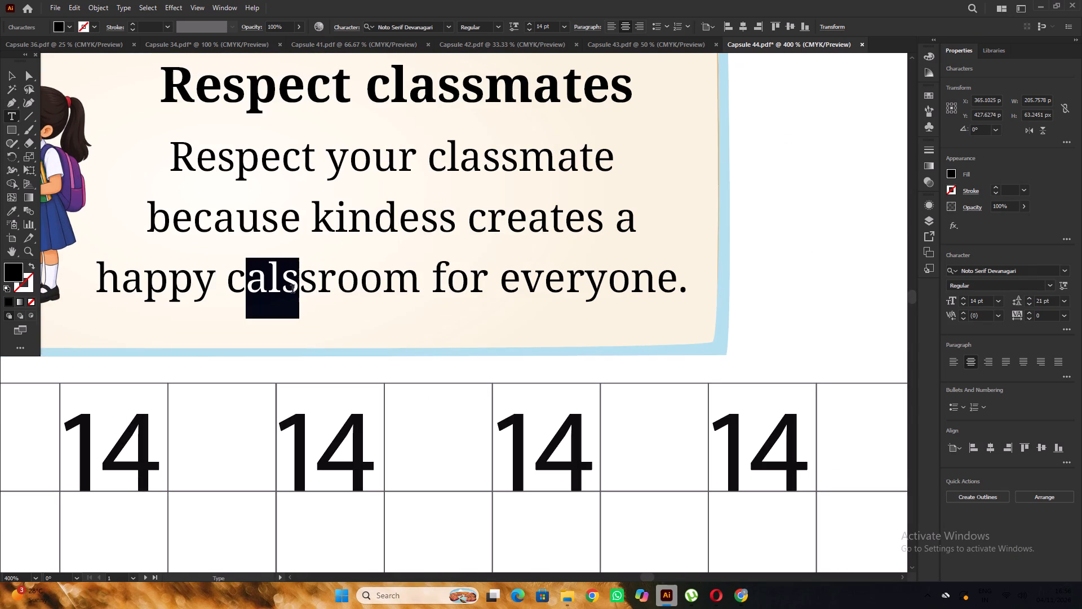
pyautogui.moveTo(292, 290); pyautogui.dragTo(277, 293)
pyautogui.press('BackSpace')
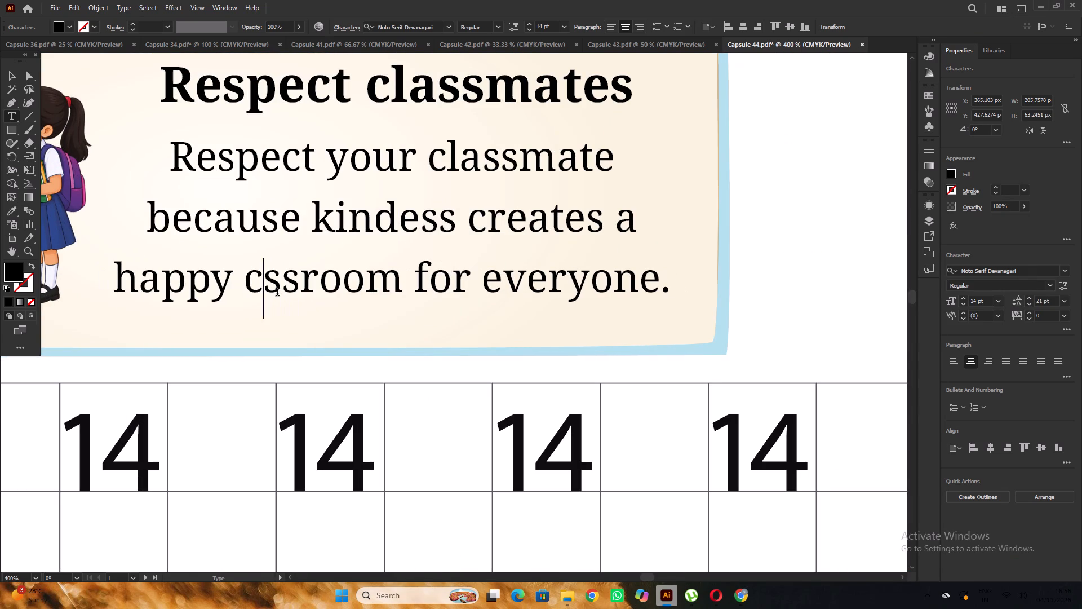
pyautogui.press('l')
pyautogui.press('a')
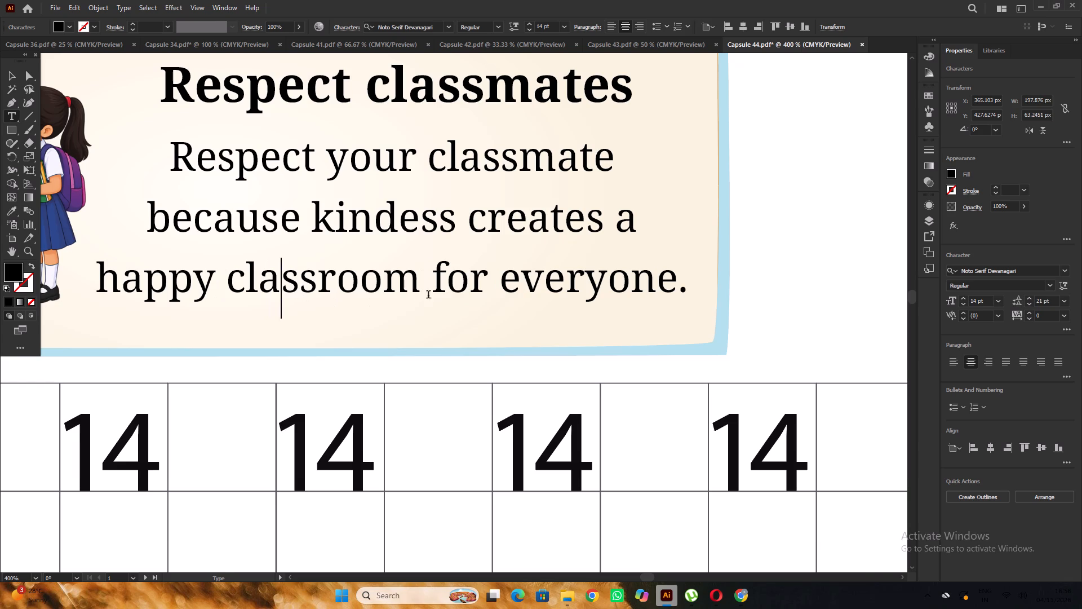
# Change classmate to classmates followed by a comma in the first line of the moral values paragraph.
pyautogui.scroll(-2, 439, 292)
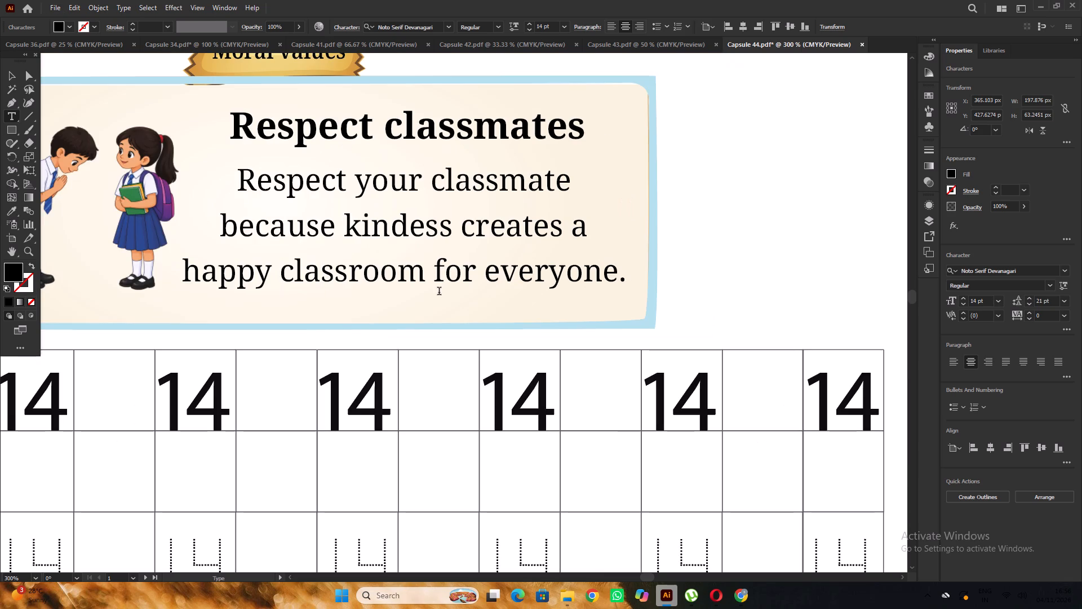
pyautogui.click(567, 180)
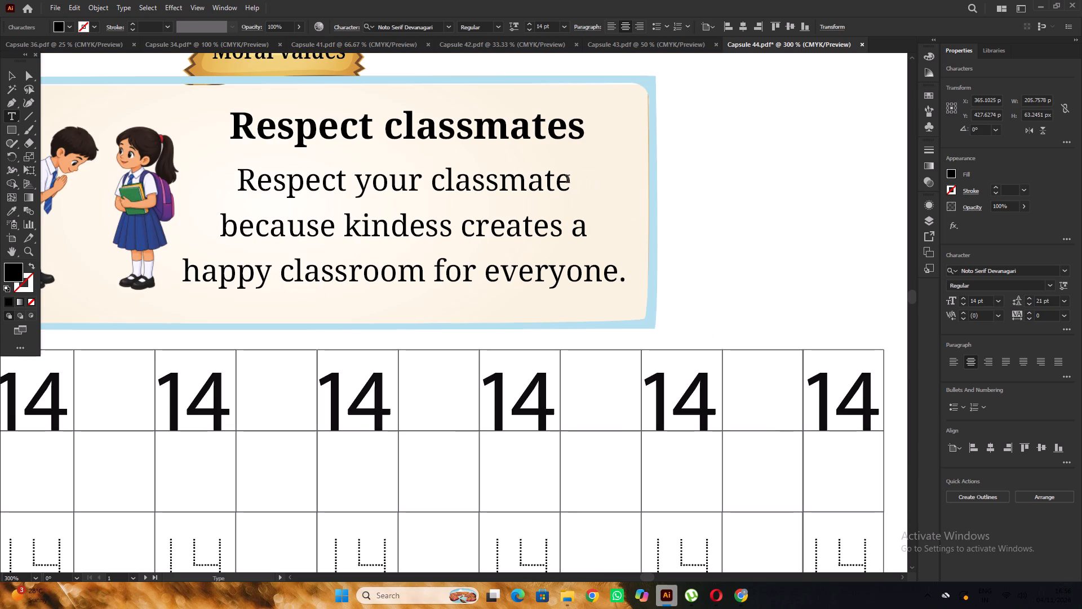
pyautogui.scroll(1, 567, 180)
pyautogui.press('s')
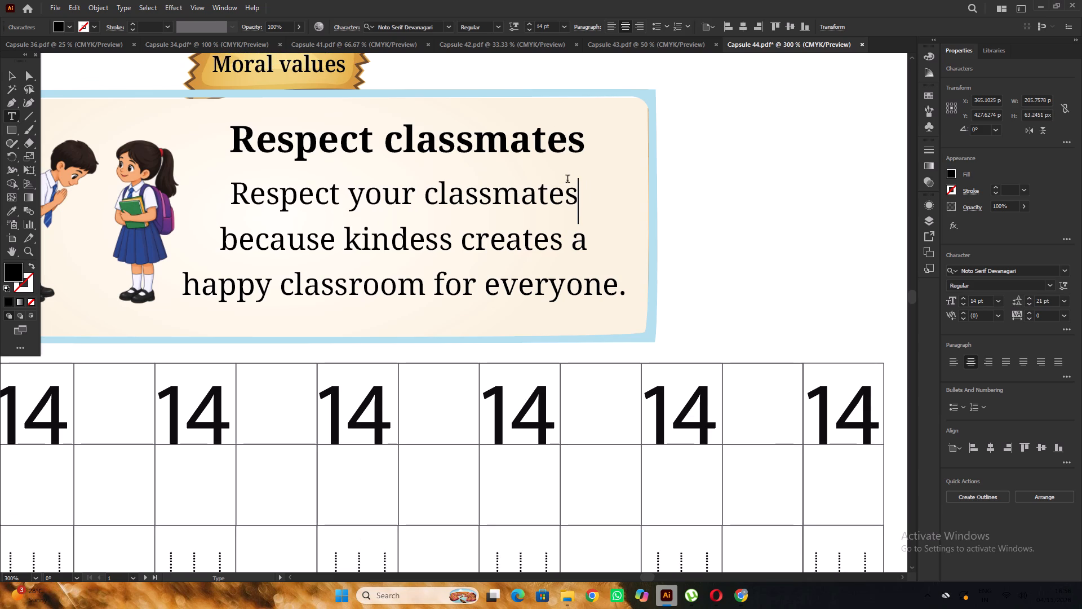
pyautogui.press(',')
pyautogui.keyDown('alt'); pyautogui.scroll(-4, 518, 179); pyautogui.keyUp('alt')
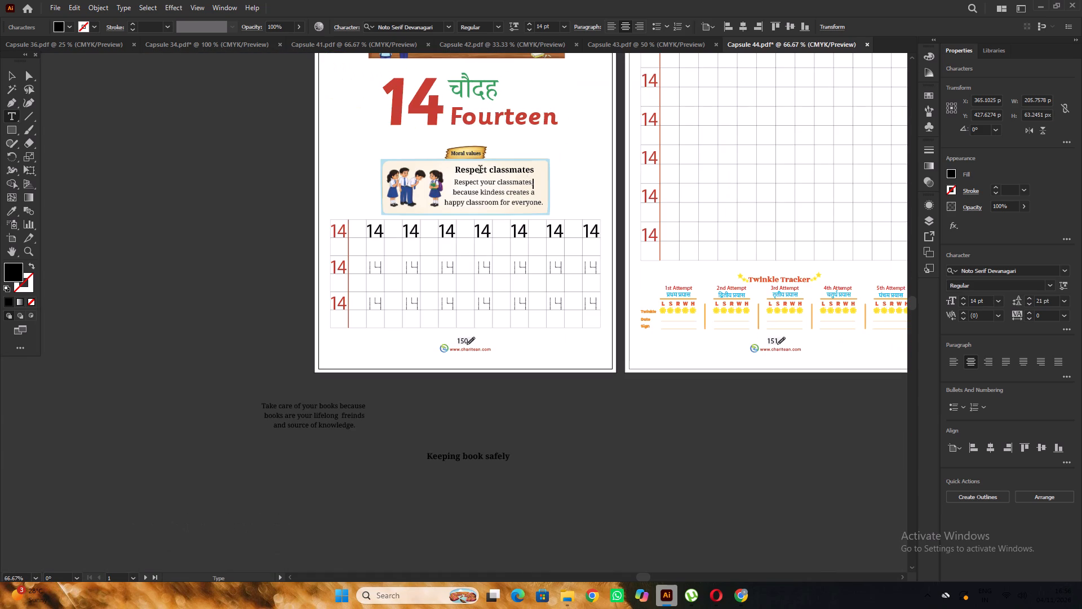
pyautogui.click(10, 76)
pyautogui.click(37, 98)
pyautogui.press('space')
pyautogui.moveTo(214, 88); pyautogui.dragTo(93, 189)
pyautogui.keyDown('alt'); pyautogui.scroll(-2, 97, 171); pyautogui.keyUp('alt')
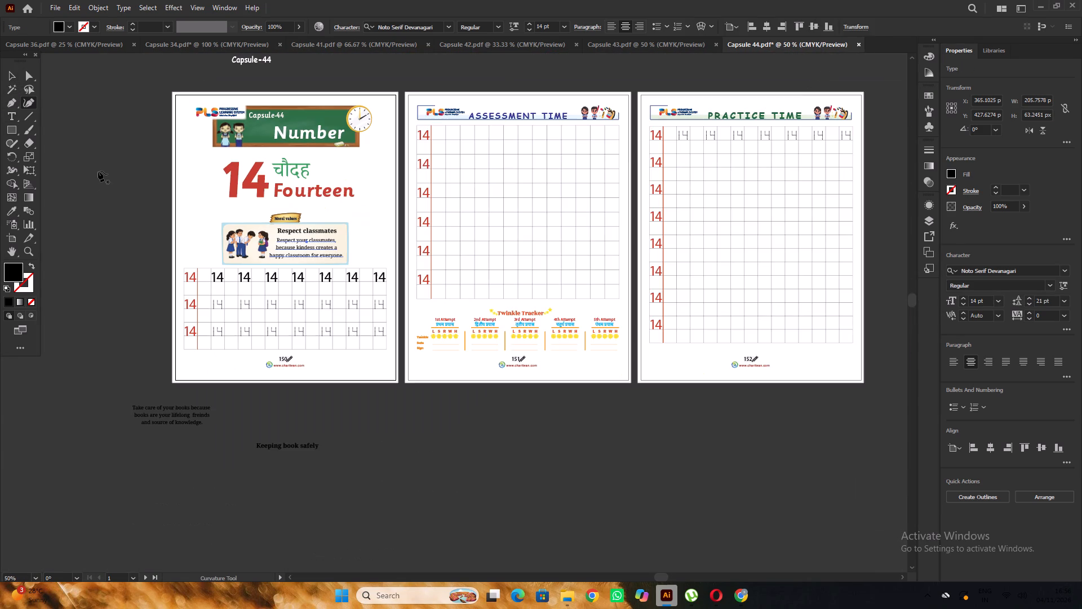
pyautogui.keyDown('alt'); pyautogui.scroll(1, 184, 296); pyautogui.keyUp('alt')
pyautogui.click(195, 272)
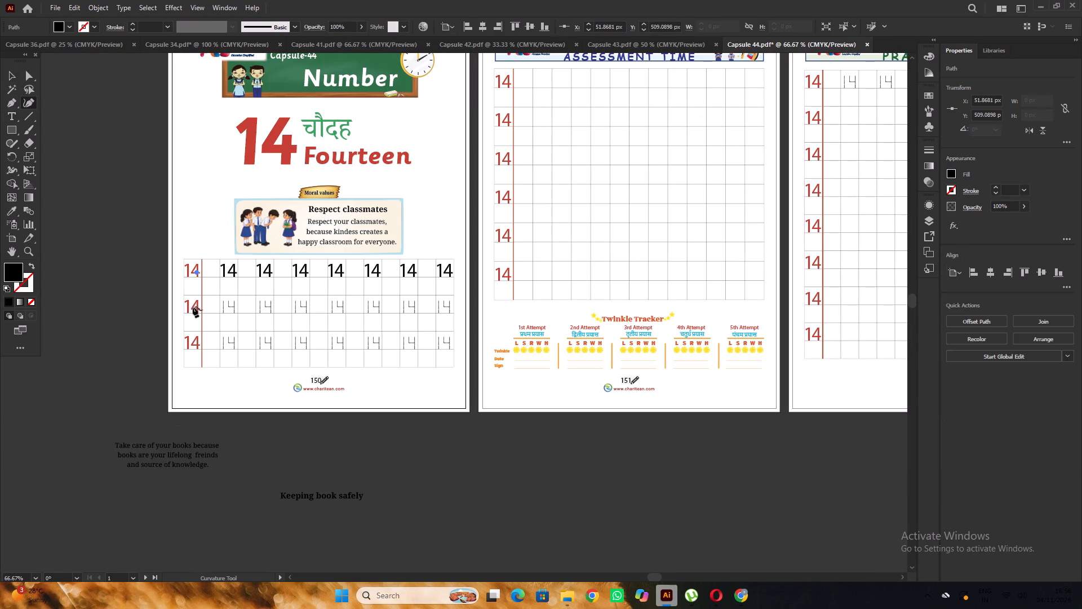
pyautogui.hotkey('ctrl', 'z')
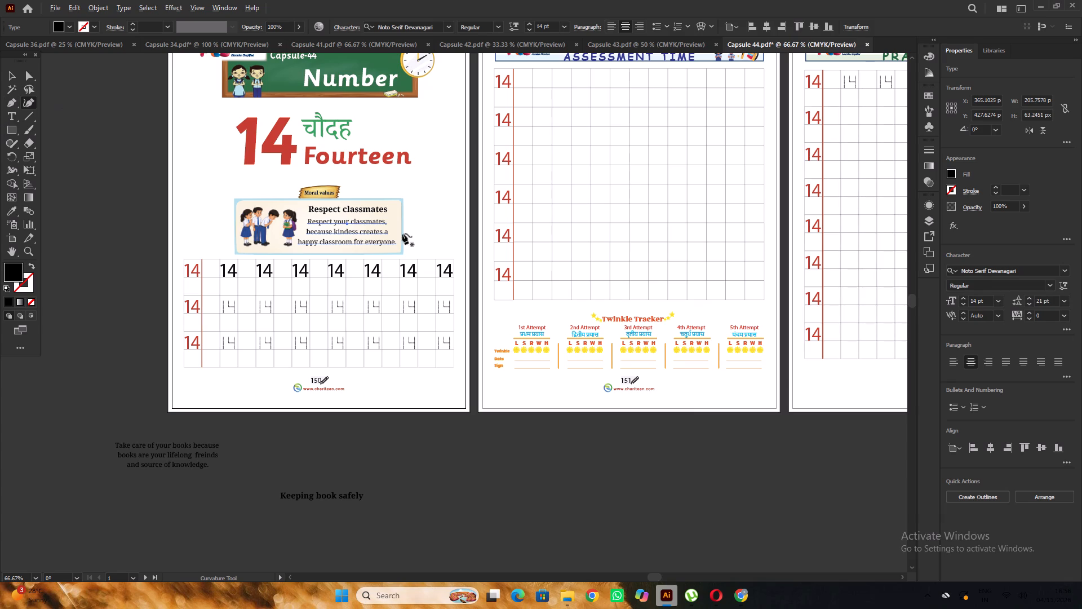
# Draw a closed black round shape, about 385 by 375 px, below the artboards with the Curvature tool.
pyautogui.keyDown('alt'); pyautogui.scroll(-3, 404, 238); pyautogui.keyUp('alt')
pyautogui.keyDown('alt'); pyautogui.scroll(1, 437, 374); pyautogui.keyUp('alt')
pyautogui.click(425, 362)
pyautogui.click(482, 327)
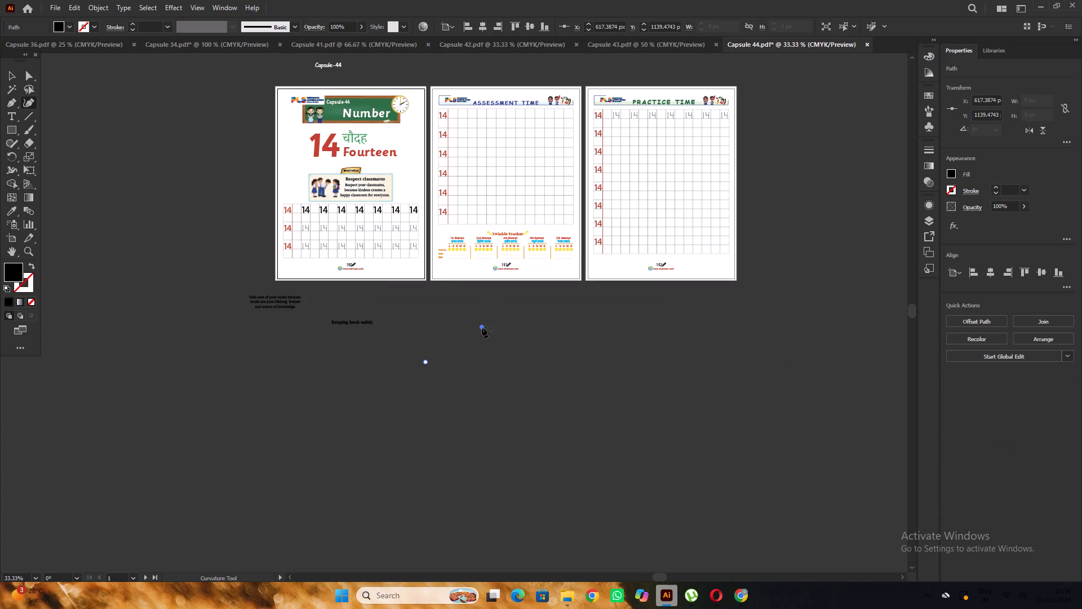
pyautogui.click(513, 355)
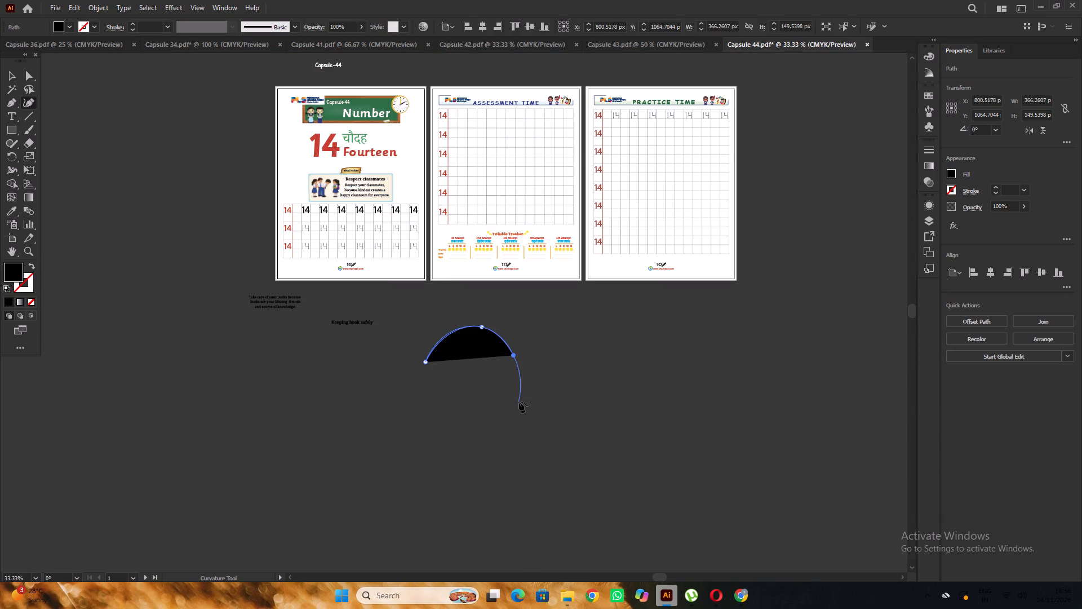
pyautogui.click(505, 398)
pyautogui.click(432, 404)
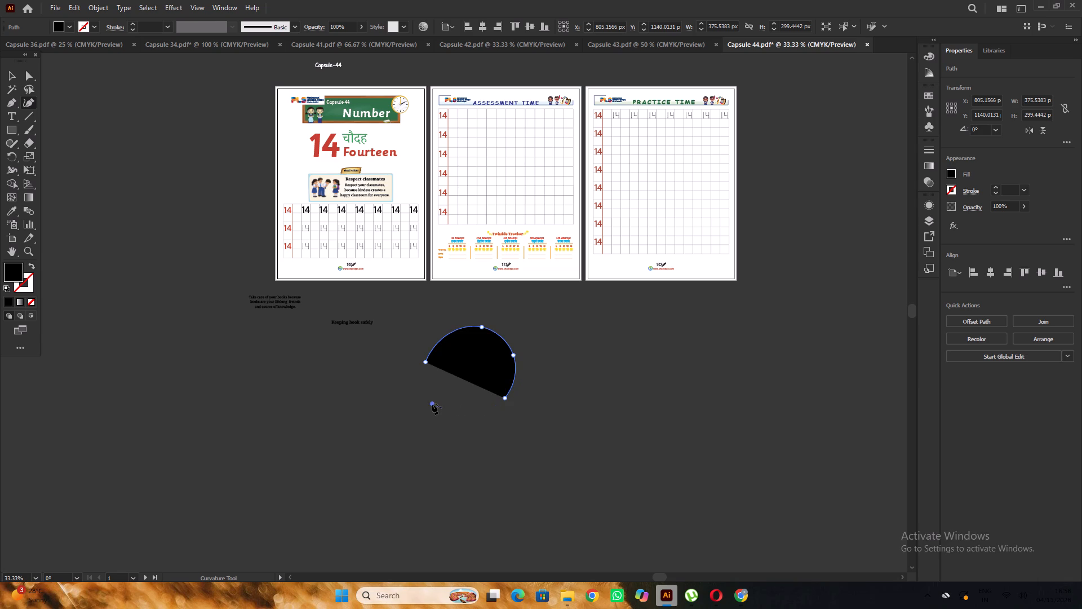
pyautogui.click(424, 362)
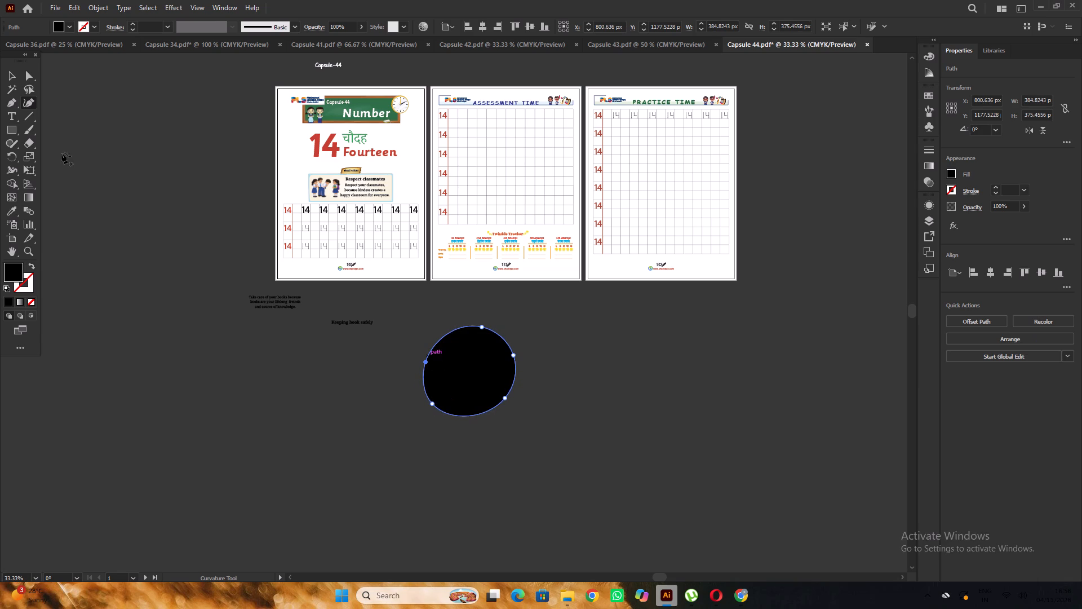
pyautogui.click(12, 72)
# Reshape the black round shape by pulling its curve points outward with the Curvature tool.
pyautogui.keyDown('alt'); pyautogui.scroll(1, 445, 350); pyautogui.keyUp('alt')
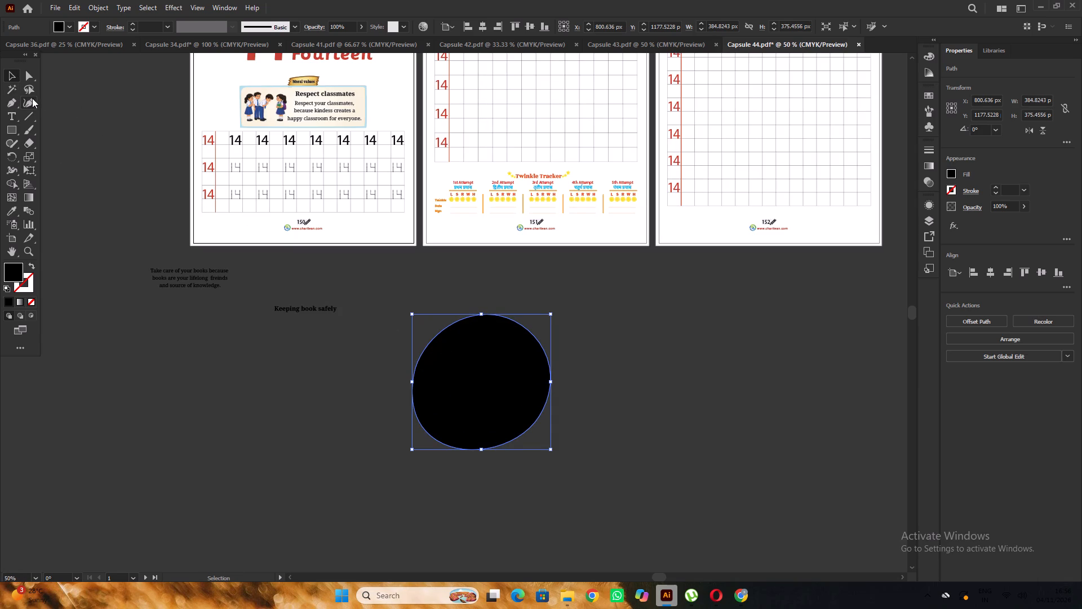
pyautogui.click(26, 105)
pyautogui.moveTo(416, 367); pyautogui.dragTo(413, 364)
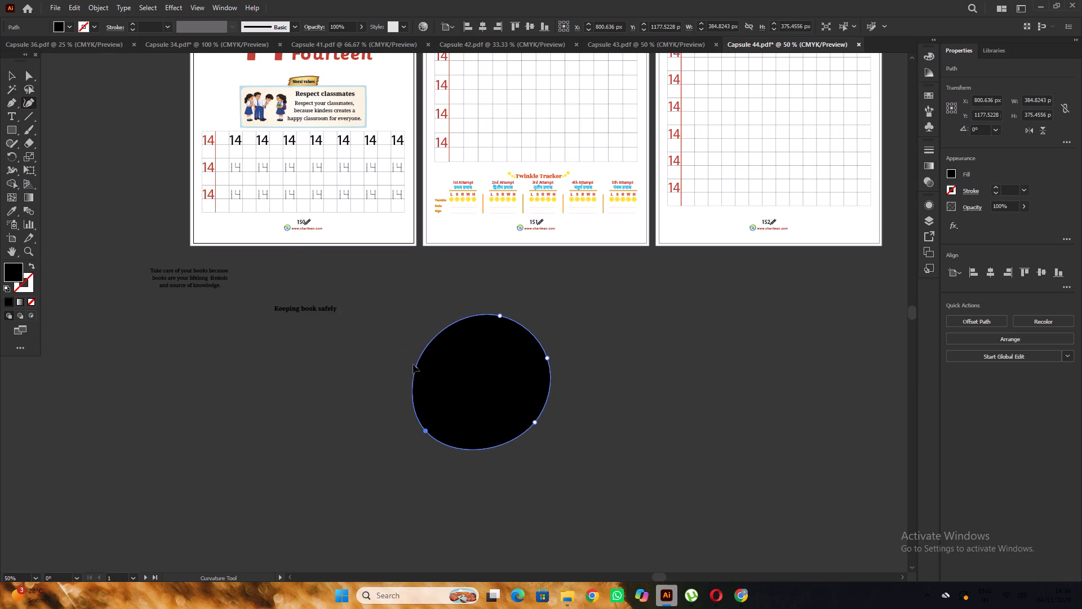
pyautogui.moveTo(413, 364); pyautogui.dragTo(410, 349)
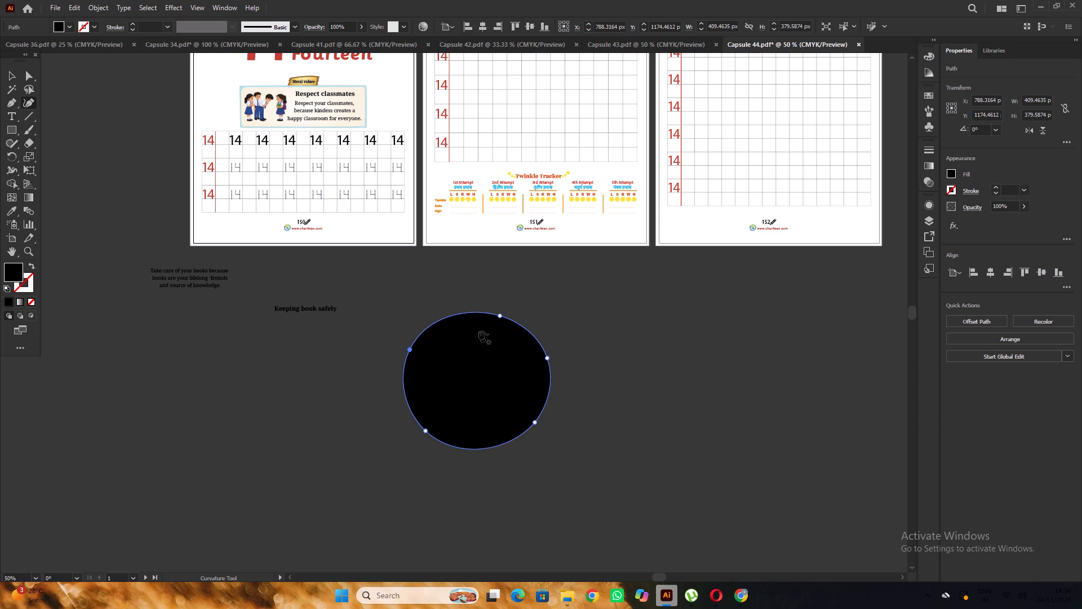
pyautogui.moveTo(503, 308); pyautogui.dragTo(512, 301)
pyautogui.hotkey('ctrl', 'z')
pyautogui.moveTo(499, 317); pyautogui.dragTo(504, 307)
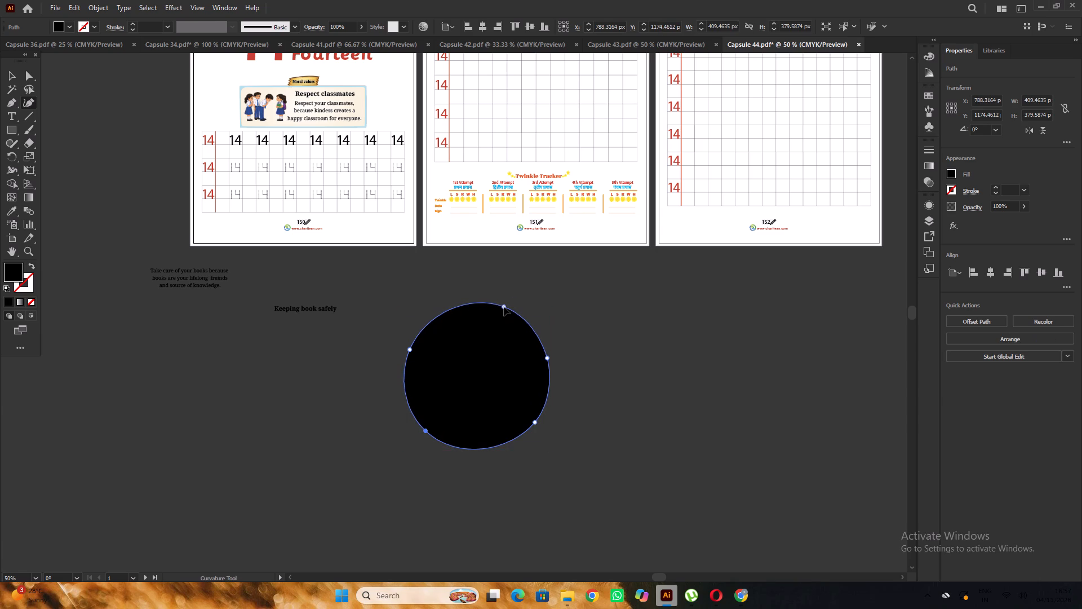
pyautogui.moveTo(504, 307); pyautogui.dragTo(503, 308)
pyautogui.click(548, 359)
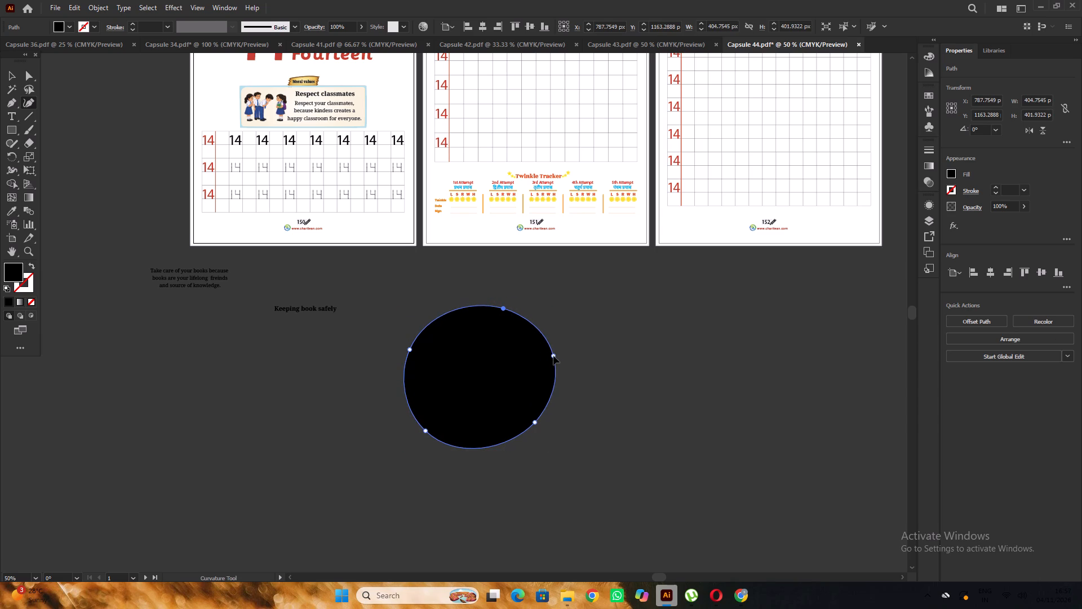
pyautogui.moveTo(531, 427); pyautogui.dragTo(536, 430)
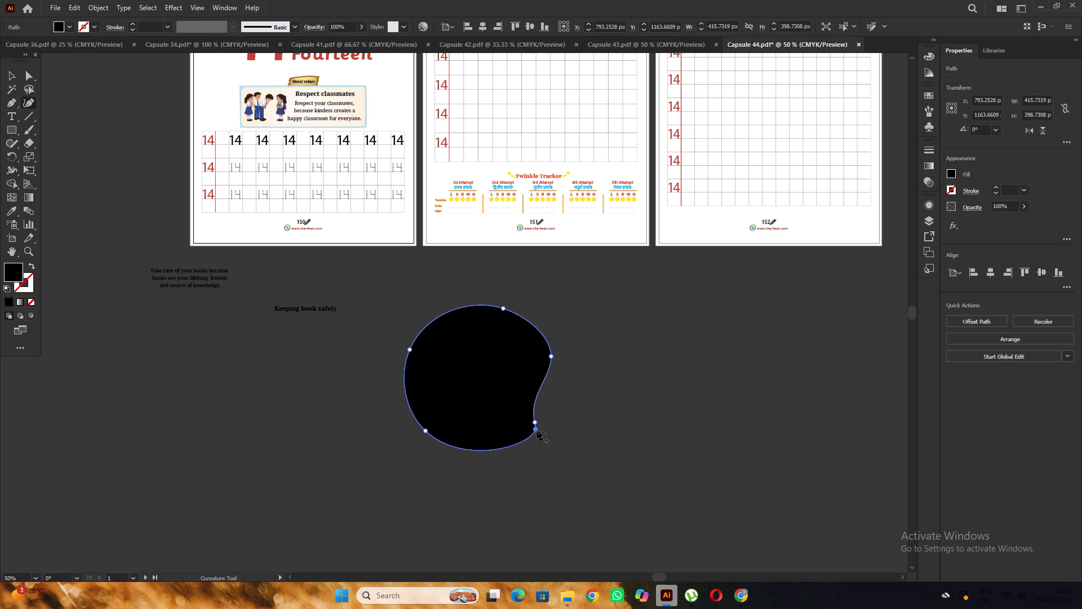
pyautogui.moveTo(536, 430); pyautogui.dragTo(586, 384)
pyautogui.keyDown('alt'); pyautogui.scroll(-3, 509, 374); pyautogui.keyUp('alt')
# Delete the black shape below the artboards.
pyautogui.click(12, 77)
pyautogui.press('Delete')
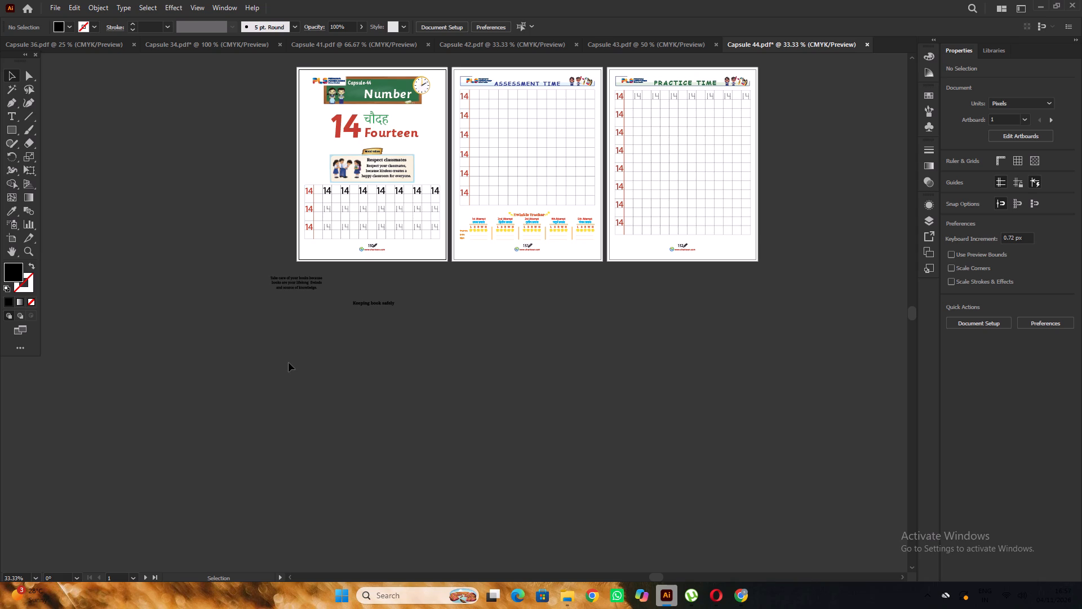
# Set the font of the three red 14s in the first page's practice grid to Sassoon Primary.
pyautogui.scroll(8, 371, 319)
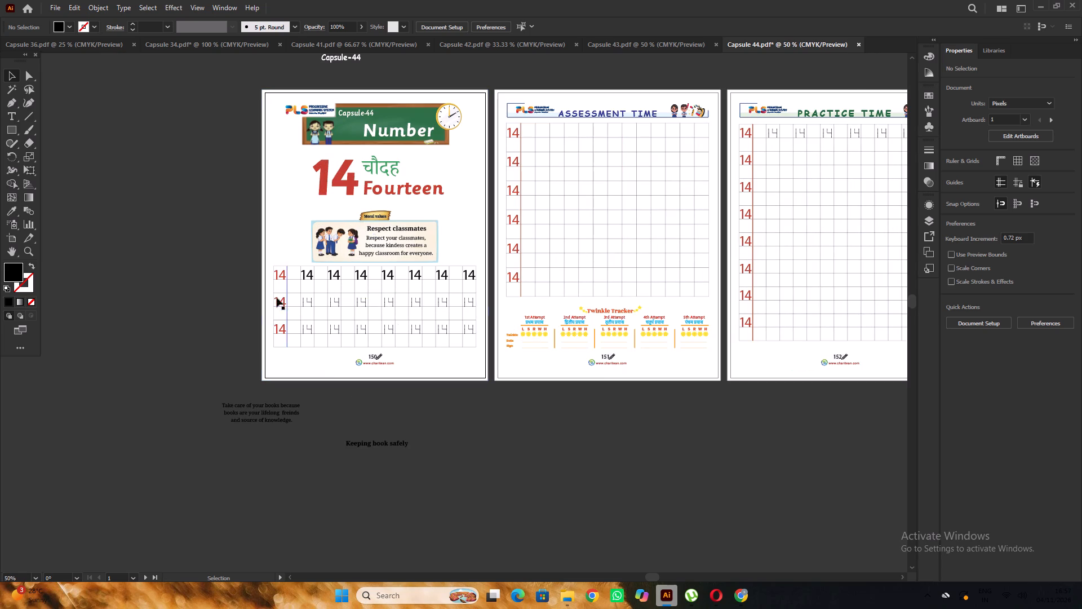
pyautogui.keyDown('alt'); pyautogui.scroll(3, 270, 292); pyautogui.keyUp('alt')
pyautogui.click(307, 241)
pyautogui.keyDown('shift'); pyautogui.click(303, 311); pyautogui.keyUp('shift')
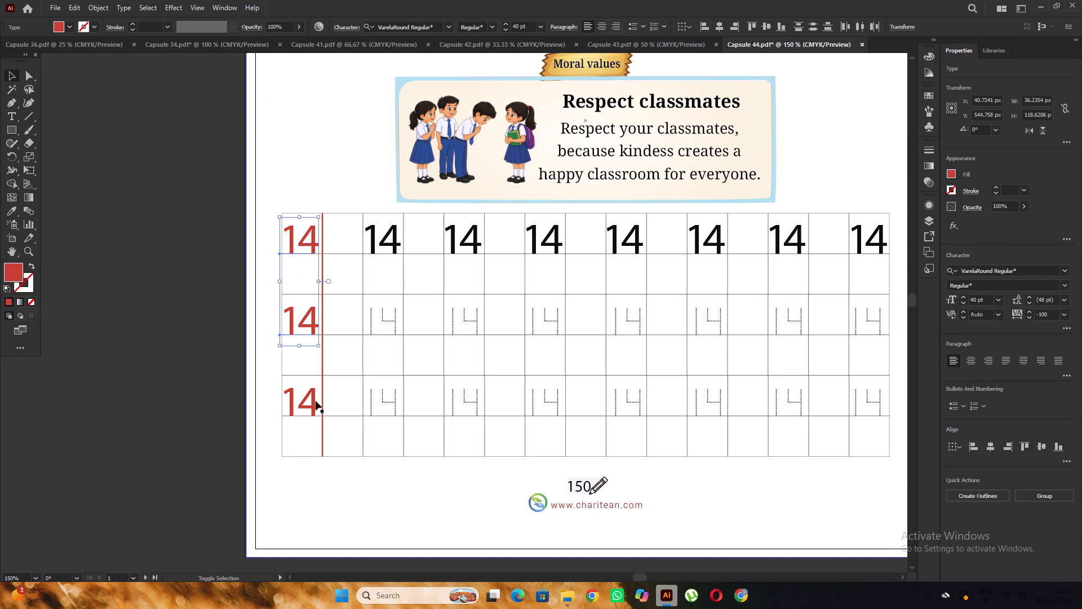
pyautogui.keyDown('shift'); pyautogui.click(313, 400); pyautogui.keyUp('shift')
pyautogui.click(1027, 273)
pyautogui.press('s')
pyautogui.press('a')
pyautogui.press('s')
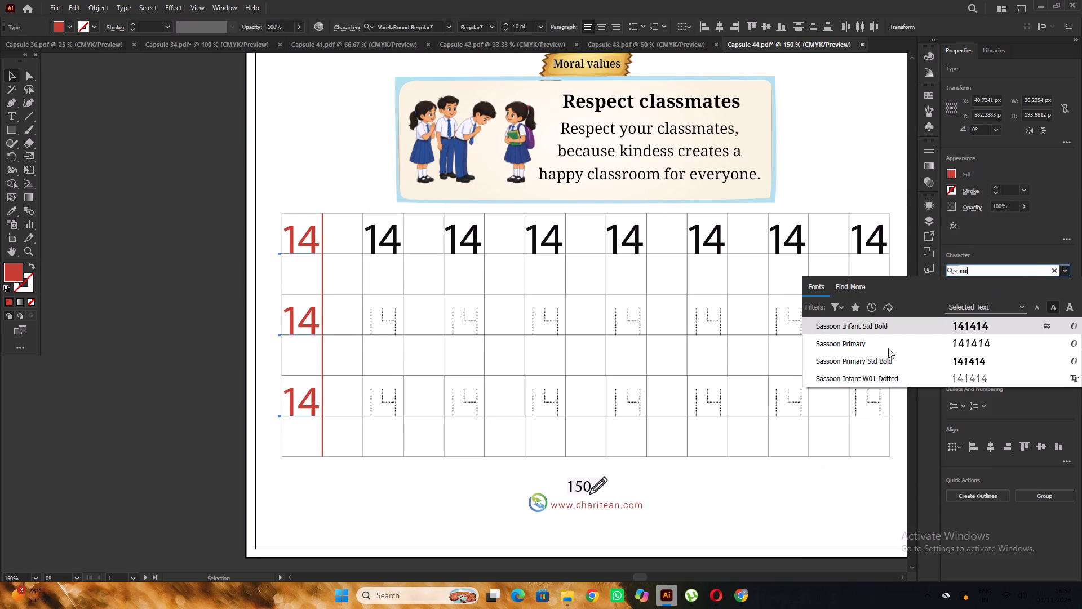
pyautogui.click(867, 343)
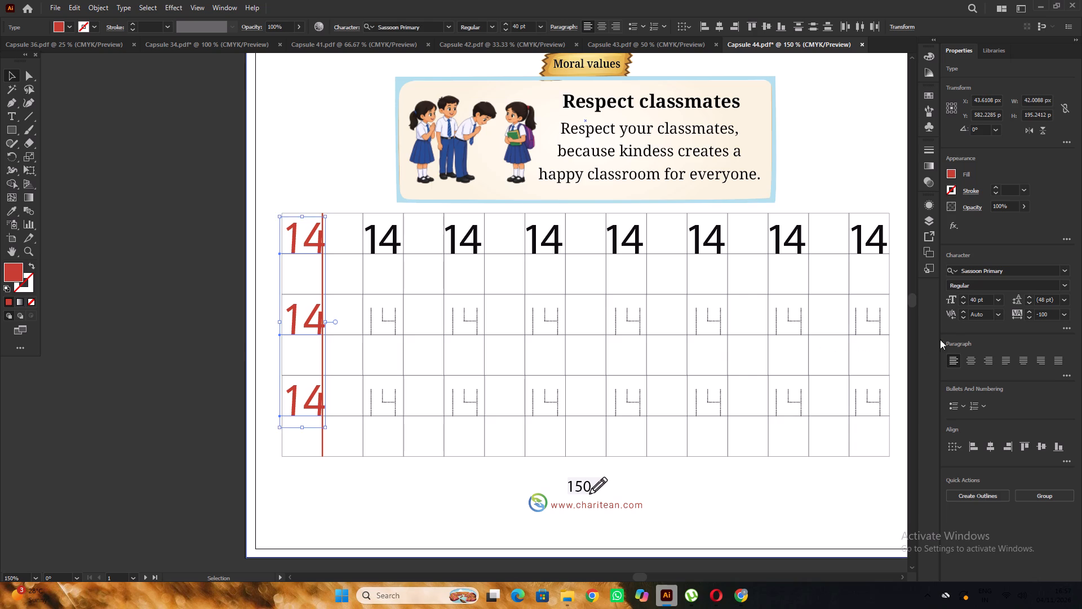
# Reduce the three red 14s to a font size of 35 pt and deselect them.
pyautogui.tripleClick(963, 302)
pyautogui.doubleClick(963, 302)
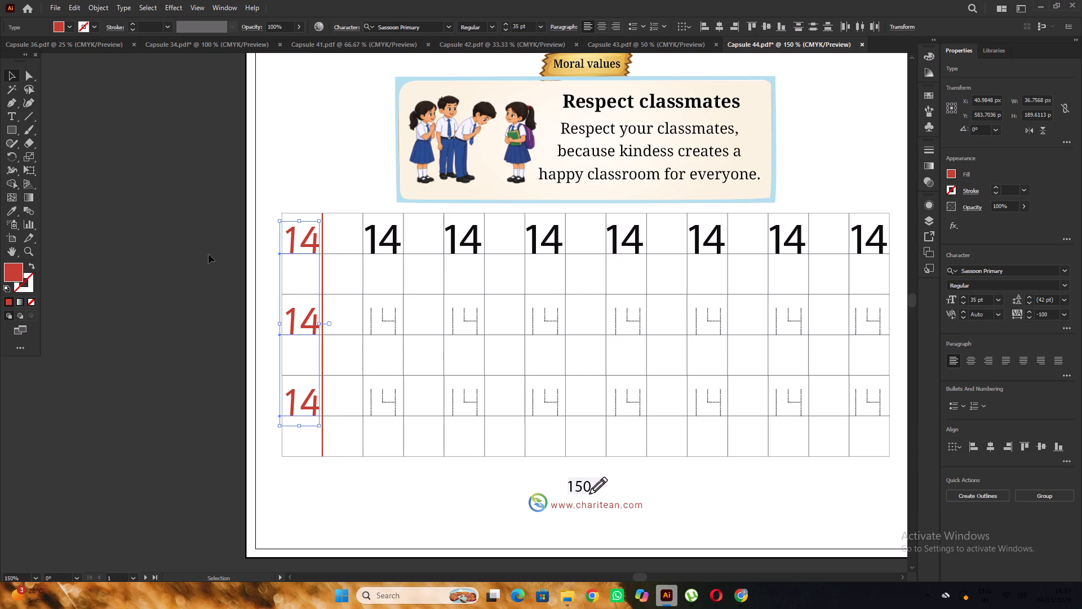
pyautogui.keyDown('alt'); pyautogui.scroll(2, 215, 237); pyautogui.keyUp('alt')
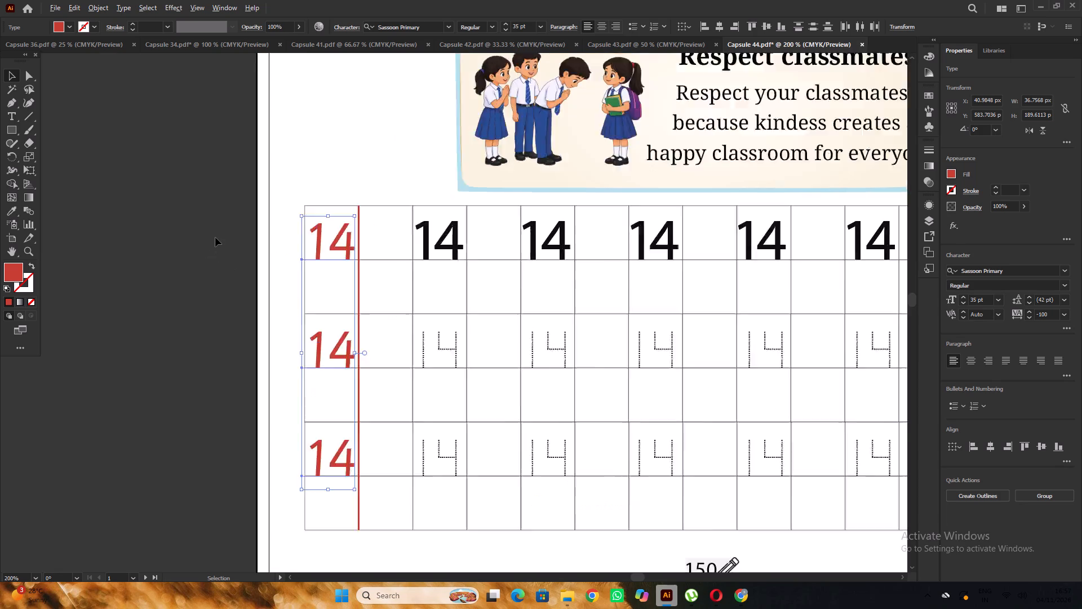
pyautogui.click(215, 237)
# Set the font of the seven black 14s in the practice grid's top row to Sassoon Primary.
pyautogui.keyDown('alt'); pyautogui.scroll(-4, 215, 237); pyautogui.keyUp('alt')
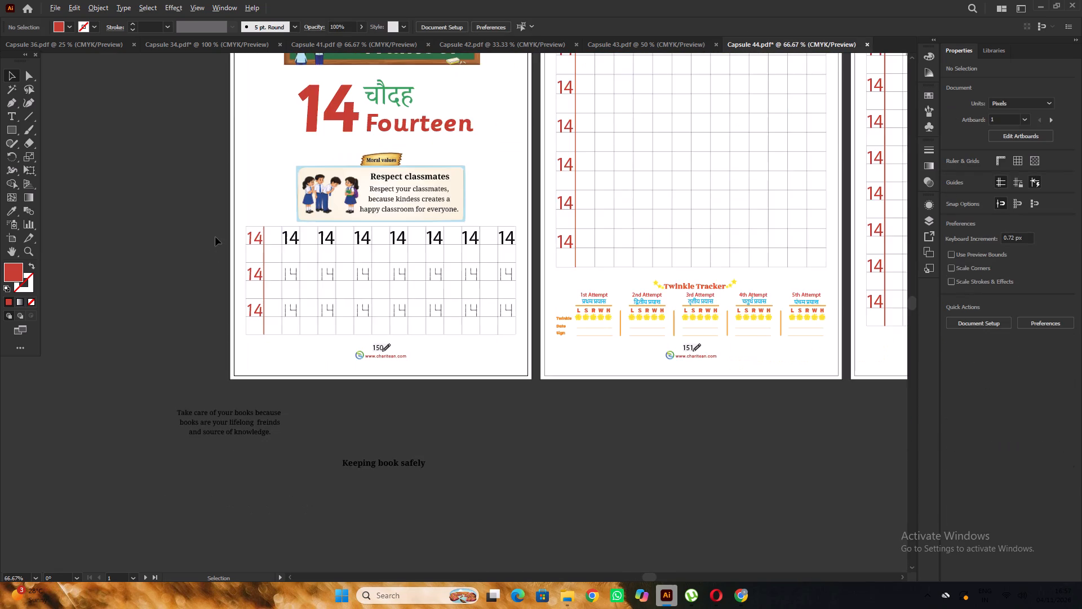
pyautogui.keyDown('alt'); pyautogui.scroll(2, 365, 246); pyautogui.keyUp('alt')
pyautogui.click(211, 227)
pyautogui.keyDown('shift'); pyautogui.click(286, 232); pyautogui.keyUp('shift')
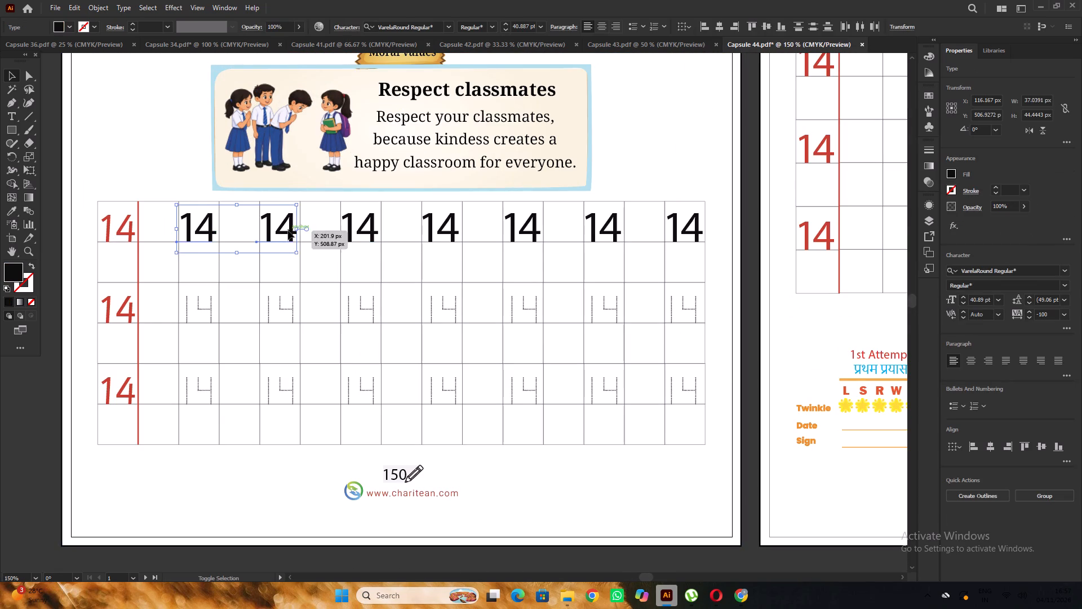
pyautogui.keyDown('shift'); pyautogui.click(362, 229); pyautogui.keyUp('shift')
pyautogui.keyDown('shift'); pyautogui.click(436, 233); pyautogui.keyUp('shift')
pyautogui.keyDown('shift'); pyautogui.click(523, 233); pyautogui.keyUp('shift')
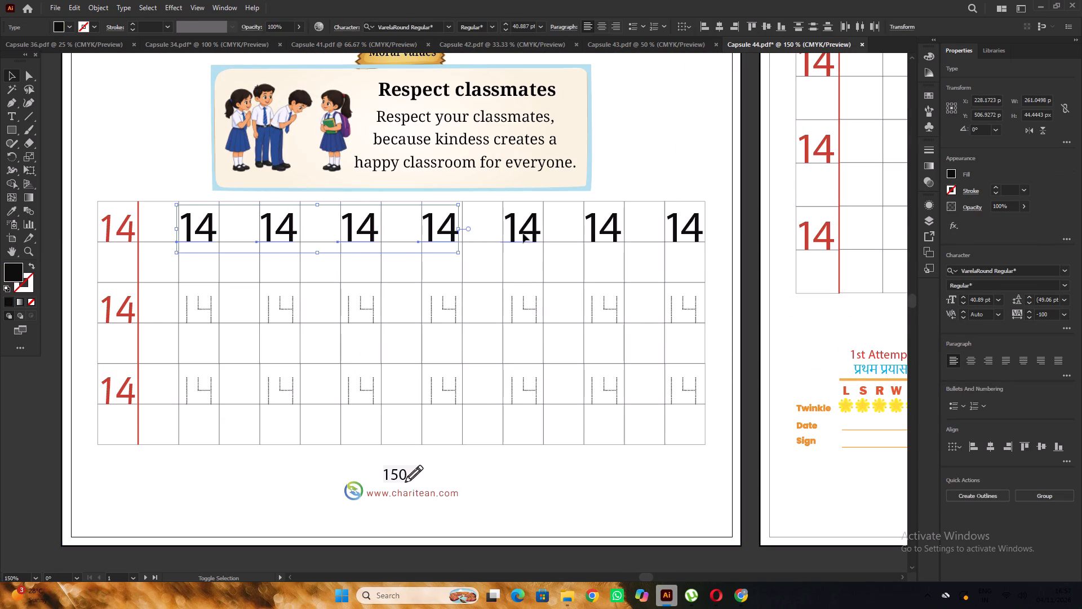
pyautogui.keyDown('shift'); pyautogui.click(600, 232); pyautogui.keyUp('shift')
pyautogui.keyDown('shift'); pyautogui.click(689, 233); pyautogui.keyUp('shift')
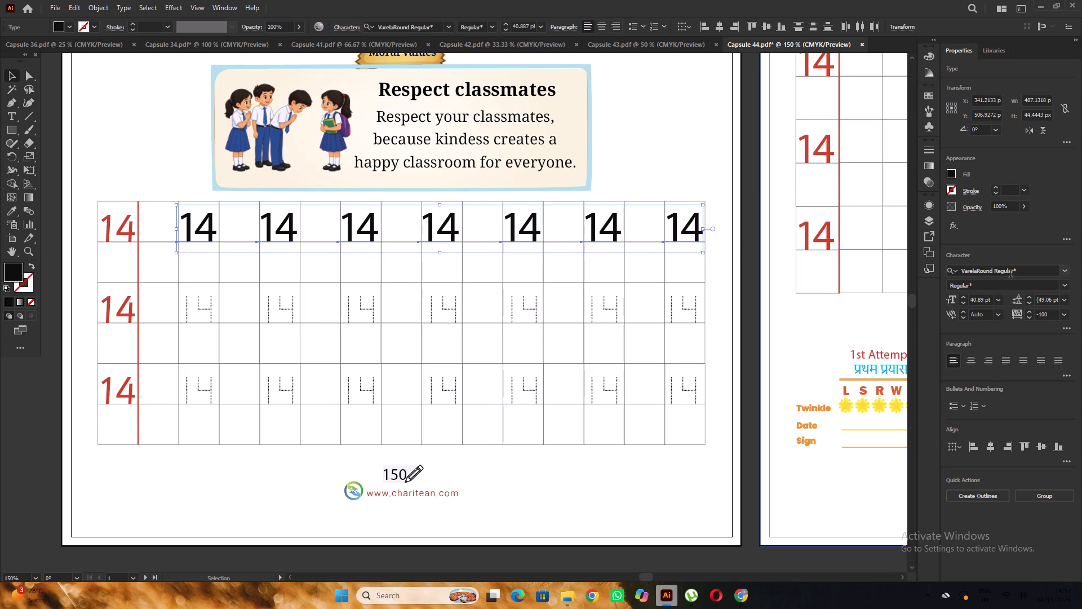
pyautogui.click(1016, 273)
pyautogui.write('sa')
pyautogui.press('s')
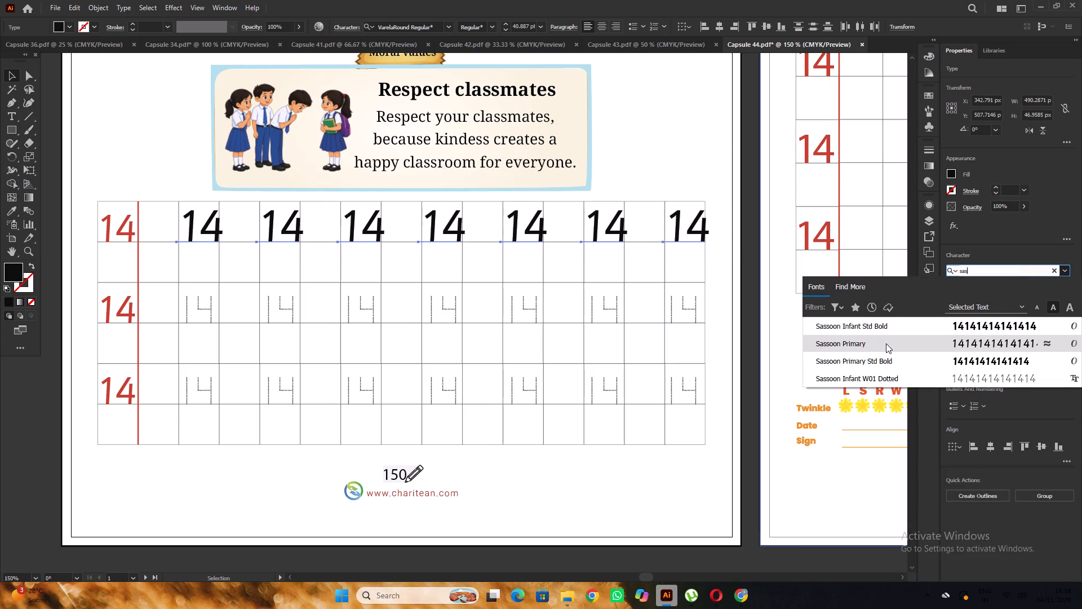
pyautogui.click(886, 343)
# Reduce the font size of the seven black 14s to 37 pt.
pyautogui.tripleClick(963, 301)
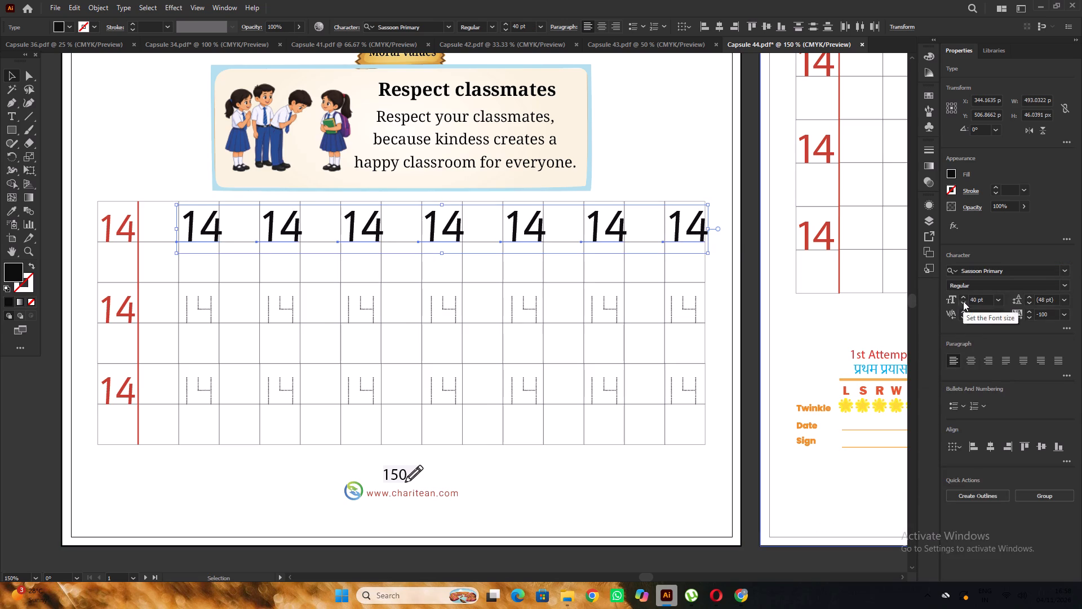
pyautogui.click(963, 301)
pyautogui.scroll(4, 703, 239)
pyautogui.keyDown('alt'); pyautogui.scroll(1, 688, 268); pyautogui.keyUp('alt')
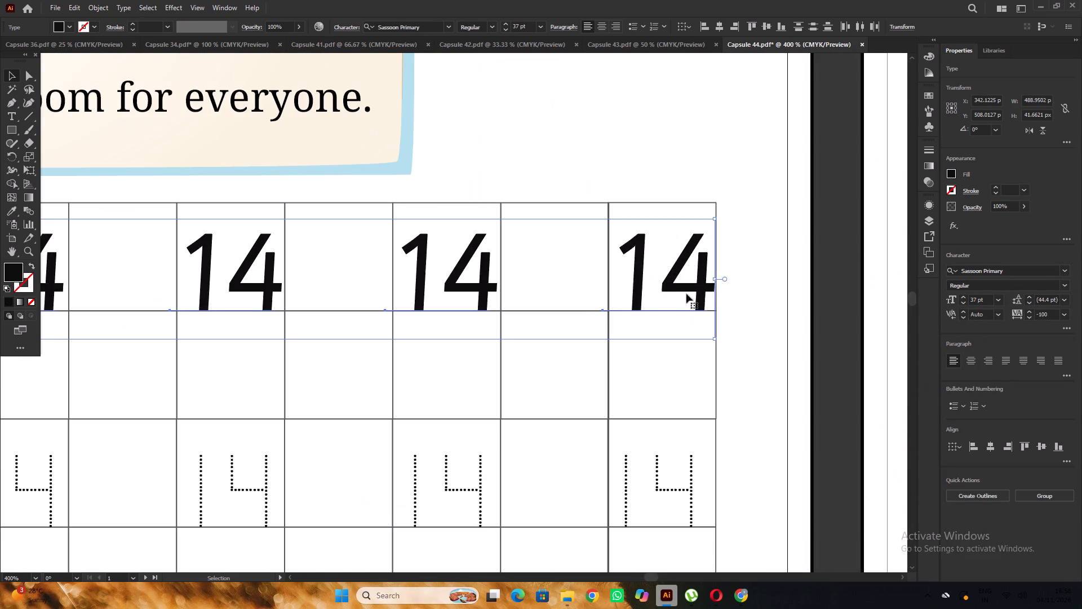
# Move the top row's seven black 14s about 2 px left and 1 px up, and deselect them.
pyautogui.moveTo(695, 286); pyautogui.dragTo(688, 284)
pyautogui.keyDown('alt'); pyautogui.scroll(-4, 690, 278); pyautogui.keyUp('alt')
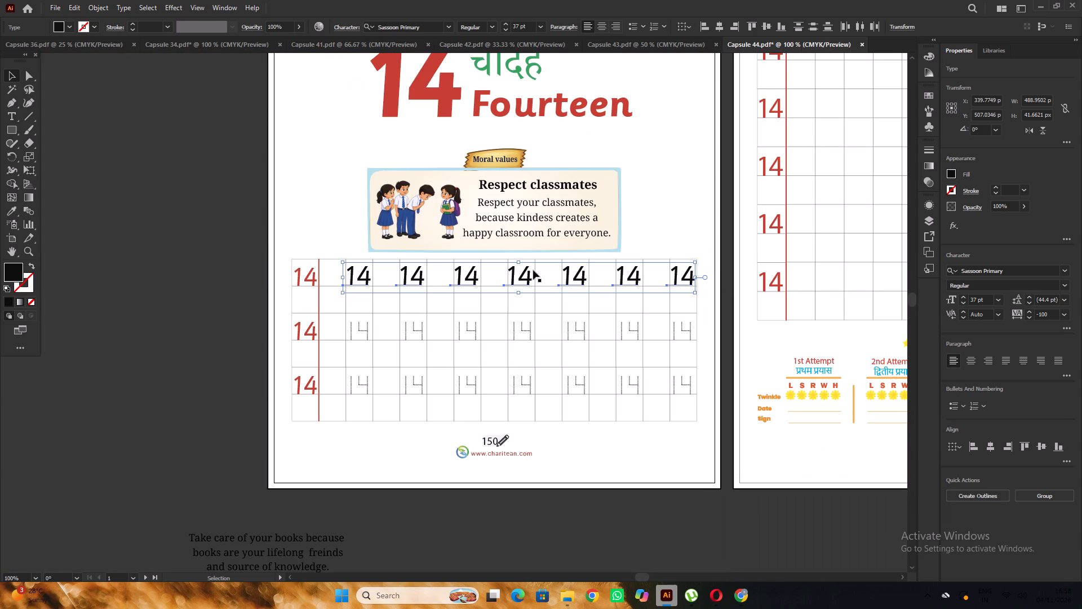
pyautogui.click(233, 230)
# Nudge all seven black 14s in the top row down about 1.4 px onto the grid line and deselect them.
pyautogui.keyDown('alt'); pyautogui.scroll(2, 382, 279); pyautogui.keyUp('alt')
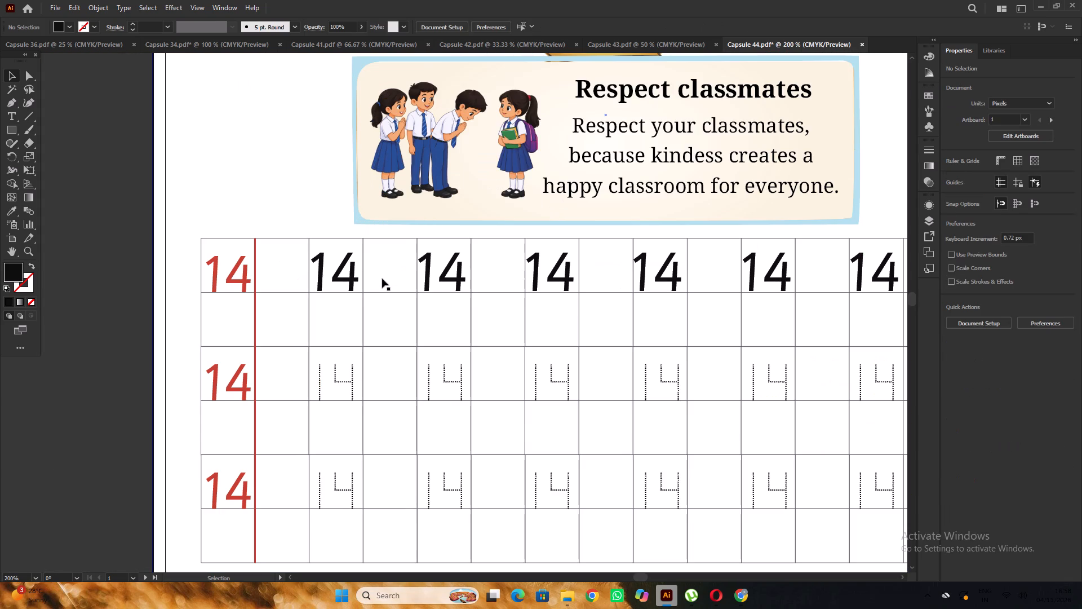
pyautogui.keyDown('alt'); pyautogui.scroll(2, 381, 280); pyautogui.keyUp('alt')
pyautogui.click(317, 280)
pyautogui.keyDown('alt'); pyautogui.scroll(-1, 298, 271); pyautogui.keyUp('alt')
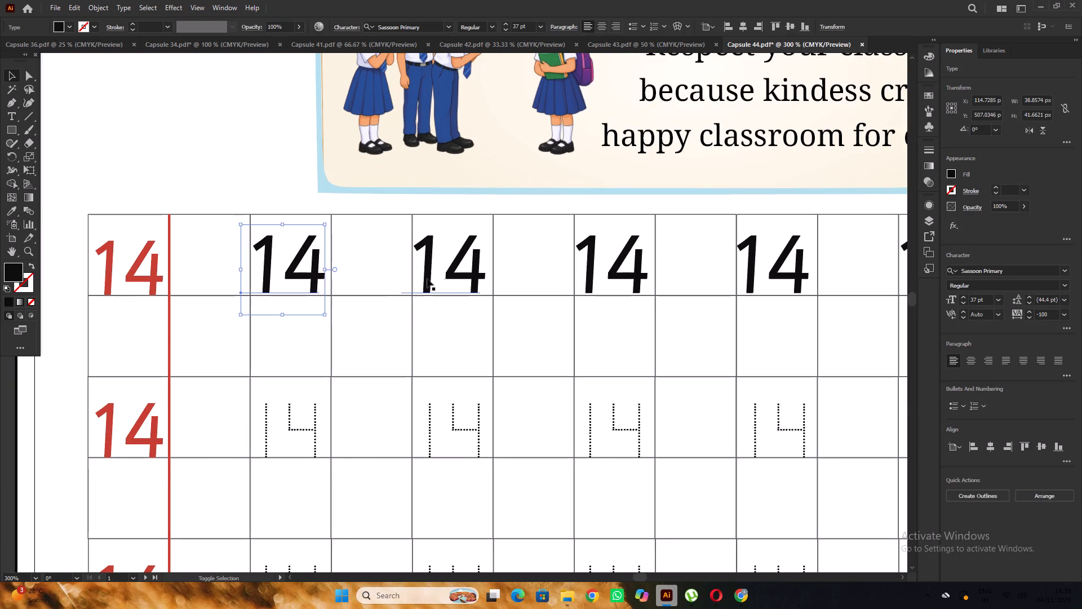
pyautogui.keyDown('shift'); pyautogui.click(460, 279); pyautogui.keyUp('shift')
pyautogui.keyDown('alt'); pyautogui.scroll(-3, 346, 259); pyautogui.keyUp('alt')
pyautogui.keyDown('alt'); pyautogui.scroll(2, 477, 266); pyautogui.keyUp('alt')
pyautogui.keyDown('shift'); pyautogui.click(391, 261); pyautogui.keyUp('shift')
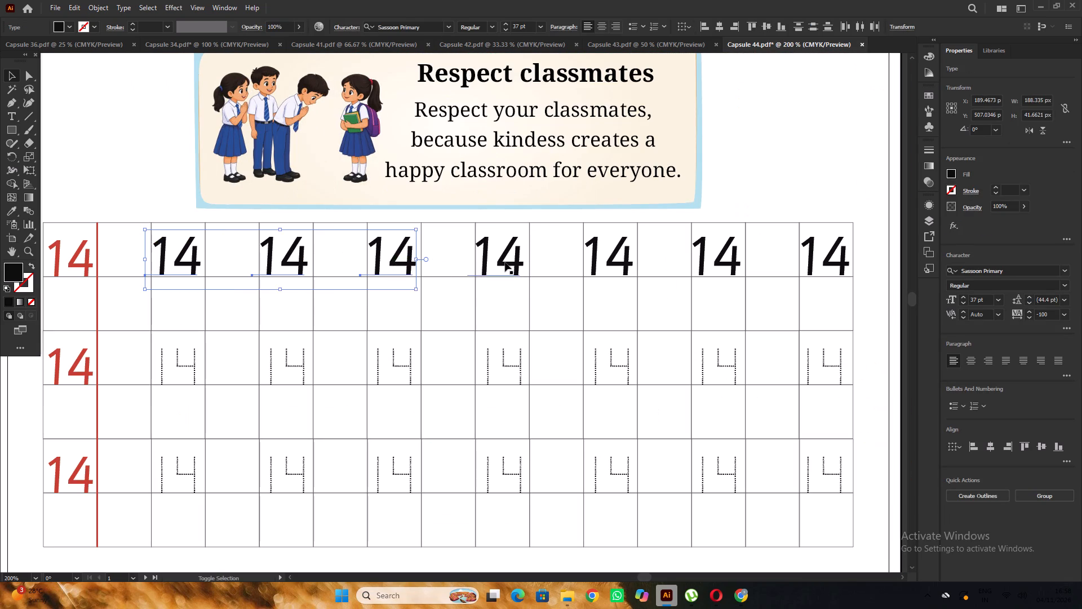
pyautogui.keyDown('shift'); pyautogui.click(505, 262); pyautogui.keyUp('shift')
pyautogui.keyDown('shift'); pyautogui.click(628, 268); pyautogui.keyUp('shift')
pyautogui.keyDown('shift'); pyautogui.click(732, 268); pyautogui.keyUp('shift')
pyautogui.keyDown('shift'); pyautogui.click(822, 266); pyautogui.keyUp('shift')
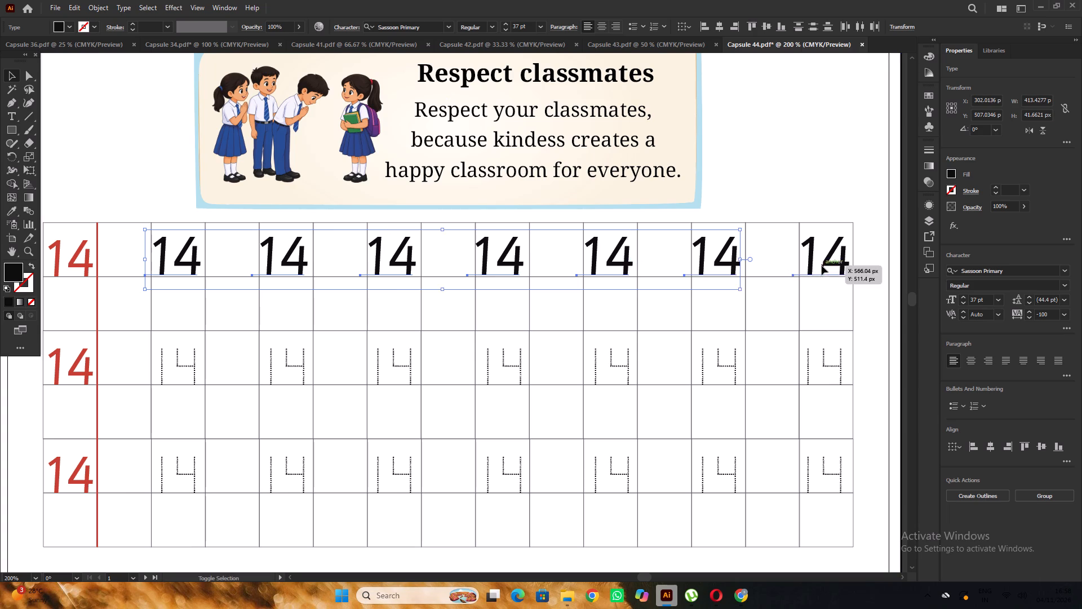
pyautogui.keyDown('alt'); pyautogui.scroll(4, 717, 283); pyautogui.keyUp('alt')
pyautogui.press('Down')
pyautogui.press('Down')
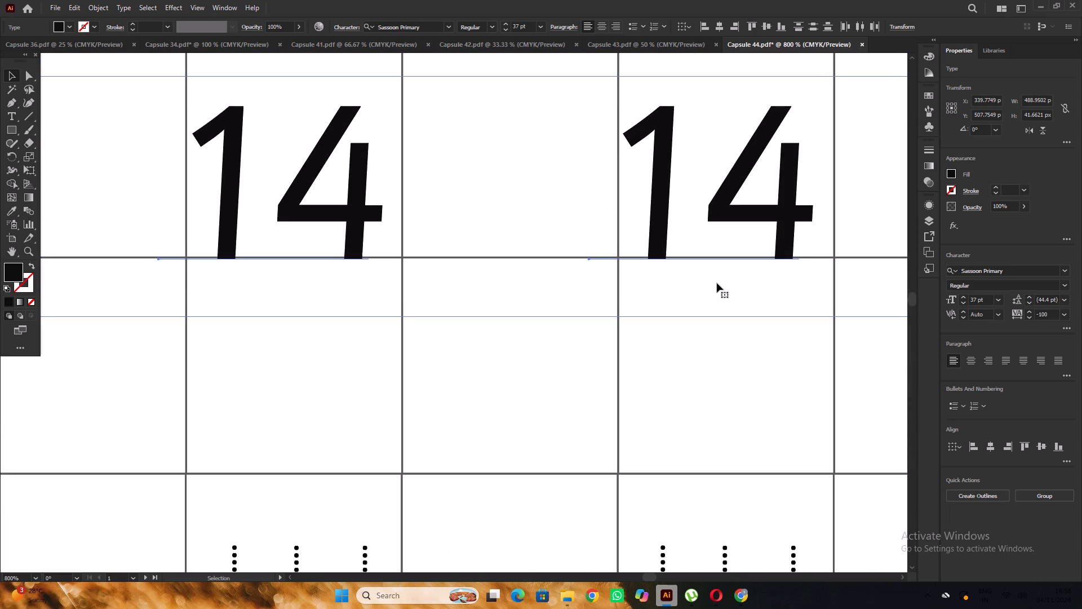
pyautogui.keyDown('alt'); pyautogui.scroll(-6, 697, 289); pyautogui.keyUp('alt')
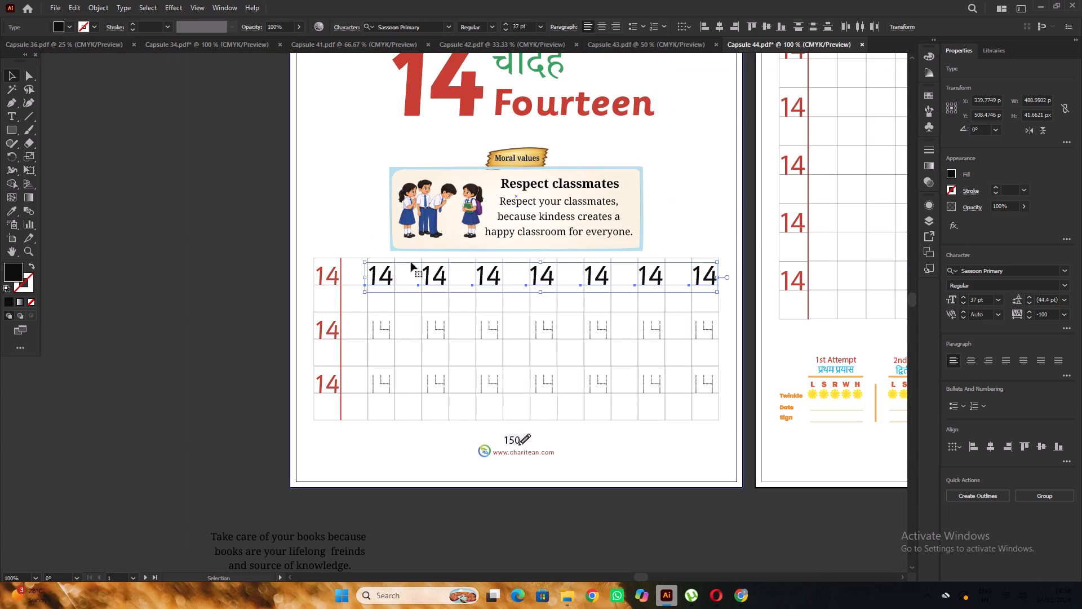
pyautogui.click(215, 219)
# Set the font of the seven dotted 14s in the practice grid's middle row to Sassoon Infant W01 Dotted.
pyautogui.keyDown('alt'); pyautogui.scroll(-3, 215, 219); pyautogui.keyUp('alt')
pyautogui.keyDown('alt'); pyautogui.scroll(2, 335, 267); pyautogui.keyUp('alt')
pyautogui.click(268, 253)
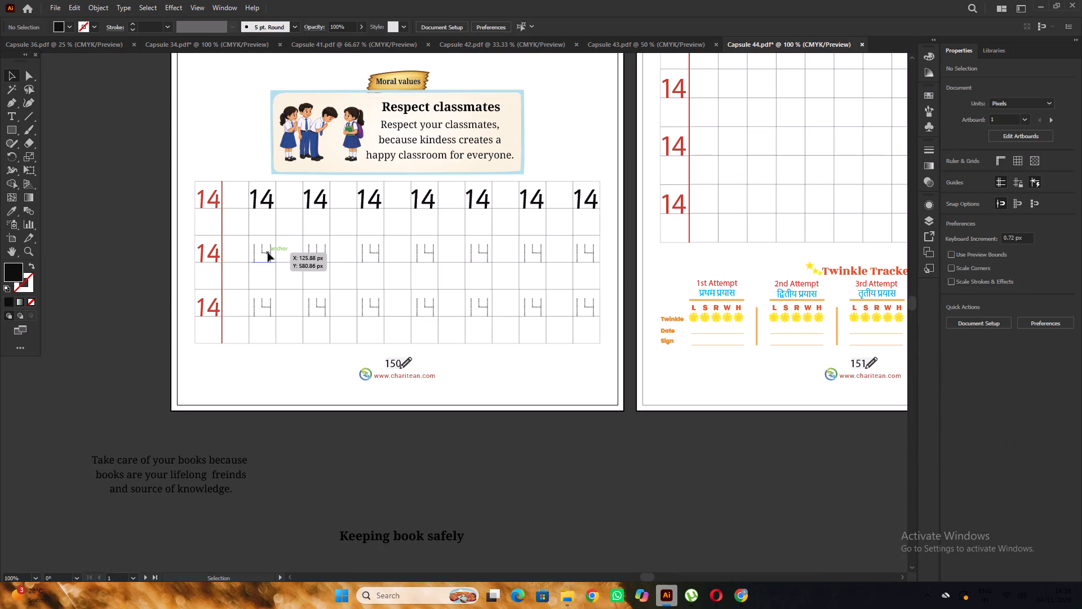
pyautogui.keyDown('shift'); pyautogui.click(322, 252); pyautogui.keyUp('shift')
pyautogui.keyDown('shift'); pyautogui.click(371, 250); pyautogui.keyUp('shift')
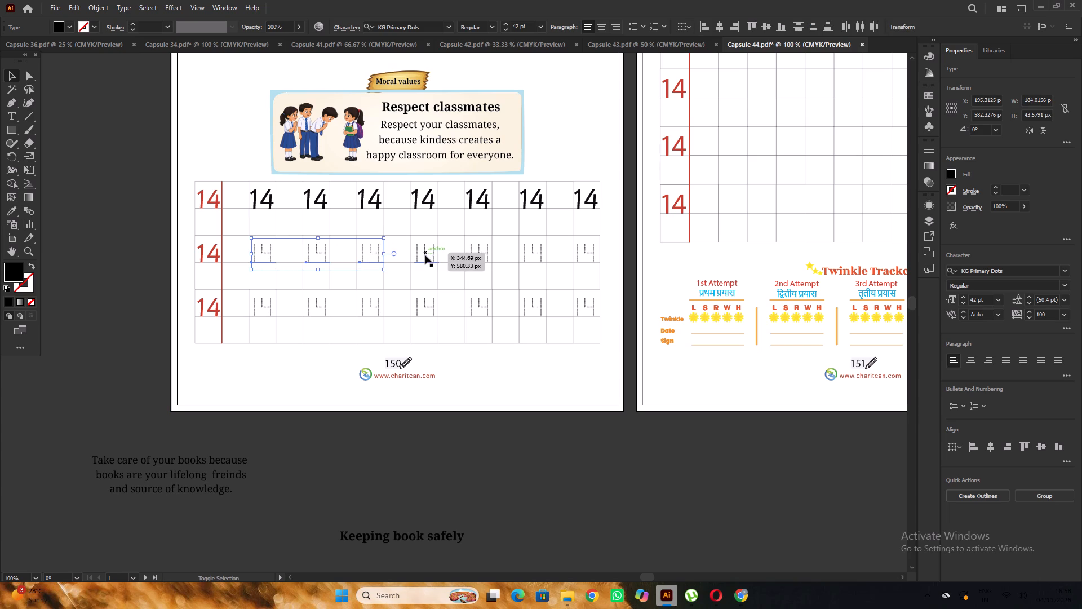
pyautogui.keyDown('shift'); pyautogui.click(425, 255); pyautogui.keyUp('shift')
pyautogui.keyDown('shift'); pyautogui.click(481, 254); pyautogui.keyUp('shift')
pyautogui.keyDown('shift'); pyautogui.click(535, 251); pyautogui.keyUp('shift')
pyautogui.keyDown('shift'); pyautogui.click(582, 253); pyautogui.keyUp('shift')
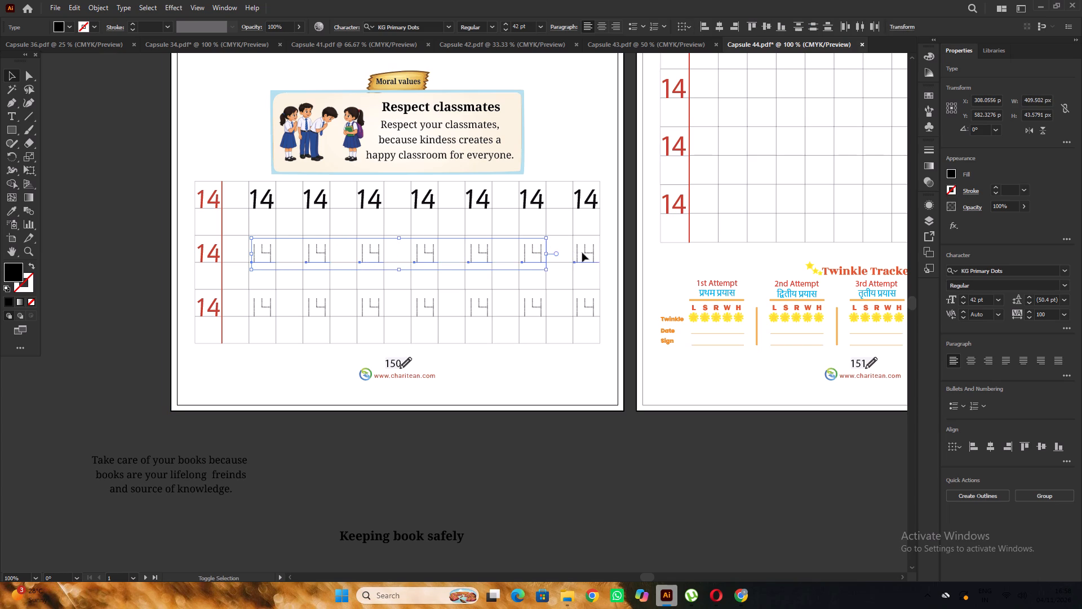
pyautogui.click(1022, 271)
pyautogui.press('s')
pyautogui.press('a')
pyautogui.press('s')
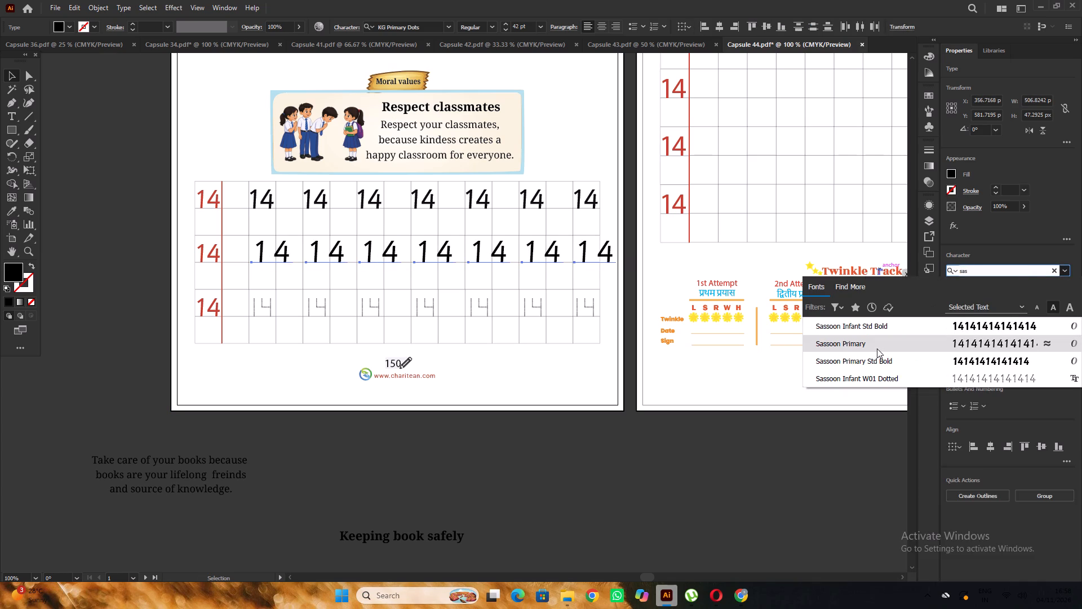
pyautogui.click(878, 380)
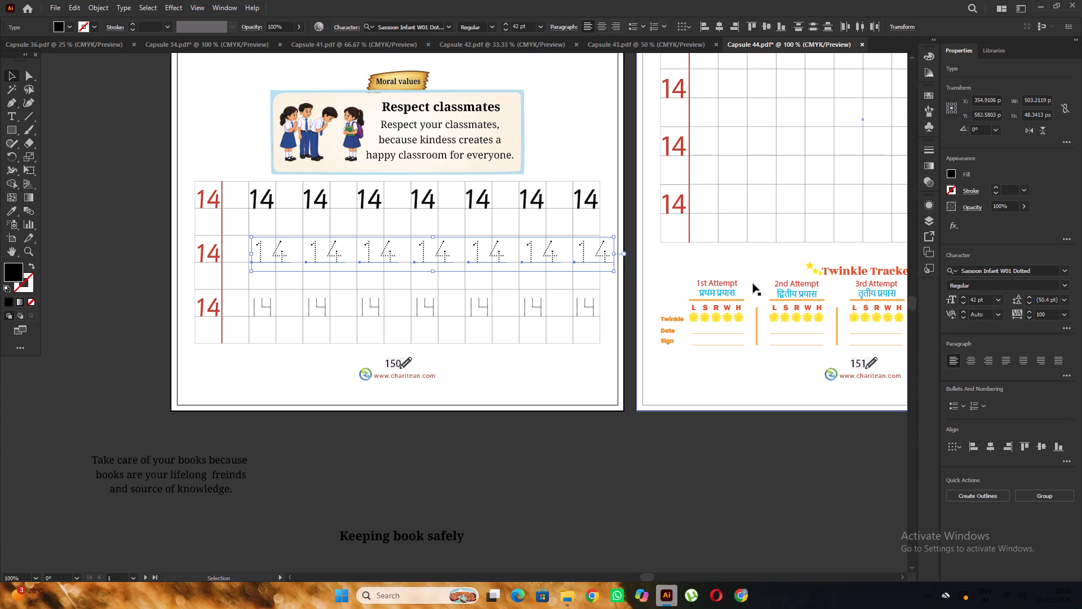
# Reduce the middle row's seven dotted 14s to a font size of 33 pt and deselect them.
pyautogui.click(964, 302)
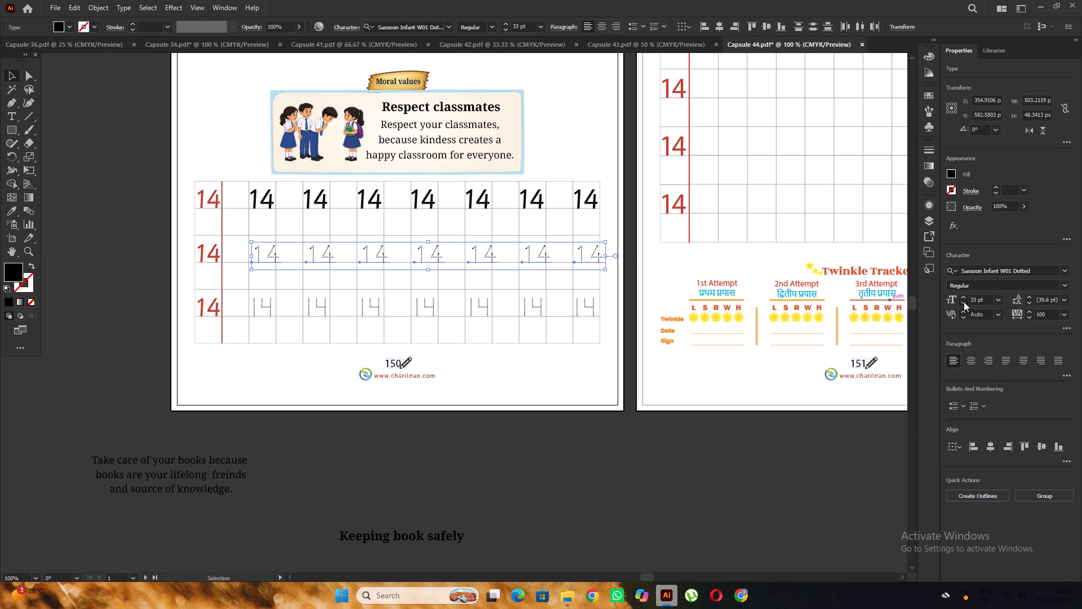
pyautogui.click(690, 449)
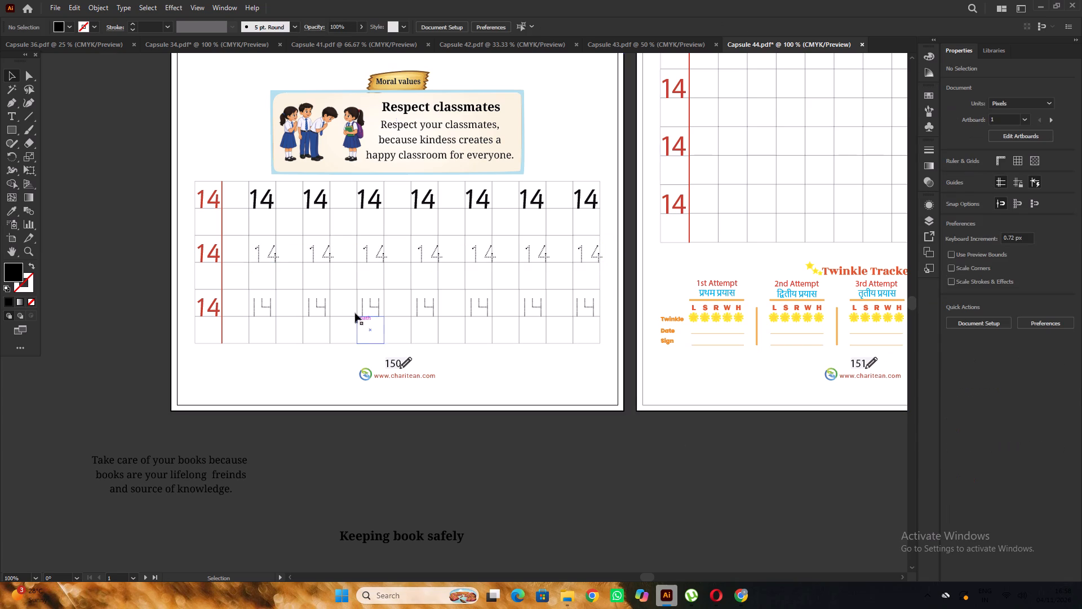
# Delete the middle row's dotted 14s except the first one.
pyautogui.click(329, 254)
pyautogui.press('Delete')
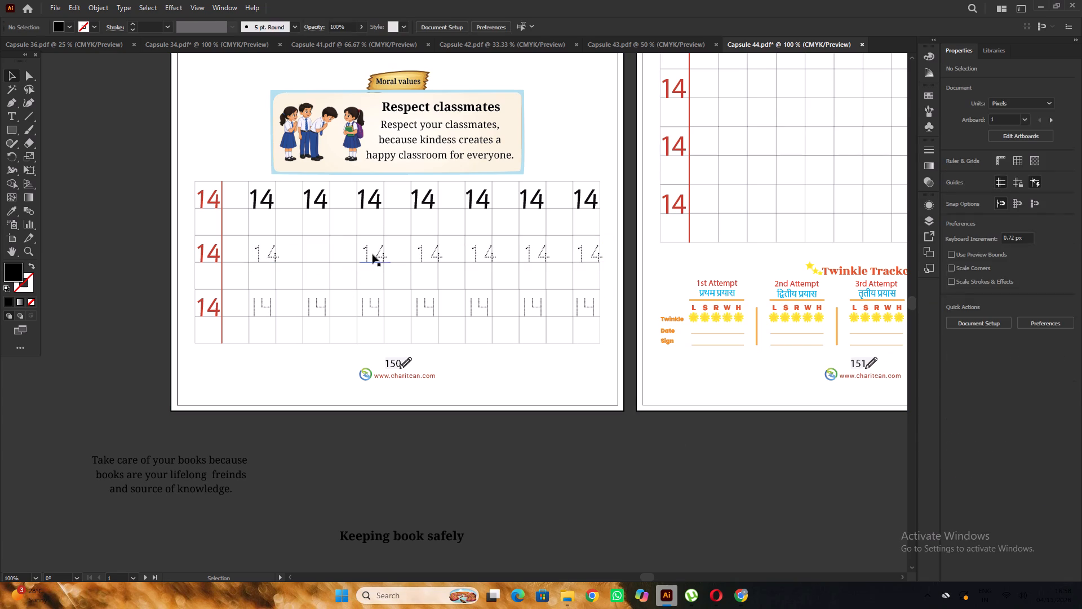
pyautogui.click(383, 254)
pyautogui.press('Delete')
pyautogui.click(432, 259)
pyautogui.press('Delete')
pyautogui.click(488, 257)
pyautogui.press('Delete')
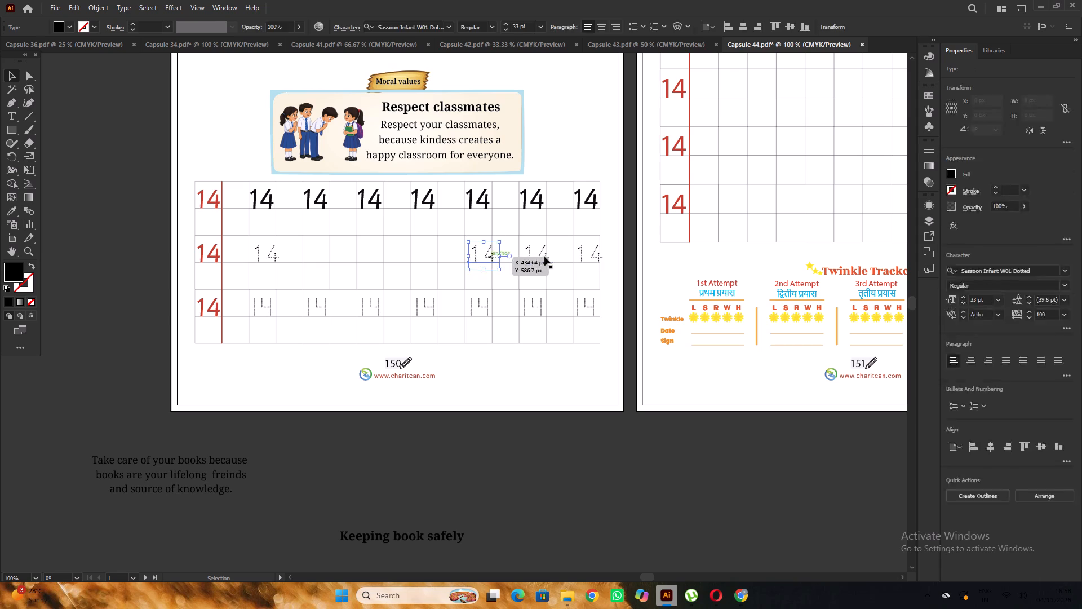
pyautogui.click(540, 255)
pyautogui.press('Delete')
pyautogui.click(595, 258)
pyautogui.press('Delete')
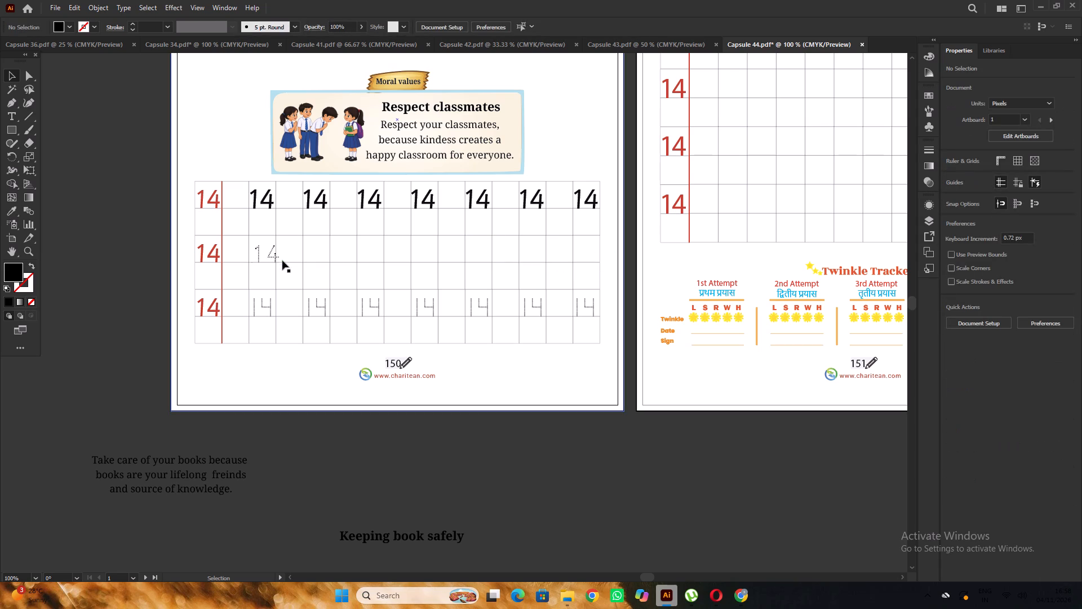
# Shift the remaining dotted 14 left so it sits in its cell below the first black 14.
pyautogui.keyDown('alt'); pyautogui.scroll(5, 280, 258); pyautogui.keyUp('alt')
pyautogui.moveTo(269, 257); pyautogui.dragTo(237, 256)
pyautogui.keyDown('alt'); pyautogui.scroll(-5, 405, 258); pyautogui.keyUp('alt')
pyautogui.click(165, 235)
pyautogui.keyDown('alt'); pyautogui.scroll(3, 402, 265); pyautogui.keyUp('alt')
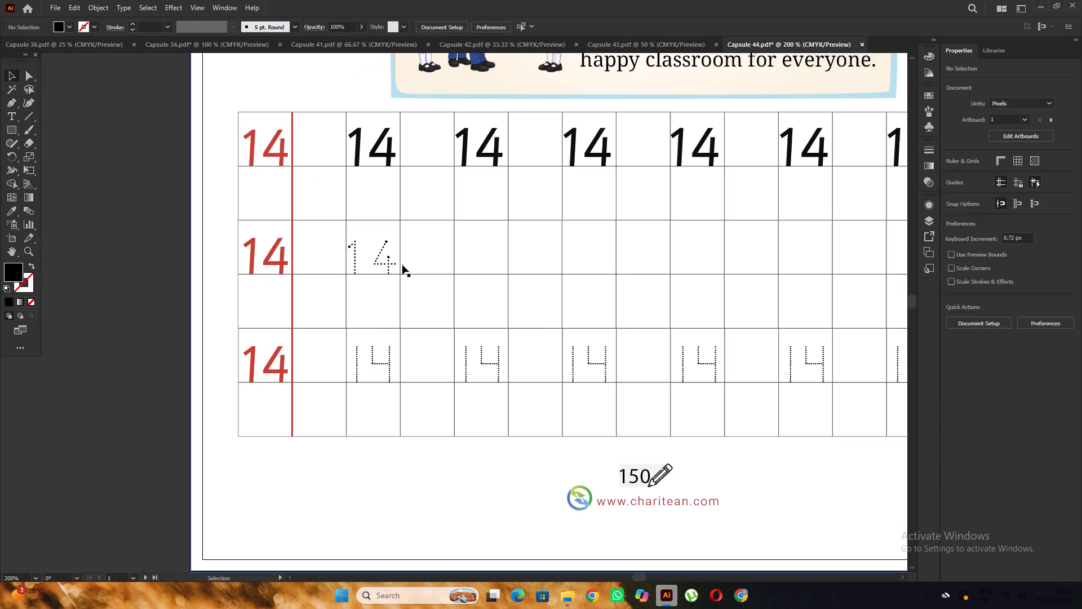
# Delete all seven dotted 14s in KG Primary Dots from the practice grid's bottom row.
pyautogui.keyDown('alt'); pyautogui.scroll(-2, 345, 313); pyautogui.keyUp('alt')
pyautogui.click(363, 334)
pyautogui.keyDown('shift'); pyautogui.click(409, 337); pyautogui.keyUp('shift')
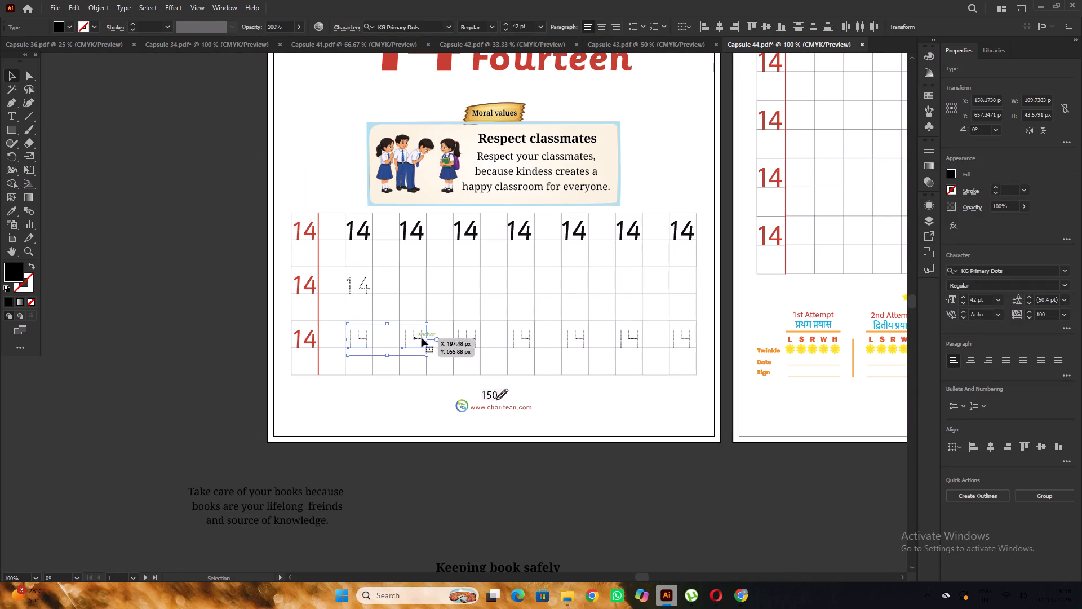
pyautogui.keyDown('shift'); pyautogui.click(475, 342); pyautogui.keyUp('shift')
pyautogui.keyDown('shift'); pyautogui.click(515, 339); pyautogui.keyUp('shift')
pyautogui.keyDown('shift'); pyautogui.click(580, 340); pyautogui.keyUp('shift')
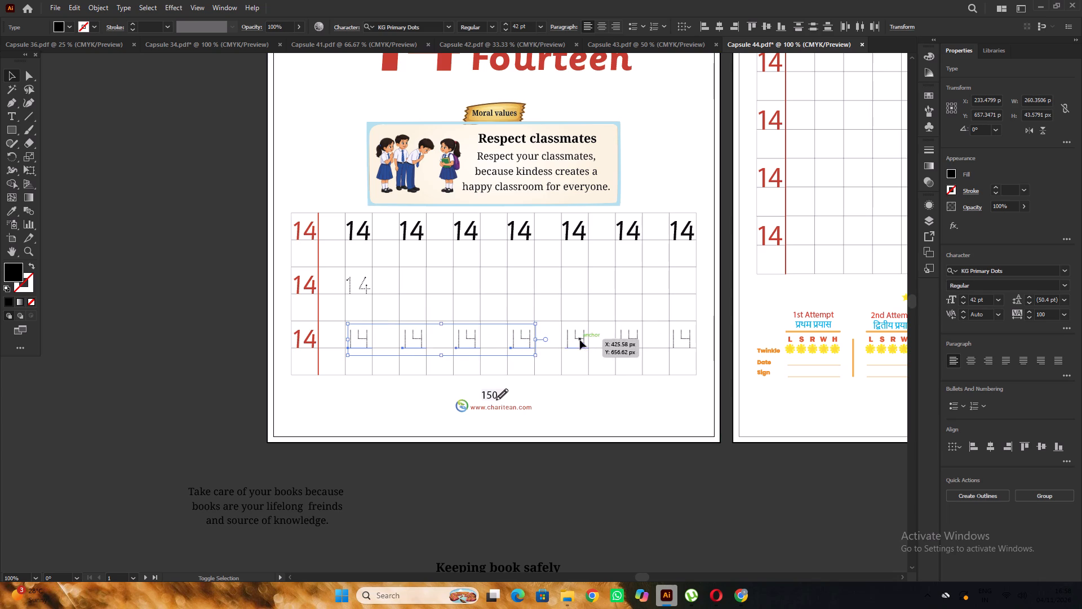
pyautogui.keyDown('shift'); pyautogui.click(634, 345); pyautogui.keyUp('shift')
pyautogui.keyDown('shift'); pyautogui.click(689, 339); pyautogui.keyUp('shift')
pyautogui.press('Delete')
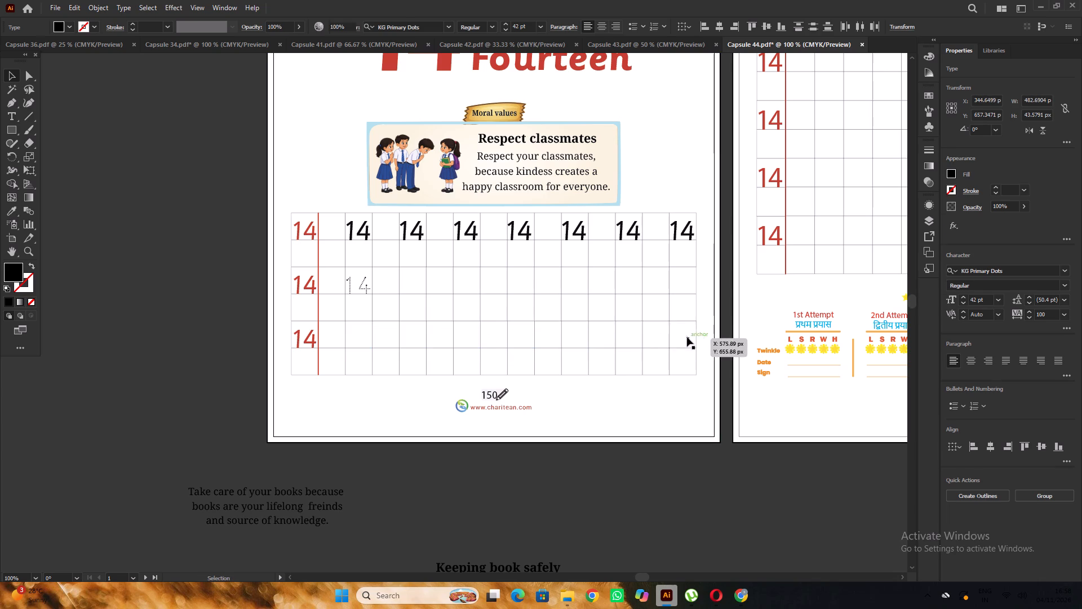
# Copy the middle row's dotted 14 straight down into the same column of the bottom row.
pyautogui.scroll(-5, 414, 288)
pyautogui.keyDown('alt'); pyautogui.scroll(3, 384, 241); pyautogui.keyUp('alt')
pyautogui.keyDown('alt'); pyautogui.moveTo(333, 183); pyautogui.dragTo(335, 331); pyautogui.keyUp('alt')
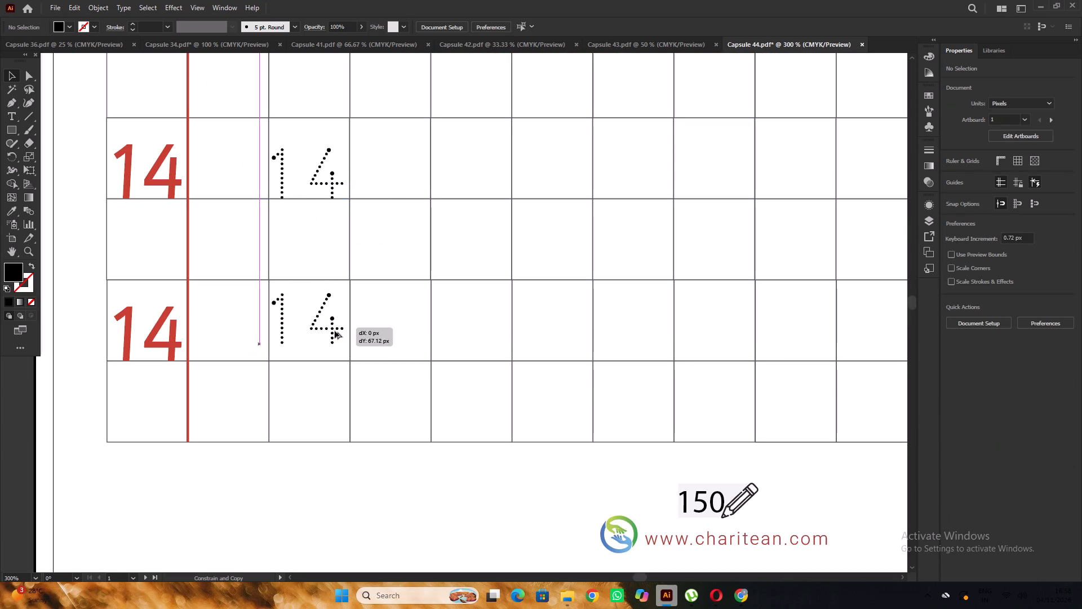
pyautogui.keyDown('alt'); pyautogui.moveTo(335, 331); pyautogui.dragTo(335, 345); pyautogui.keyUp('alt')
# Copy the pair of dotted 14s horizontally under the second and third black 14s.
pyautogui.keyDown('alt'); pyautogui.scroll(-3, 302, 246); pyautogui.keyUp('alt')
pyautogui.keyDown('shift'); pyautogui.click(307, 224); pyautogui.keyUp('shift')
pyautogui.keyDown('alt'); pyautogui.scroll(2, 311, 226); pyautogui.keyUp('alt')
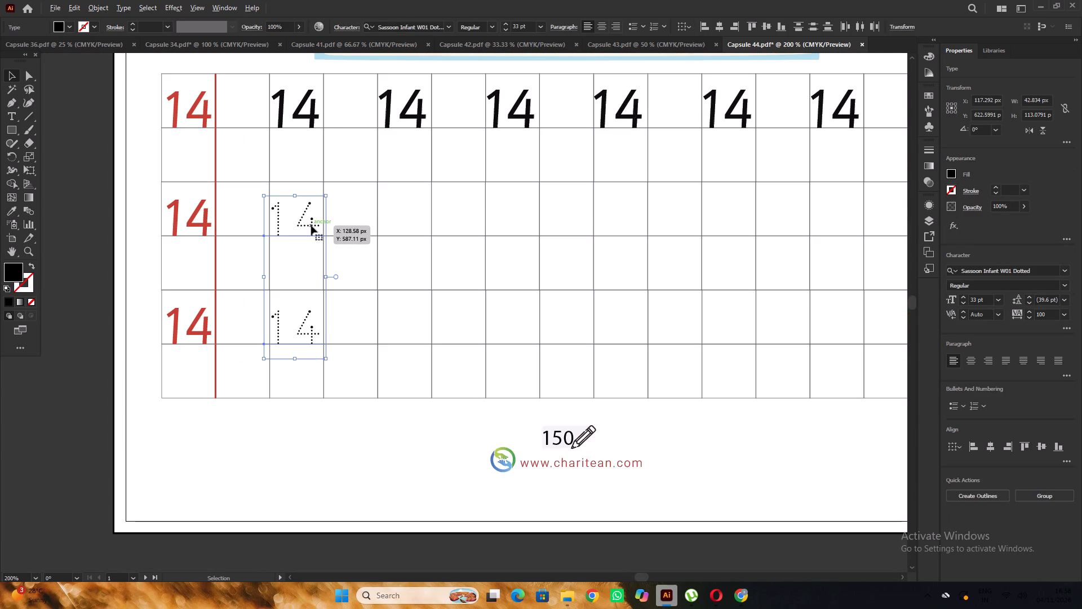
pyautogui.moveTo(311, 226); pyautogui.dragTo(422, 233)
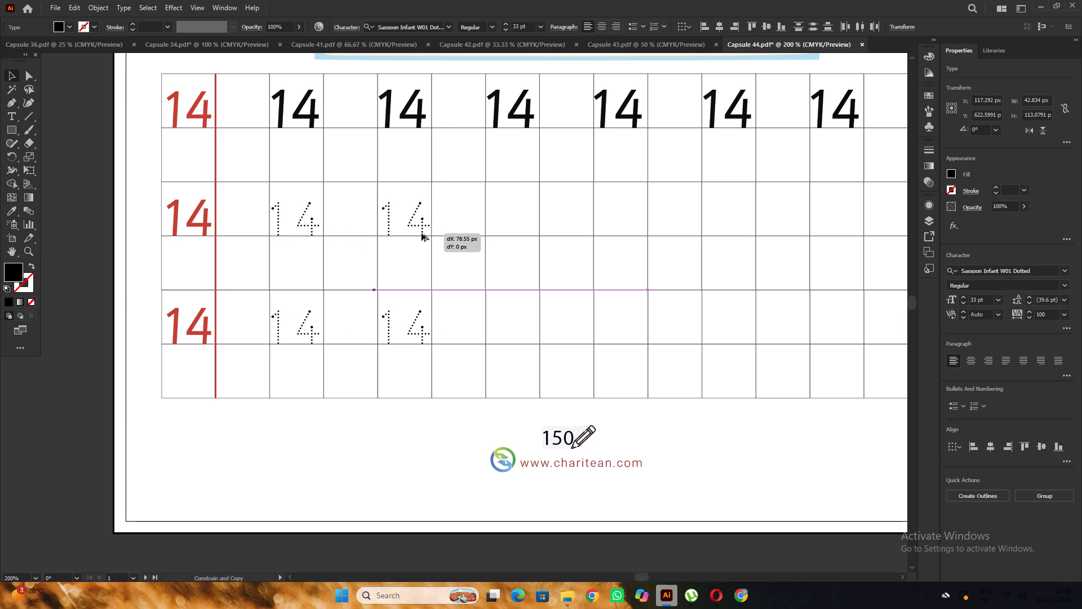
pyautogui.moveTo(422, 233); pyautogui.dragTo(421, 234)
pyautogui.keyDown('alt'); pyautogui.scroll(-1, 272, 231); pyautogui.keyUp('alt')
pyautogui.keyDown('alt'); pyautogui.scroll(2, 400, 233); pyautogui.keyUp('alt')
pyautogui.keyDown('alt'); pyautogui.moveTo(363, 224); pyautogui.dragTo(524, 234); pyautogui.keyUp('alt')
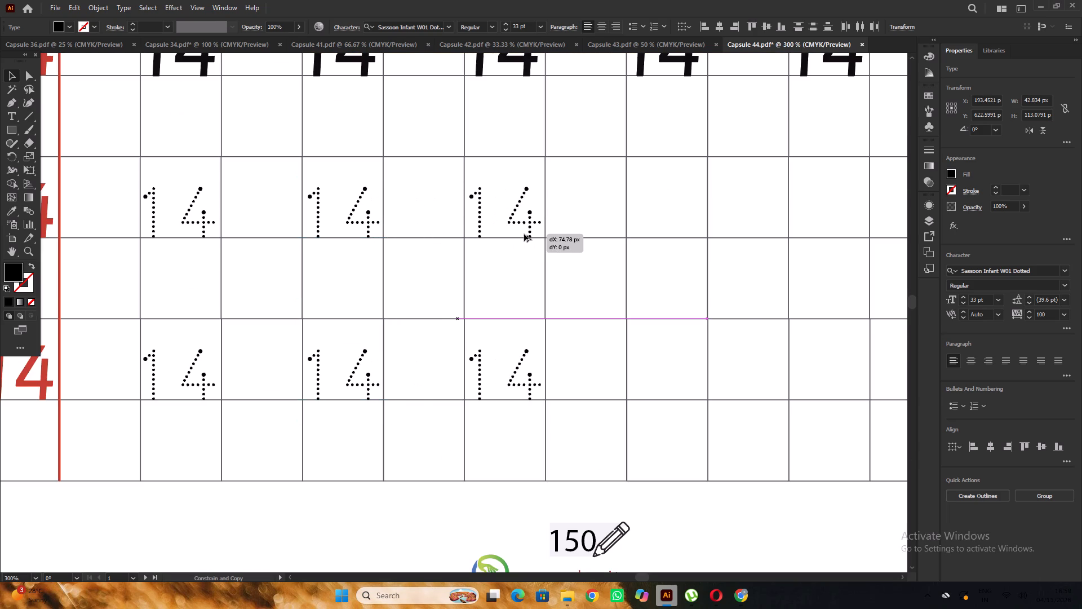
pyautogui.keyDown('alt'); pyautogui.moveTo(524, 234); pyautogui.dragTo(523, 235); pyautogui.keyUp('alt')
# Copy the pair of dotted 14s horizontally under the fourth to seventh black 14s and deselect.
pyautogui.keyDown('alt'); pyautogui.scroll(-3, 204, 257); pyautogui.keyUp('alt')
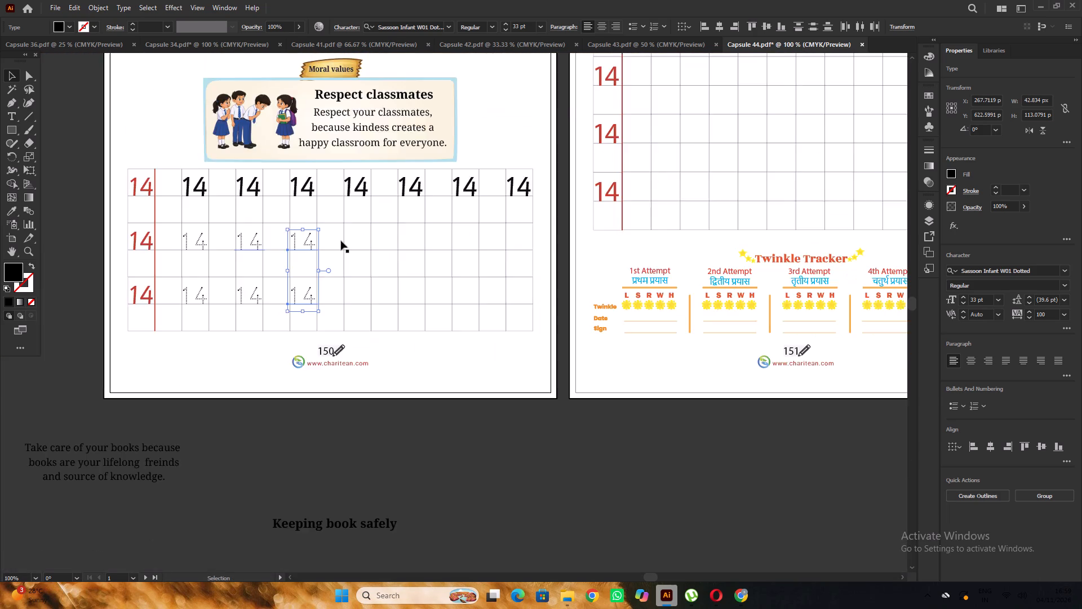
pyautogui.keyDown('alt'); pyautogui.scroll(3, 383, 237); pyautogui.keyUp('alt')
pyautogui.keyDown('alt'); pyautogui.moveTo(163, 267); pyautogui.dragTo(322, 274); pyautogui.keyUp('alt')
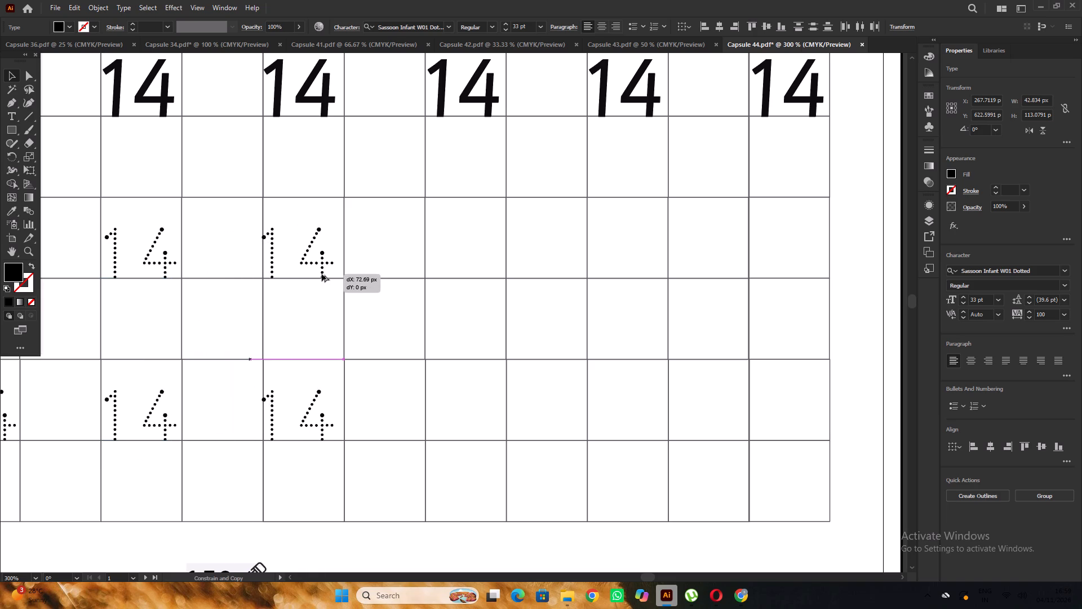
pyautogui.keyDown('alt'); pyautogui.moveTo(322, 274); pyautogui.dragTo(325, 275); pyautogui.keyUp('alt')
pyautogui.moveTo(318, 263); pyautogui.dragTo(483, 263)
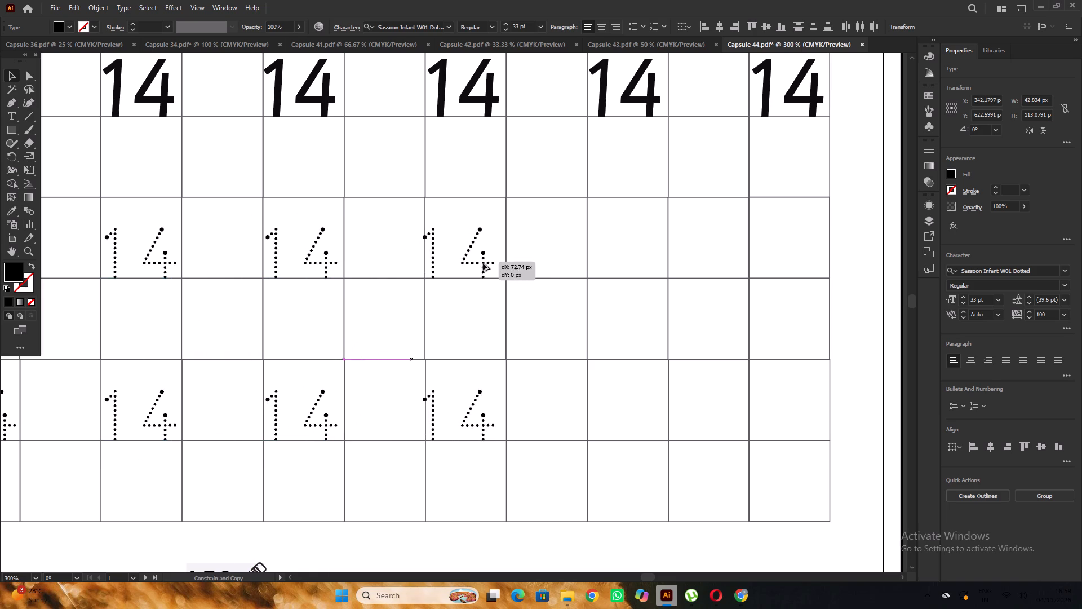
pyautogui.moveTo(483, 263); pyautogui.dragTo(482, 264)
pyautogui.keyDown('alt'); pyautogui.scroll(-2, 170, 264); pyautogui.keyUp('alt')
pyautogui.keyDown('alt'); pyautogui.scroll(3, 346, 266); pyautogui.keyUp('alt')
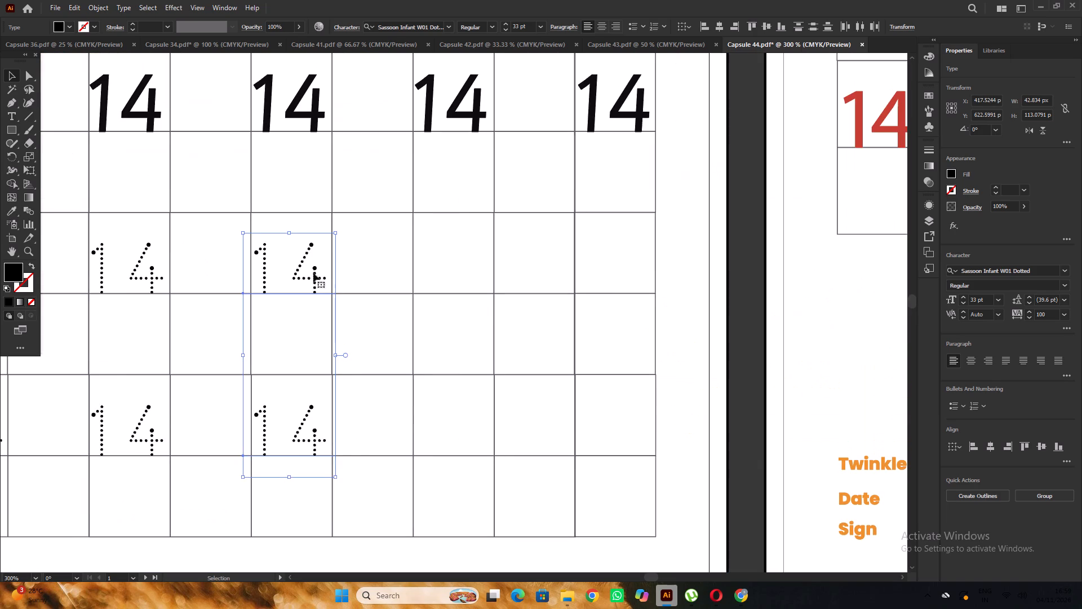
pyautogui.keyDown('alt'); pyautogui.moveTo(312, 275); pyautogui.dragTo(475, 280); pyautogui.keyUp('alt')
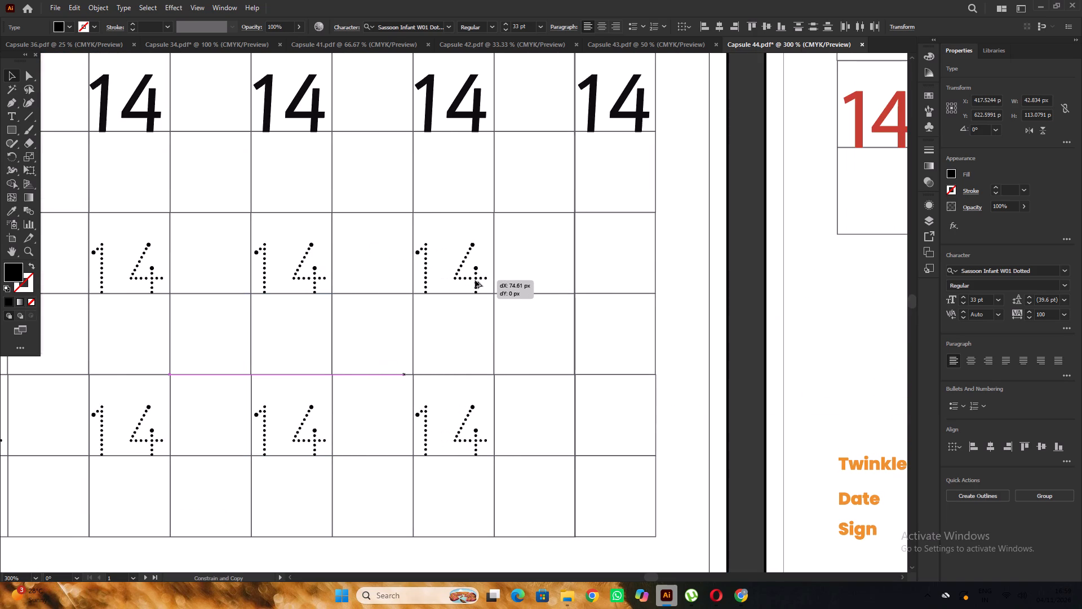
pyautogui.keyDown('alt'); pyautogui.moveTo(475, 280); pyautogui.dragTo(477, 280); pyautogui.keyUp('alt')
pyautogui.moveTo(456, 276); pyautogui.dragTo(573, 277)
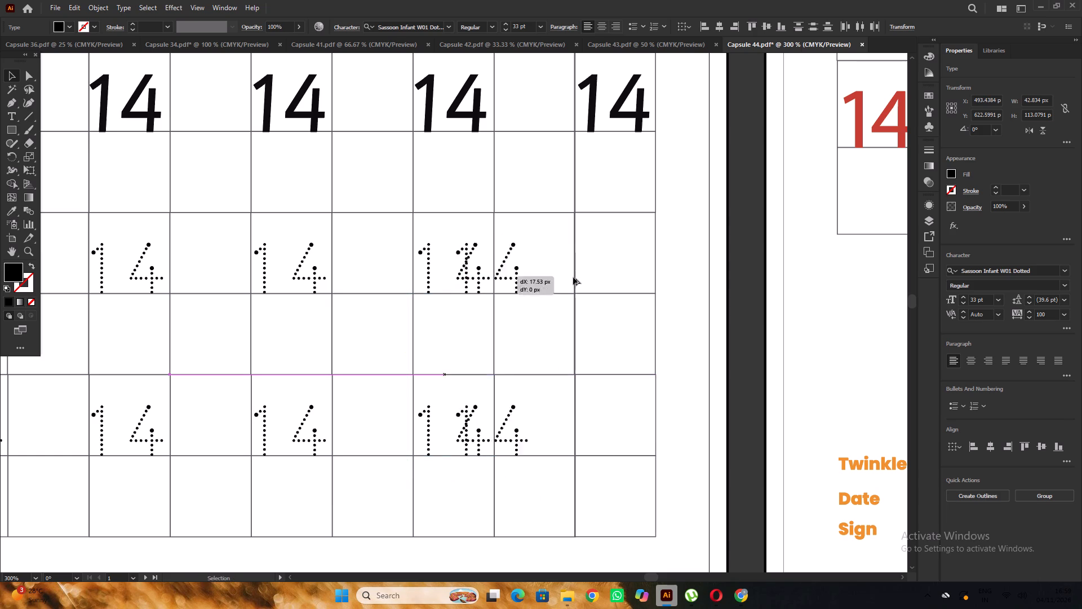
pyautogui.moveTo(573, 277); pyautogui.dragTo(618, 280)
pyautogui.keyDown('alt'); pyautogui.scroll(-5, 424, 258); pyautogui.keyUp('alt')
pyautogui.click(505, 398)
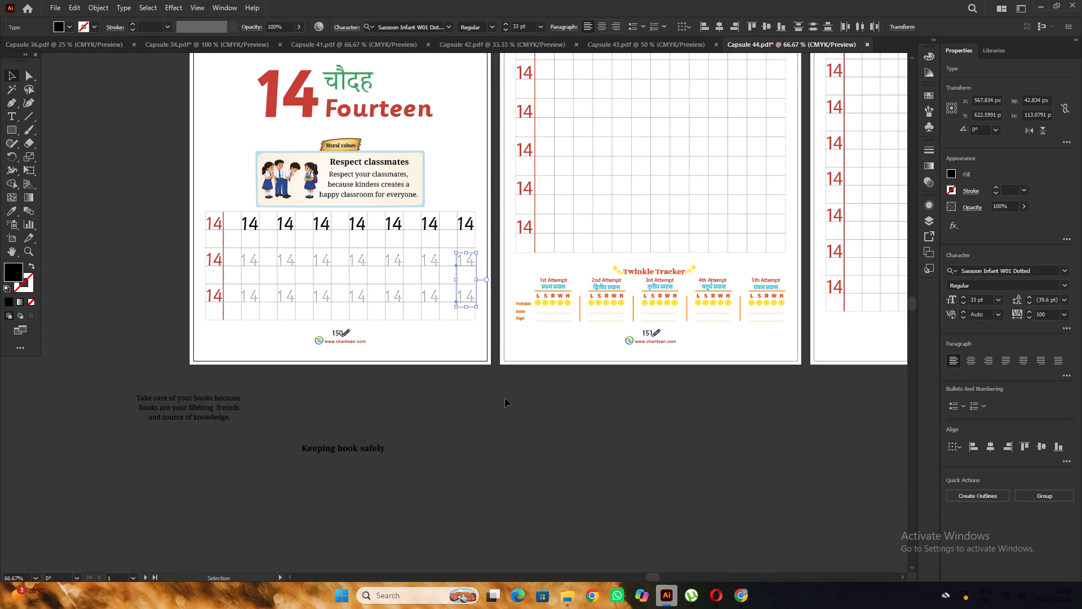
# Lock the white background of the Assessment Time page so its red 14s can be selected separately.
pyautogui.keyDown('alt'); pyautogui.scroll(-2, 505, 395); pyautogui.keyUp('alt')
pyautogui.press('space')
pyautogui.moveTo(613, 405); pyautogui.dragTo(422, 378)
pyautogui.keyDown('alt'); pyautogui.scroll(2, 294, 186); pyautogui.keyUp('alt')
pyautogui.click(370, 201)
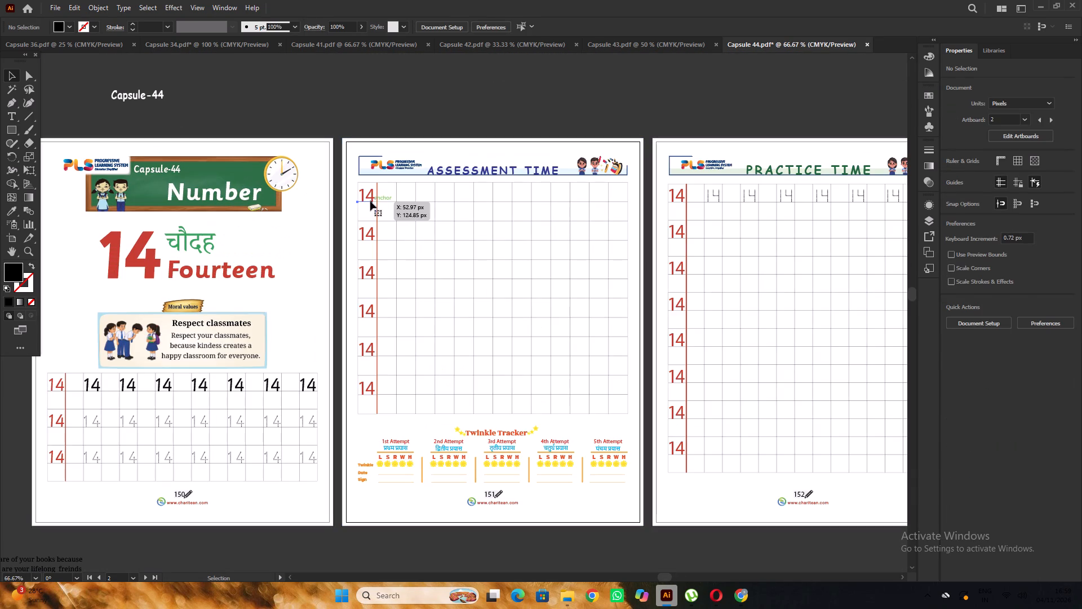
pyautogui.keyDown('shift'); pyautogui.click(373, 232); pyautogui.keyUp('shift')
pyautogui.keyDown('shift'); pyautogui.click(374, 270); pyautogui.keyUp('shift')
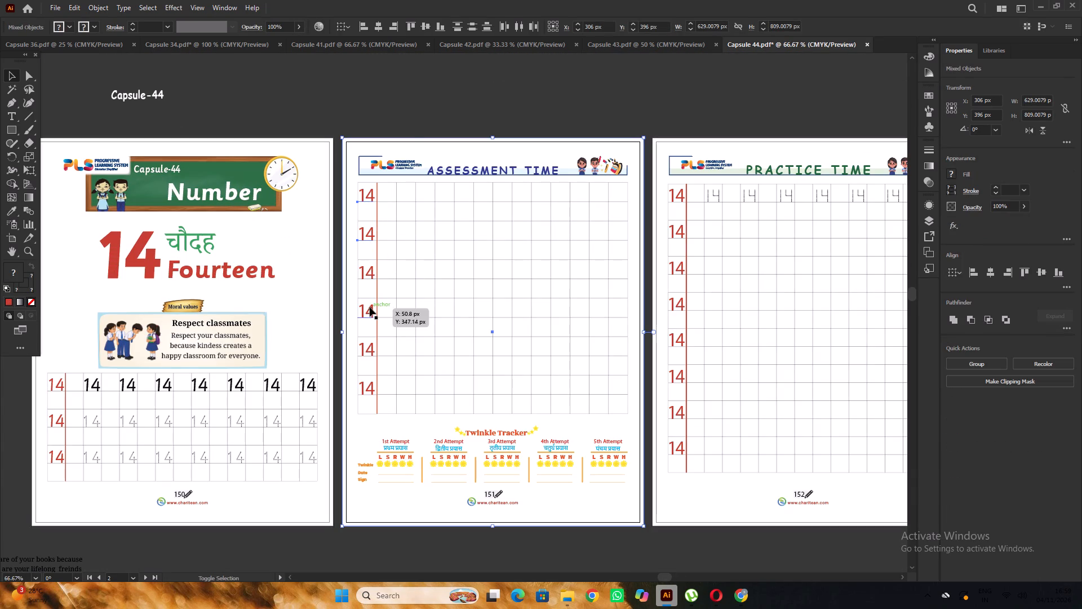
pyautogui.click(431, 104)
pyautogui.click(444, 144)
pyautogui.hotkey('ctrl', '2')
pyautogui.scroll(-3, 402, 171)
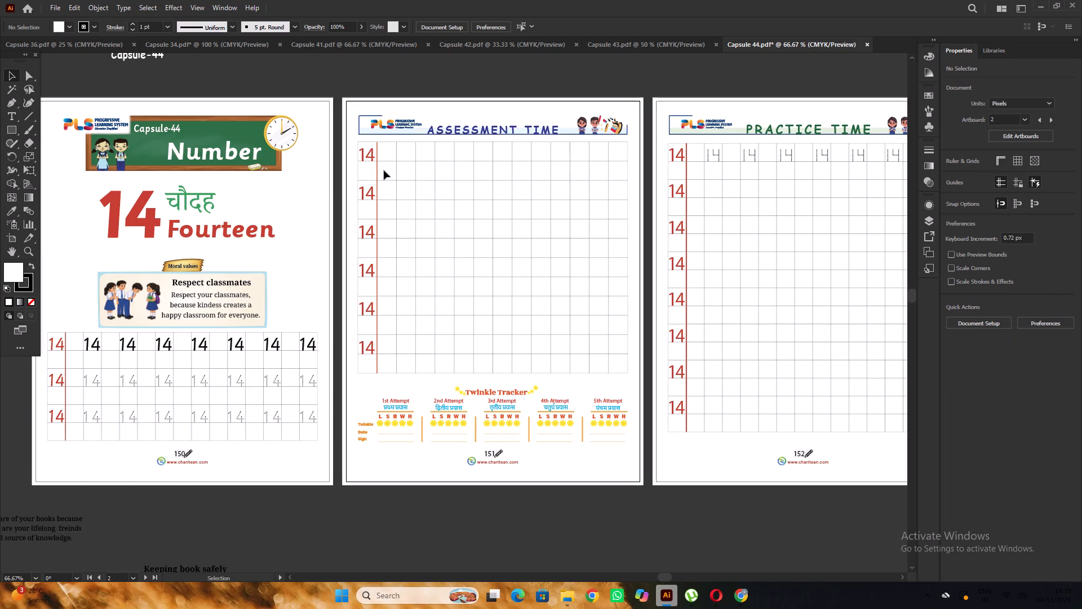
# Set the six red 14s on the Assessment Time page to the Sassoon Primary font.
pyautogui.keyDown('alt'); pyautogui.scroll(1, 377, 170); pyautogui.keyUp('alt')
pyautogui.click(366, 153)
pyautogui.keyDown('shift'); pyautogui.click(369, 209); pyautogui.keyUp('shift')
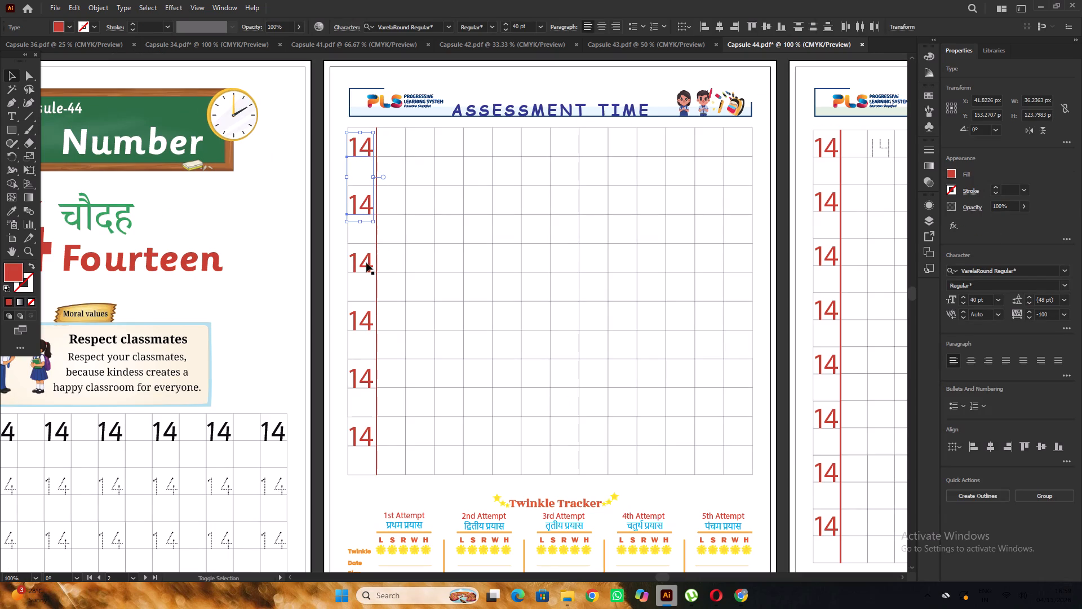
pyautogui.keyDown('shift'); pyautogui.click(366, 263); pyautogui.keyUp('shift')
pyautogui.keyDown('shift'); pyautogui.click(369, 317); pyautogui.keyUp('shift')
pyautogui.keyDown('shift'); pyautogui.click(368, 382); pyautogui.keyUp('shift')
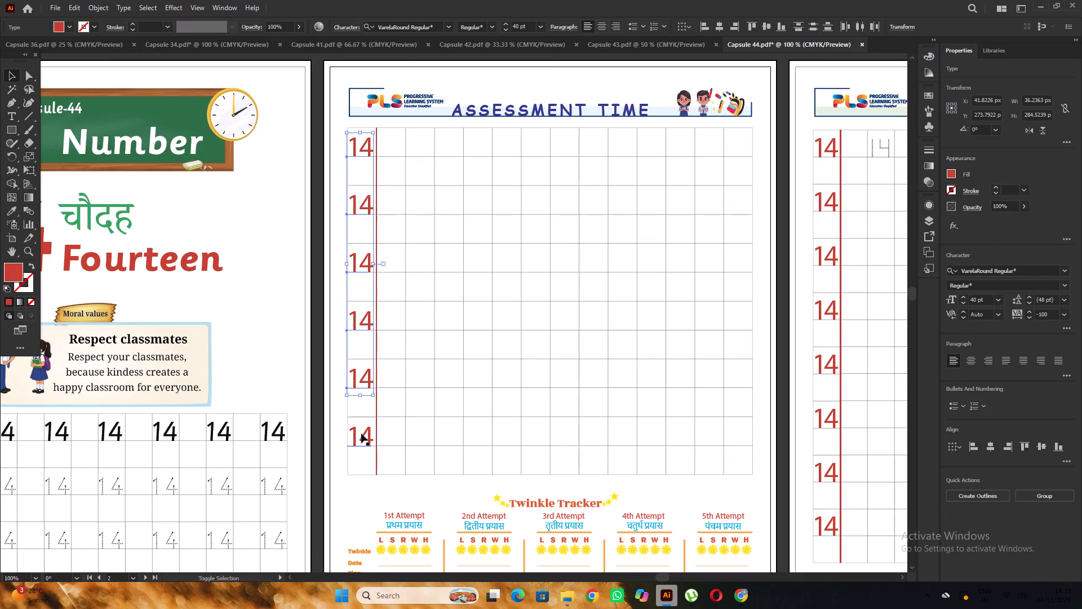
pyautogui.keyDown('shift'); pyautogui.click(361, 434); pyautogui.keyUp('shift')
pyautogui.click(1028, 273)
pyautogui.write('sa')
pyautogui.press('s')
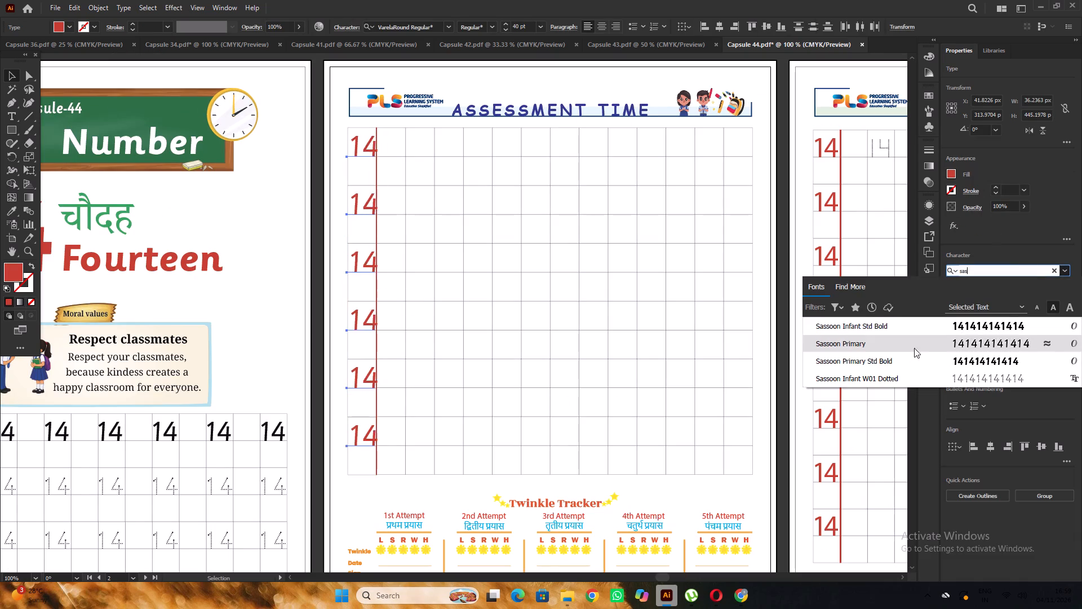
pyautogui.click(906, 337)
# Match the six red Assessment Time 14s to the first page's red 14 with the Eyedropper, giving Sassoon Primary 35 pt, and deselect.
pyautogui.scroll(-3, 376, 359)
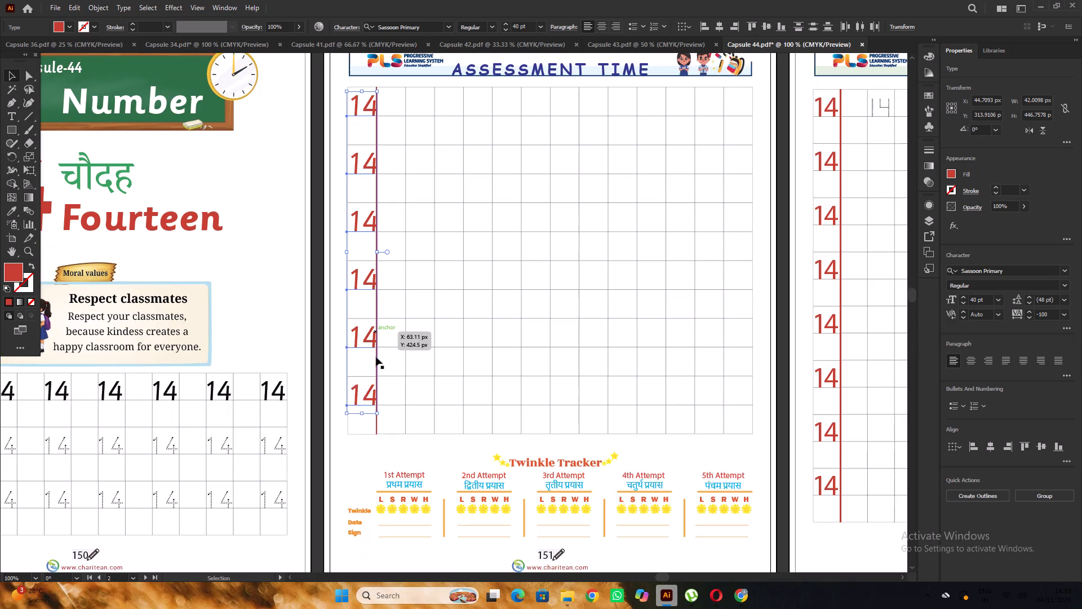
pyautogui.keyDown('alt'); pyautogui.scroll(-2, 539, 330); pyautogui.keyUp('alt')
pyautogui.click(12, 212)
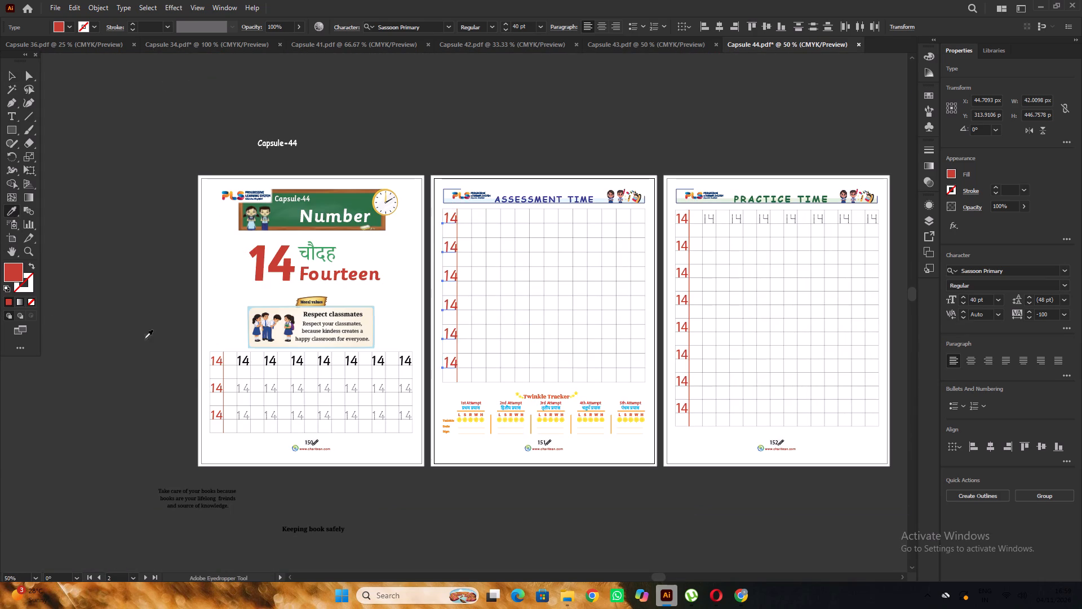
pyautogui.keyDown('alt'); pyautogui.scroll(5, 222, 379); pyautogui.keyUp('alt')
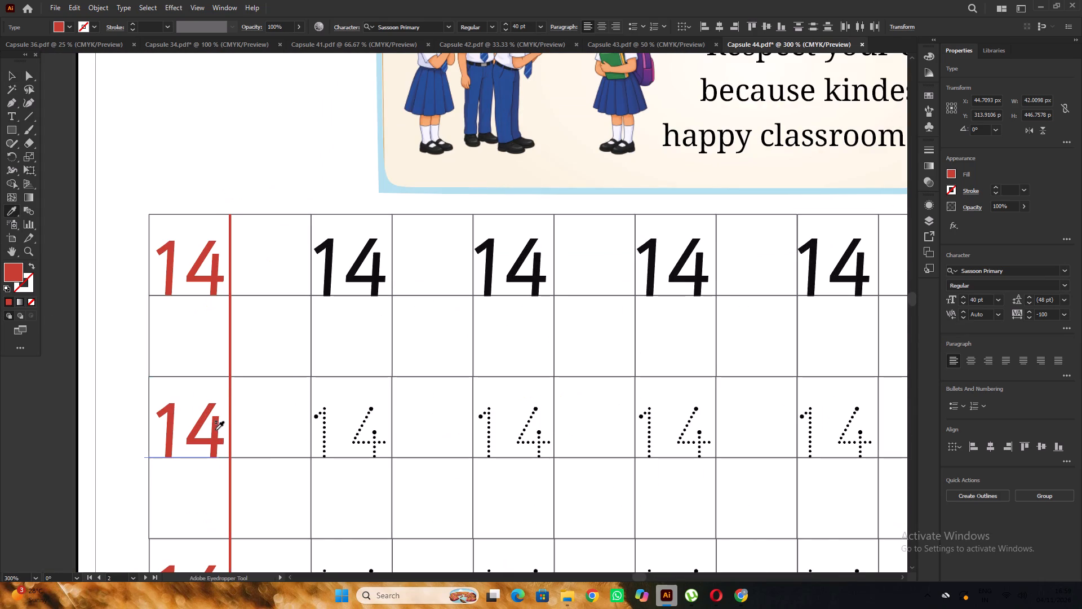
pyautogui.click(215, 430)
pyautogui.keyDown('alt'); pyautogui.scroll(-5, 207, 418); pyautogui.keyUp('alt')
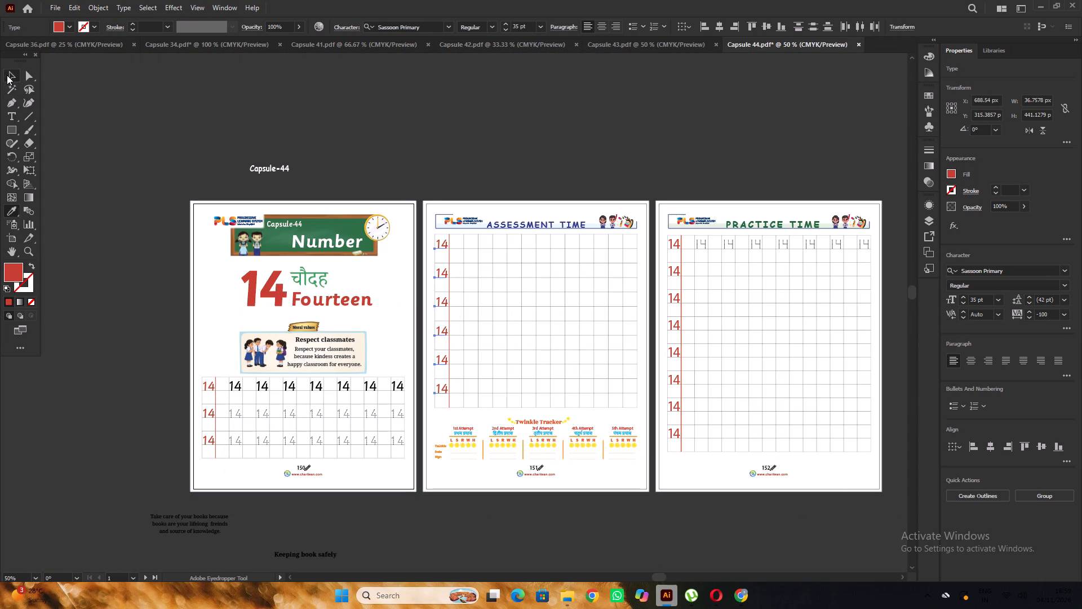
pyautogui.click(7, 75)
pyautogui.click(194, 93)
# Examine how the restyled red 14s sit in the Assessment Time grid cells.
pyautogui.scroll(-4, 363, 149)
pyautogui.keyDown('alt'); pyautogui.scroll(4, 442, 189); pyautogui.keyUp('alt')
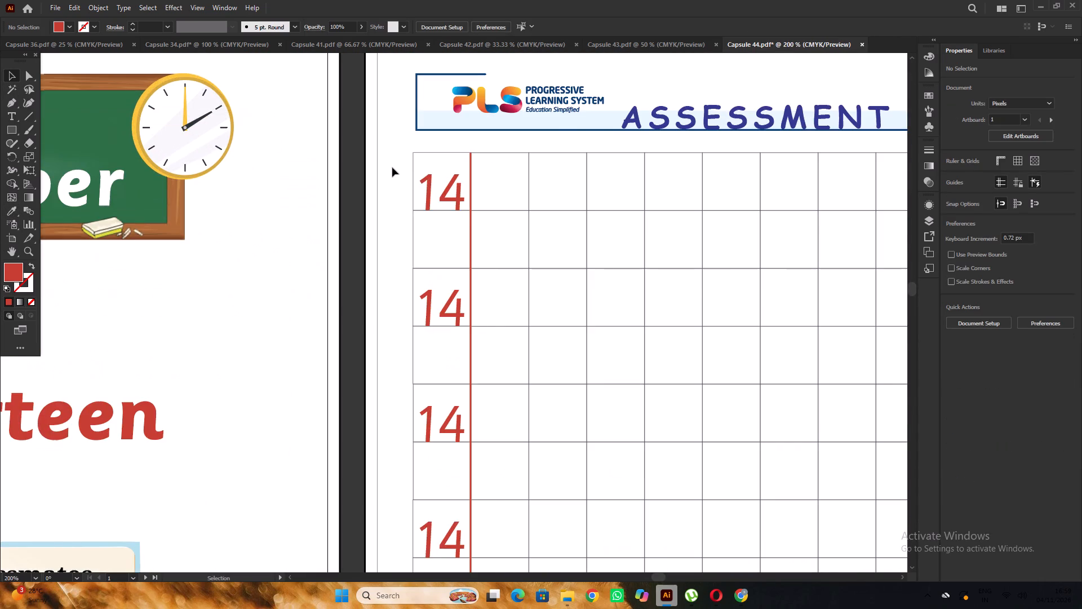
pyautogui.keyDown('alt'); pyautogui.scroll(-4, 392, 167); pyautogui.keyUp('alt')
pyautogui.scroll(-1, 428, 280)
pyautogui.keyDown('alt'); pyautogui.scroll(4, 451, 319); pyautogui.keyUp('alt')
pyautogui.keyDown('alt'); pyautogui.scroll(-4, 297, 233); pyautogui.keyUp('alt')
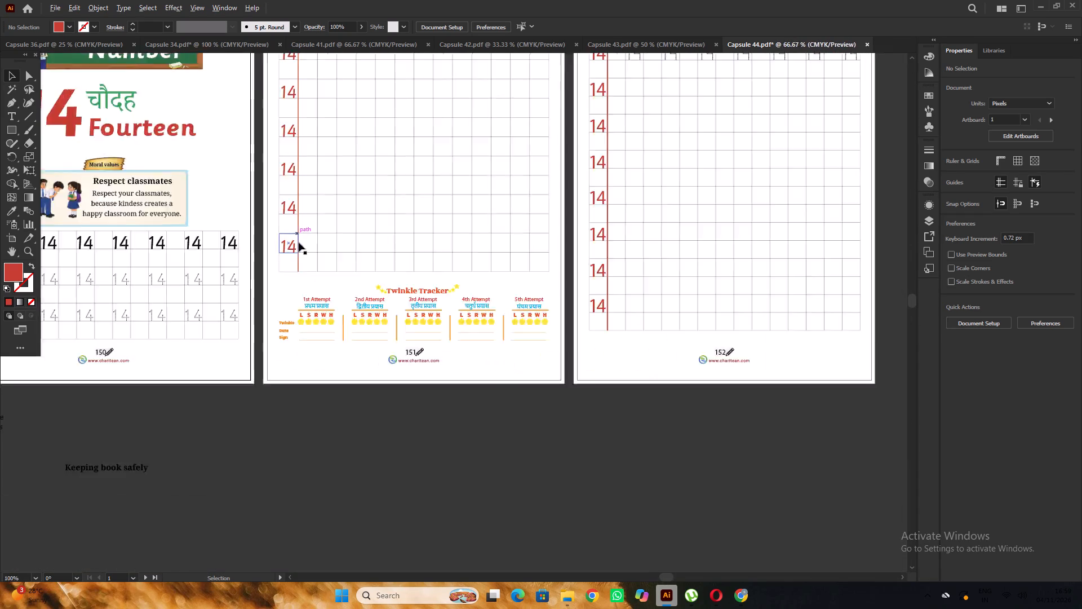
pyautogui.press('space')
pyautogui.moveTo(642, 369); pyautogui.dragTo(601, 428)
pyautogui.click(663, 422)
# Match the eight red 14s on the Practice Time page to an Assessment Time red 14, Sassoon Primary 35 pt, and deselect.
pyautogui.keyDown('alt'); pyautogui.scroll(1, 469, 147); pyautogui.keyUp('alt')
pyautogui.click(487, 161)
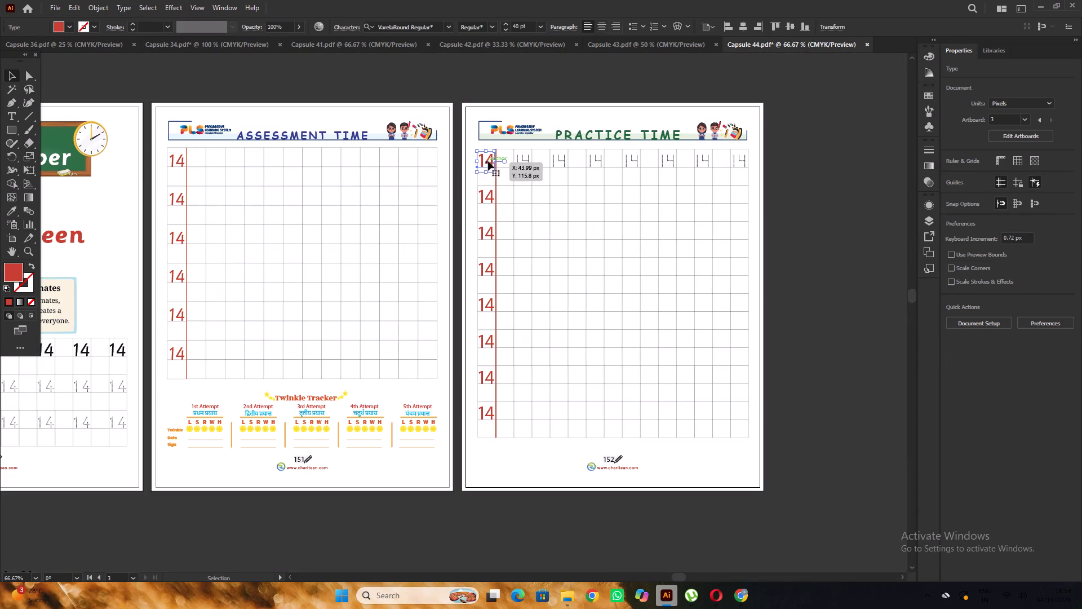
pyautogui.keyDown('shift'); pyautogui.click(489, 191); pyautogui.keyUp('shift')
pyautogui.keyDown('shift'); pyautogui.click(490, 227); pyautogui.keyUp('shift')
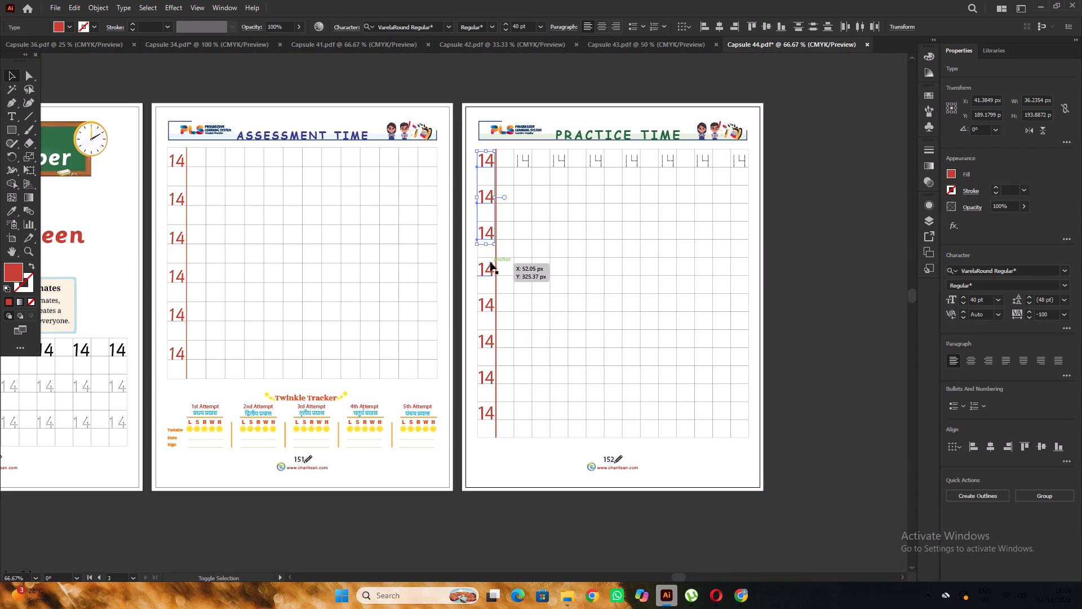
pyautogui.keyDown('shift'); pyautogui.click(490, 262); pyautogui.keyUp('shift')
pyautogui.keyDown('shift'); pyautogui.click(486, 301); pyautogui.keyUp('shift')
pyautogui.keyDown('shift'); pyautogui.click(486, 339); pyautogui.keyUp('shift')
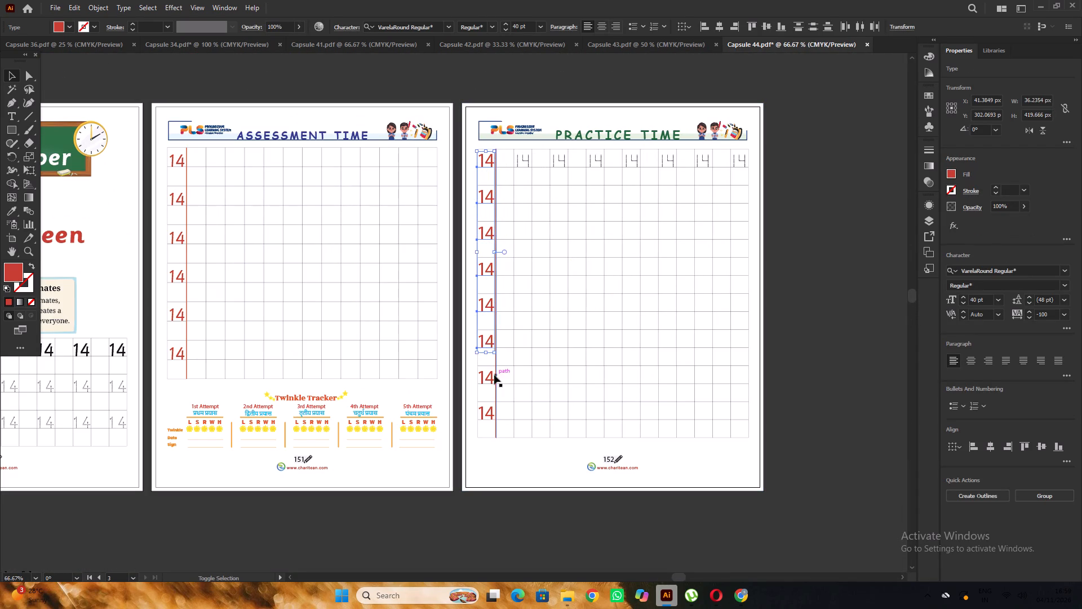
pyautogui.keyDown('shift'); pyautogui.click(491, 376); pyautogui.keyUp('shift')
pyautogui.keyDown('shift'); pyautogui.click(487, 410); pyautogui.keyUp('shift')
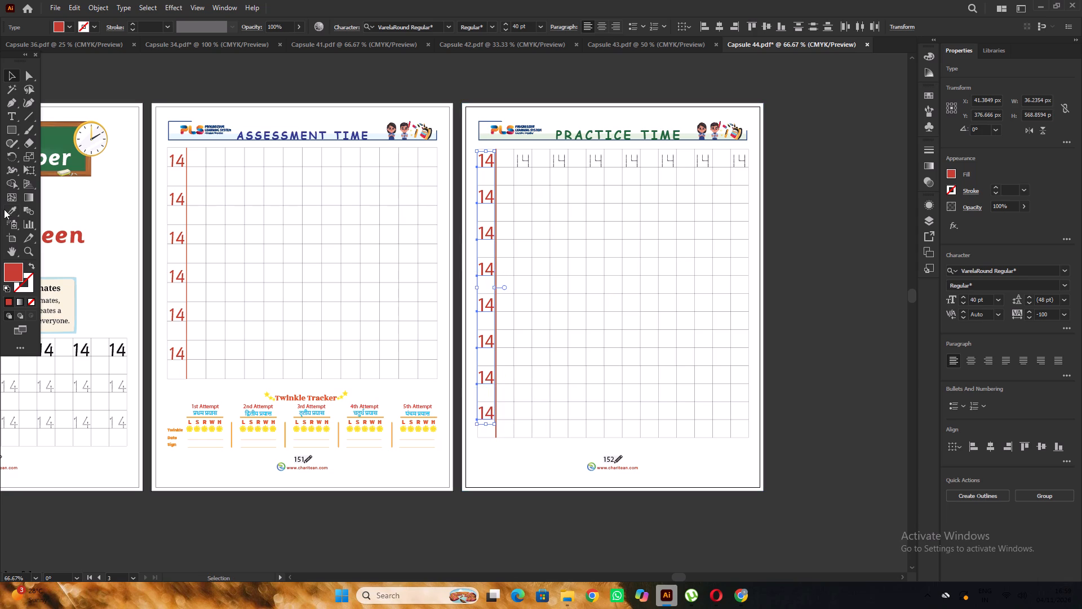
pyautogui.click(5, 209)
pyautogui.keyDown('alt'); pyautogui.scroll(5, 170, 332); pyautogui.keyUp('alt')
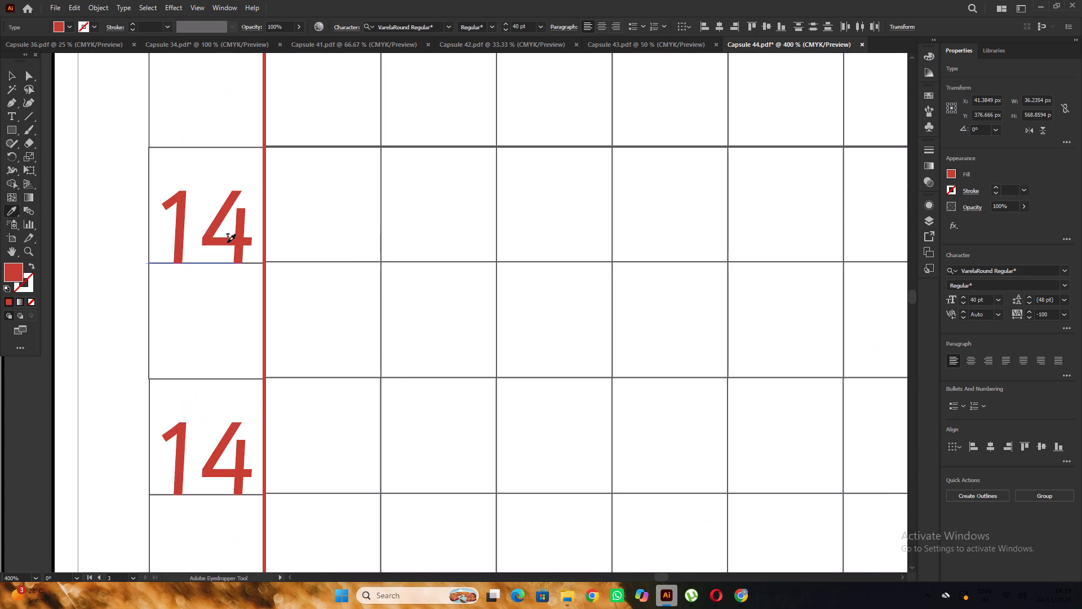
pyautogui.click(227, 242)
pyautogui.keyDown('alt'); pyautogui.scroll(-6, 166, 229); pyautogui.keyUp('alt')
pyautogui.click(10, 73)
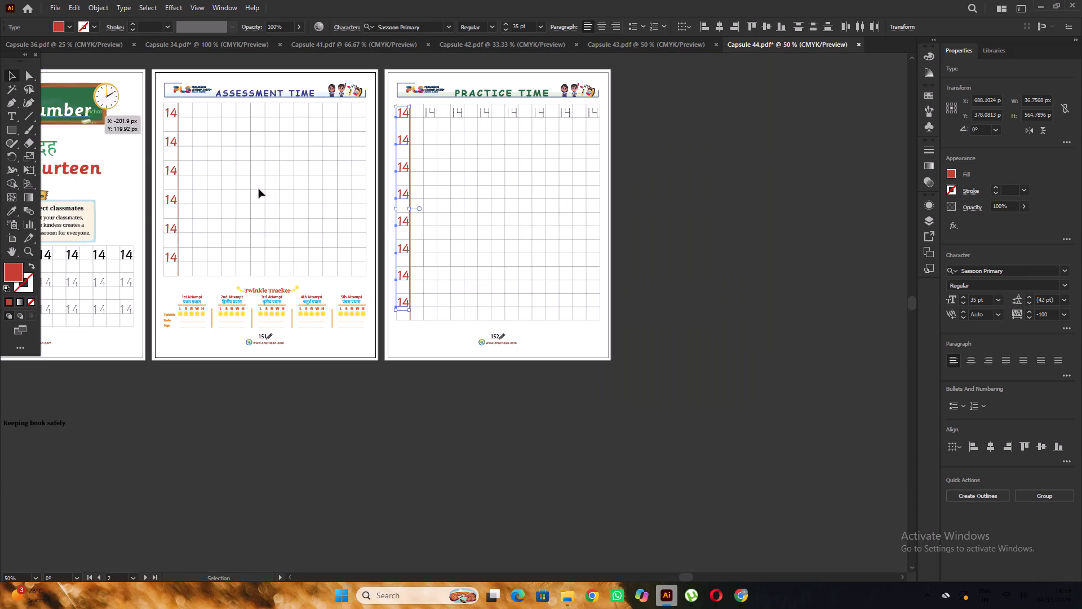
pyautogui.keyDown('alt'); pyautogui.scroll(3, 419, 230); pyautogui.keyUp('alt')
pyautogui.scroll(4, 368, 218)
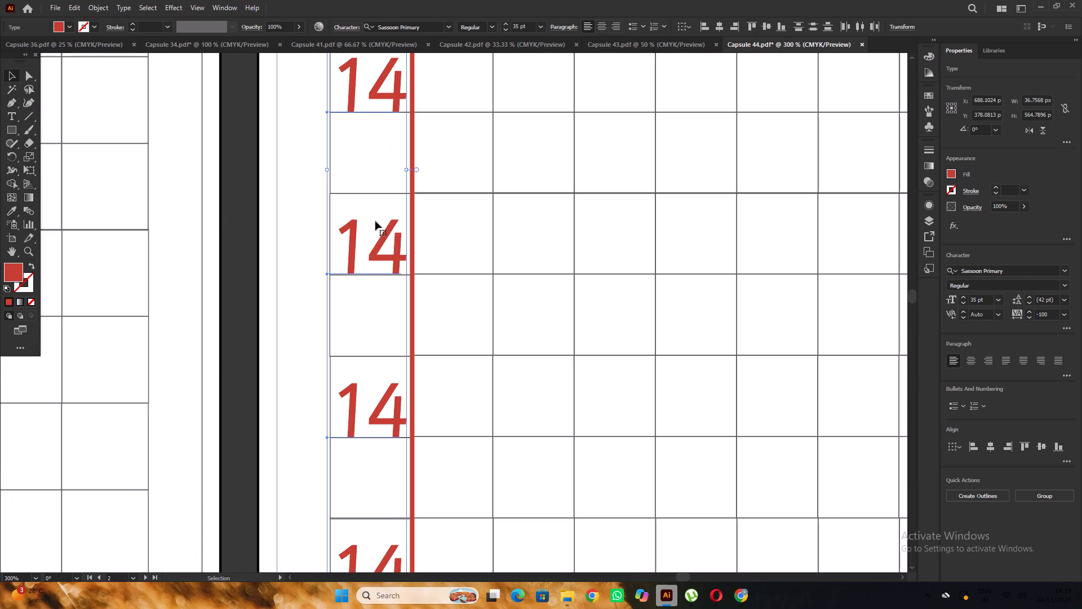
pyautogui.keyDown('alt'); pyautogui.scroll(-5, 375, 221); pyautogui.keyUp('alt')
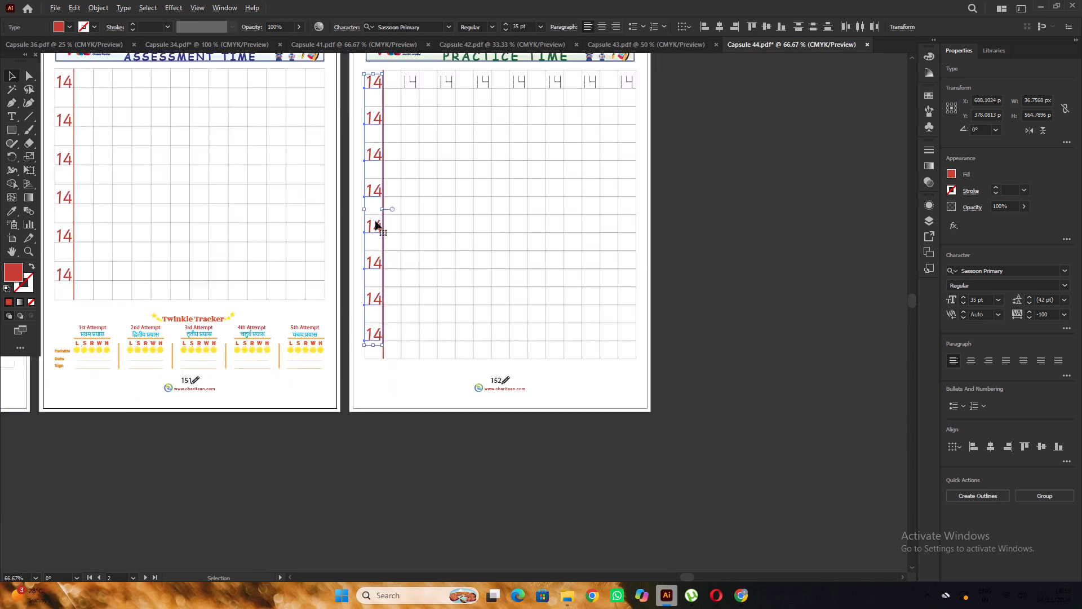
pyautogui.scroll(3, 375, 221)
pyautogui.click(673, 213)
# Match the seven dotted 14s in Practice Time's top row to the first page's dotted 14, Sassoon Infant W01 Dotted 33 pt.
pyautogui.scroll(6, 610, 201)
pyautogui.keyDown('alt'); pyautogui.scroll(-2, 366, 201); pyautogui.keyUp('alt')
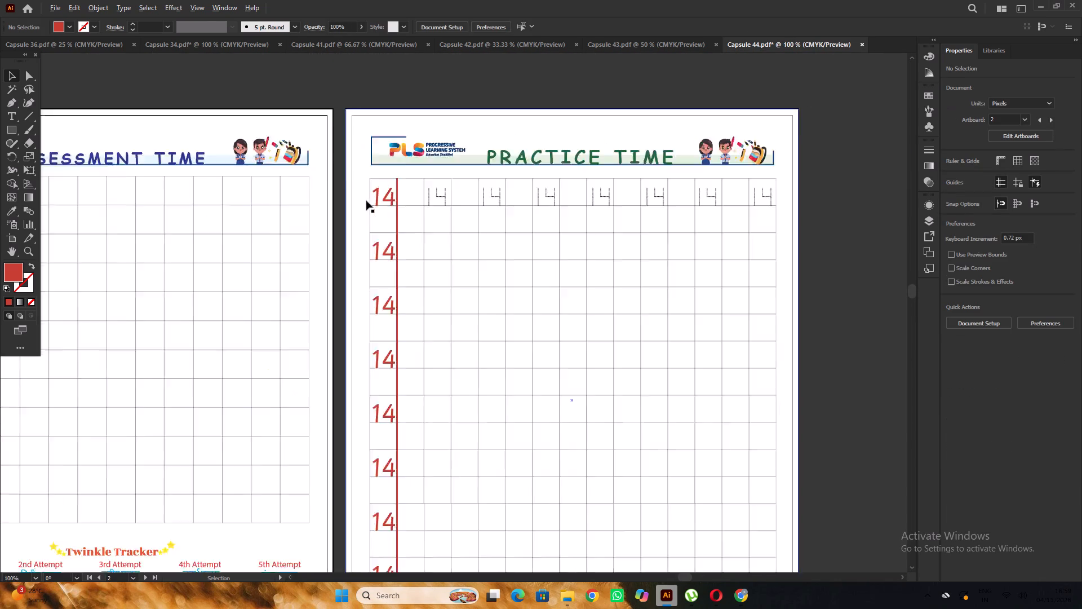
pyautogui.click(418, 198)
pyautogui.keyDown('shift'); pyautogui.click(455, 200); pyautogui.keyUp('shift')
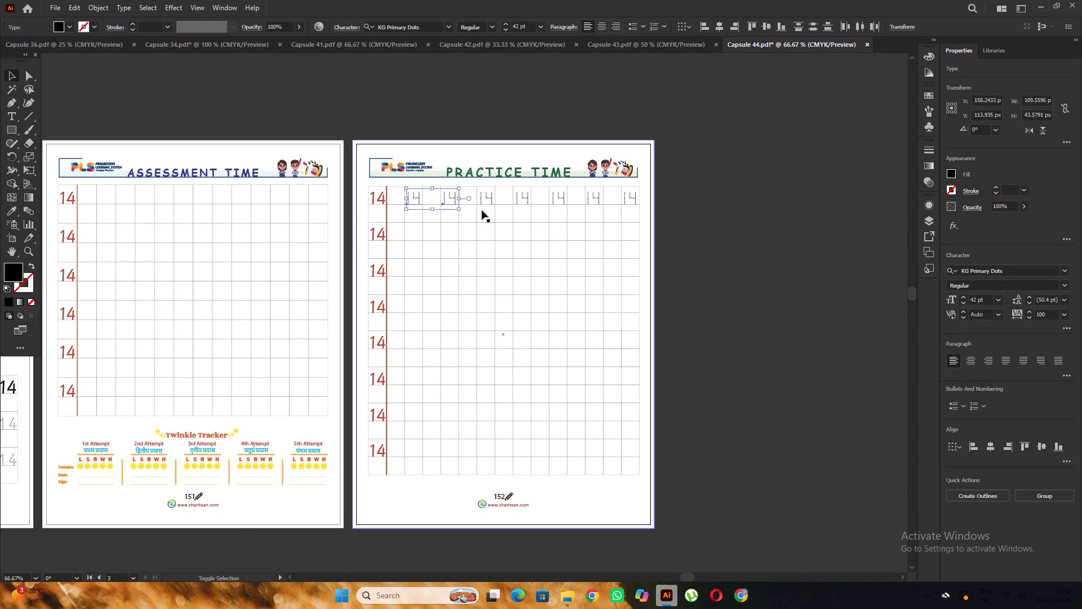
pyautogui.keyDown('shift'); pyautogui.click(486, 201); pyautogui.keyUp('shift')
pyautogui.keyDown('shift'); pyautogui.click(521, 199); pyautogui.keyUp('shift')
pyautogui.keyDown('shift'); pyautogui.click(560, 200); pyautogui.keyUp('shift')
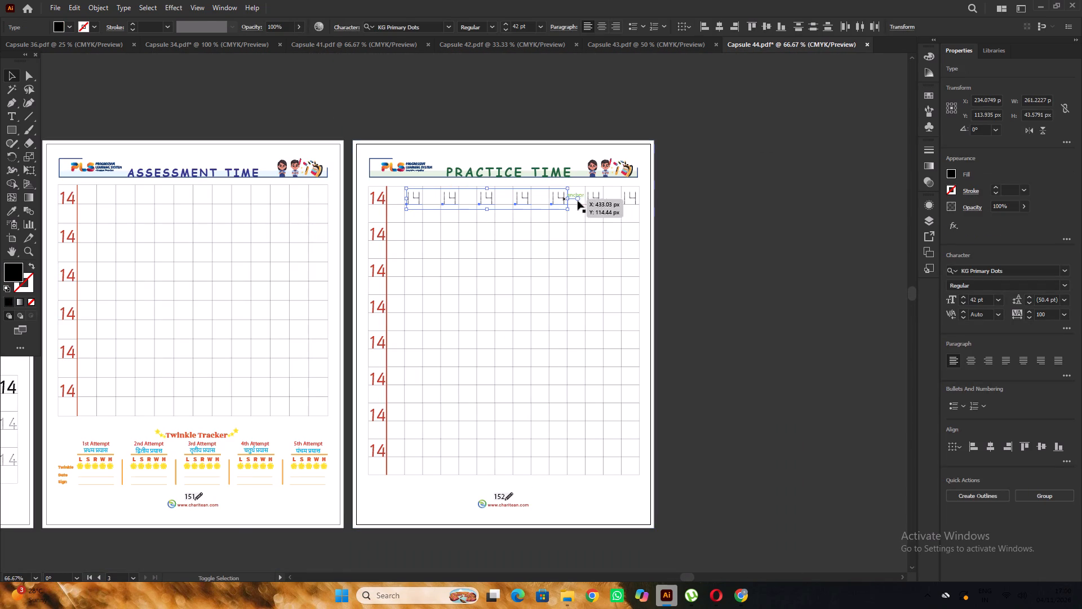
pyautogui.keyDown('shift'); pyautogui.click(598, 200); pyautogui.keyUp('shift')
pyautogui.keyDown('shift'); pyautogui.click(633, 199); pyautogui.keyUp('shift')
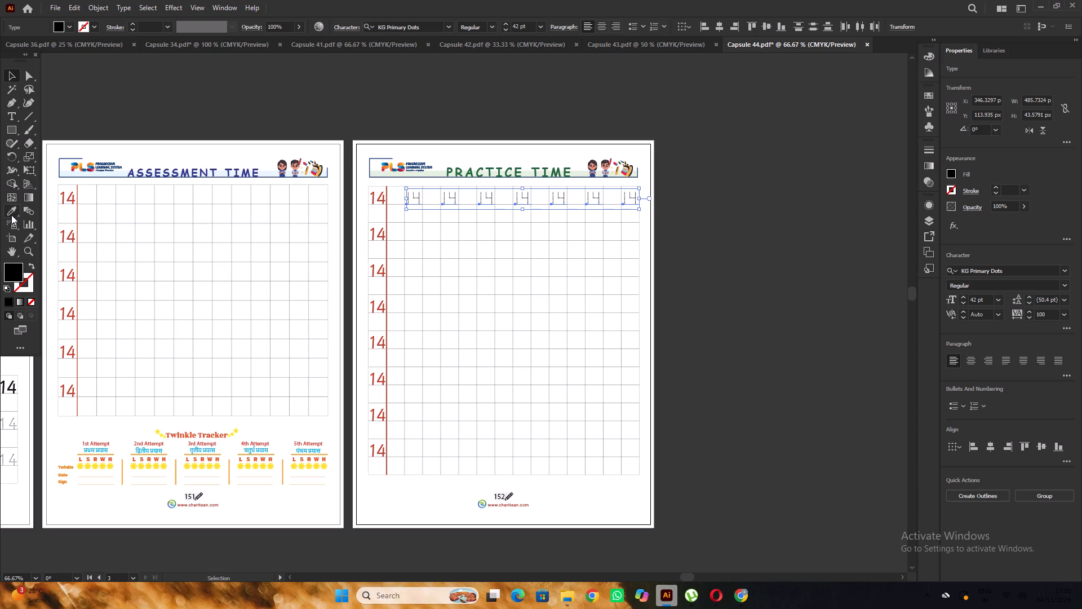
pyautogui.click(12, 212)
pyautogui.scroll(-2, 430, 251)
pyautogui.keyDown('alt'); pyautogui.scroll(-2, 295, 330); pyautogui.keyUp('alt')
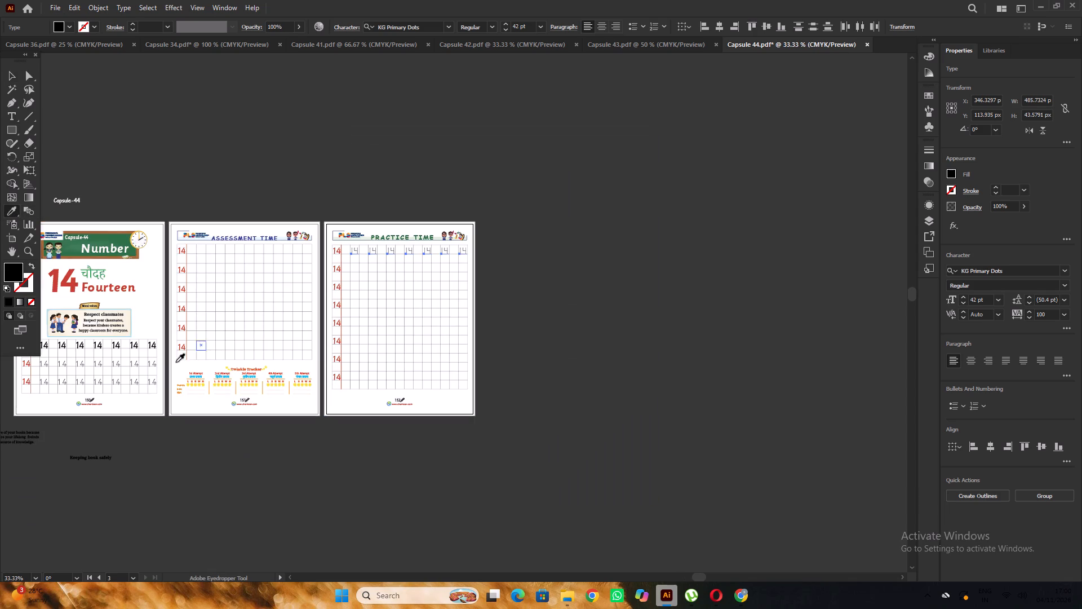
pyautogui.keyDown('alt'); pyautogui.scroll(6, 143, 381); pyautogui.keyUp('alt')
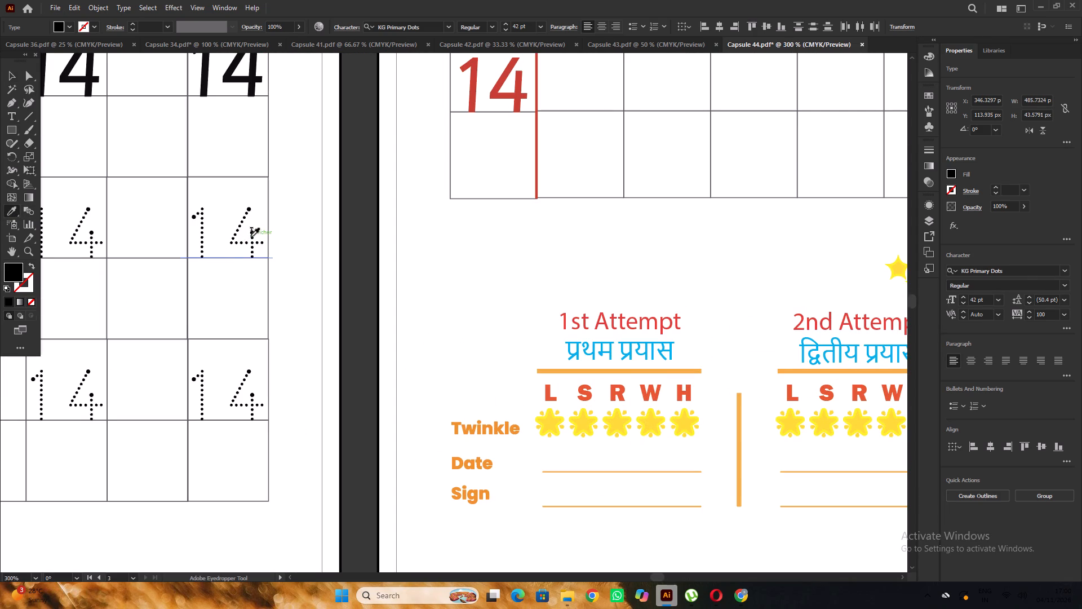
pyautogui.click(251, 236)
# Shift the row of seven dotted 14s horizontally left by about 7 px to fit the grid cells, and deselect.
pyautogui.keyDown('alt'); pyautogui.scroll(-7, 202, 248); pyautogui.keyUp('alt')
pyautogui.scroll(4, 202, 249)
pyautogui.keyDown('alt'); pyautogui.scroll(3, 347, 246); pyautogui.keyUp('alt')
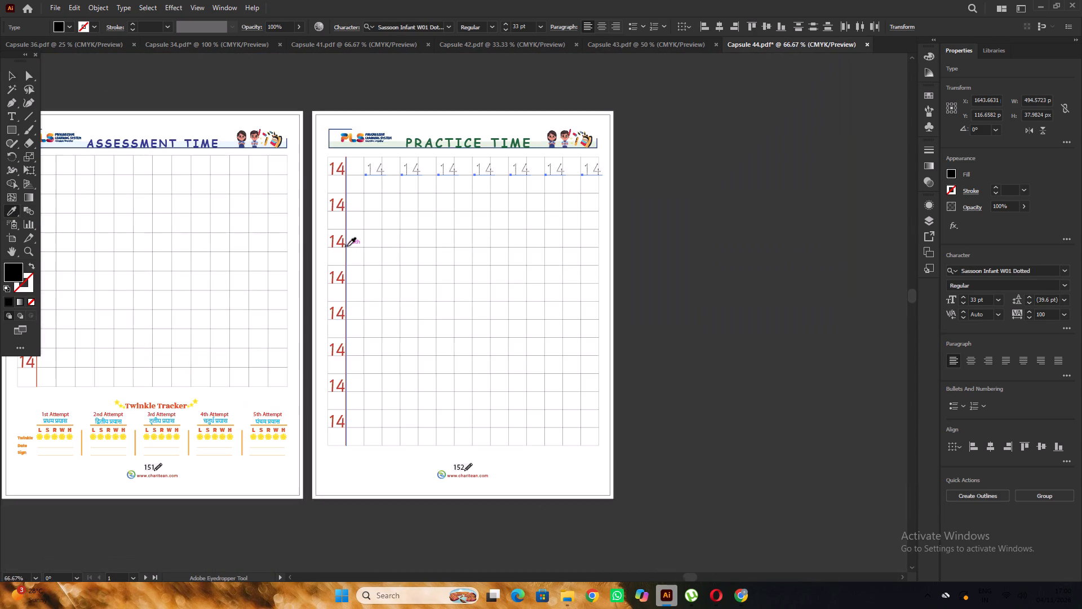
pyautogui.scroll(2, 348, 246)
pyautogui.click(10, 76)
pyautogui.keyDown('alt'); pyautogui.scroll(3, 405, 175); pyautogui.keyUp('alt')
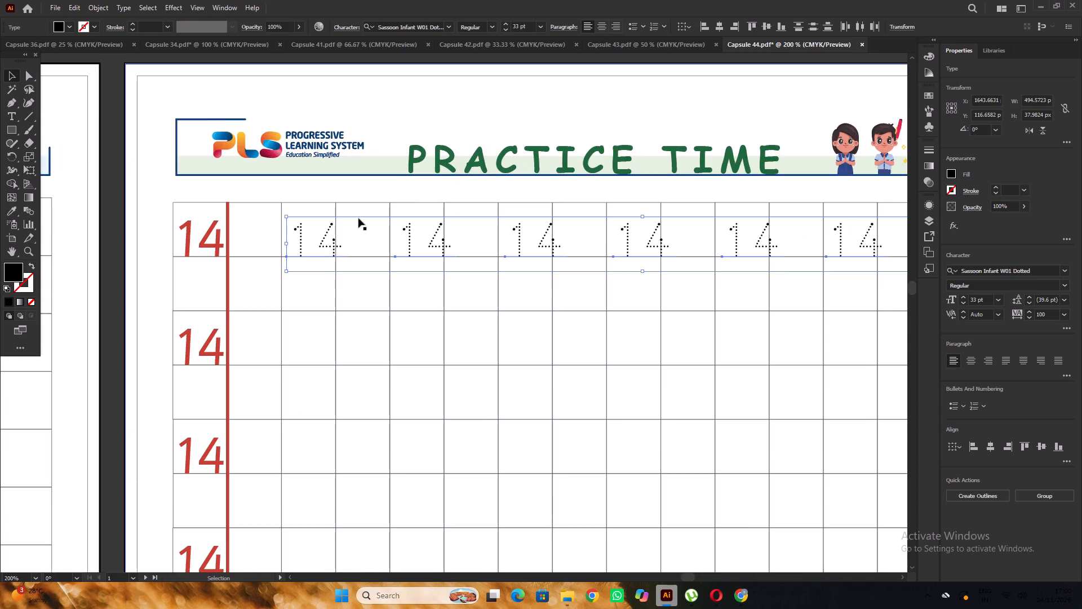
pyautogui.keyDown('alt'); pyautogui.scroll(3, 318, 238); pyautogui.keyUp('alt')
pyautogui.moveTo(360, 260); pyautogui.dragTo(328, 262)
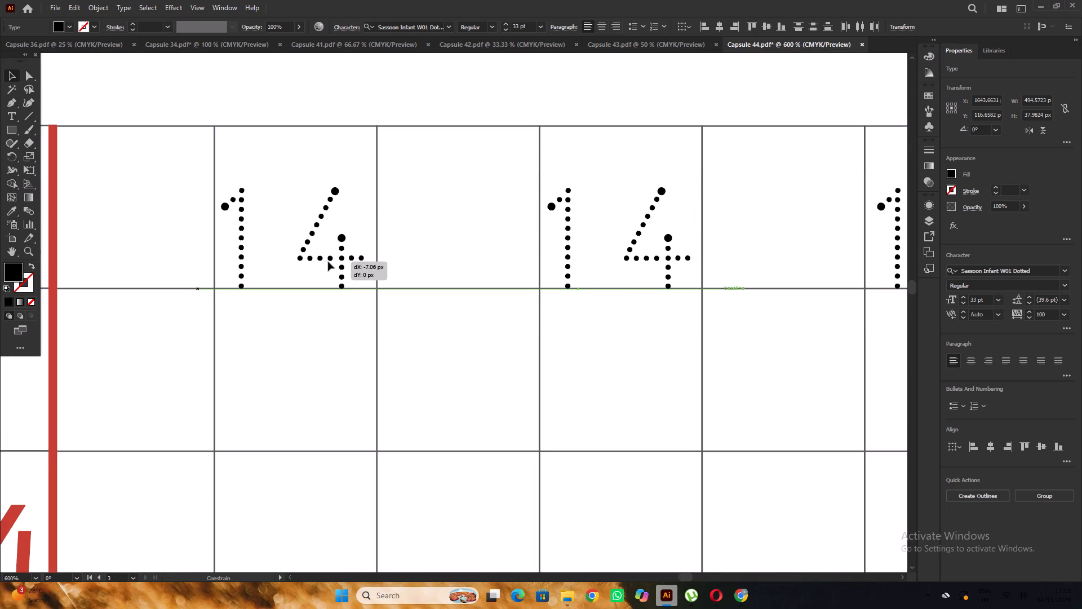
pyautogui.moveTo(328, 262); pyautogui.dragTo(329, 262)
pyautogui.keyDown('alt'); pyautogui.scroll(-2, 329, 262); pyautogui.keyUp('alt')
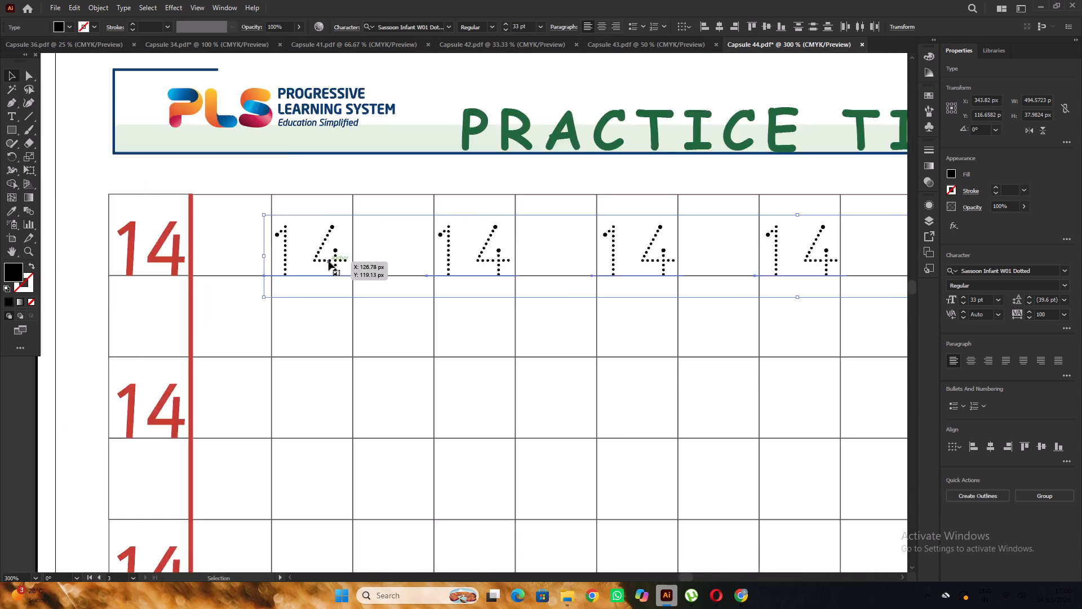
pyautogui.keyDown('alt'); pyautogui.scroll(-3, 329, 261); pyautogui.keyUp('alt')
pyautogui.click(728, 277)
# Delete the PRACTICE TIME and ASSESSMENT TIME headings from Capsule 44's second and third pages.
pyautogui.keyDown('alt'); pyautogui.scroll(-4, 728, 276); pyautogui.keyUp('alt')
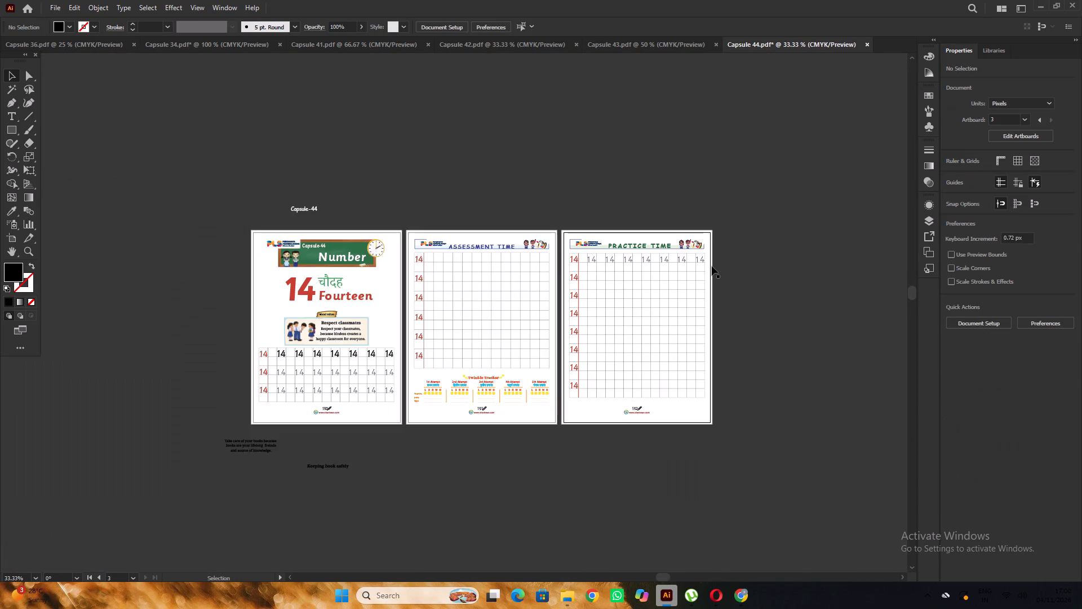
pyautogui.scroll(2, 712, 266)
pyautogui.keyDown('alt'); pyautogui.scroll(2, 601, 261); pyautogui.keyUp('alt')
pyautogui.click(650, 285)
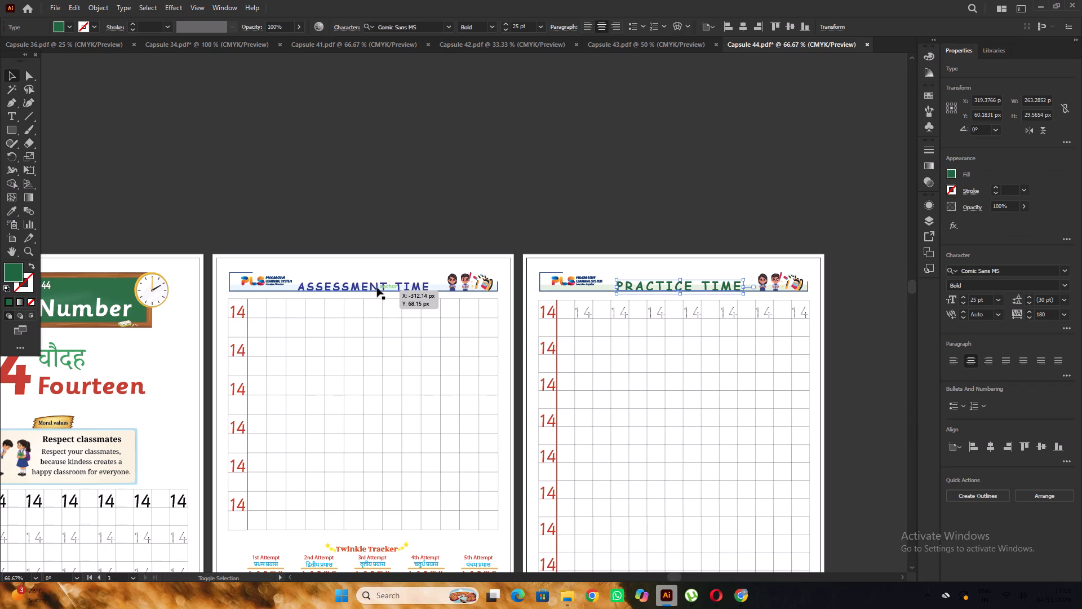
pyautogui.keyDown('shift'); pyautogui.click(377, 288); pyautogui.keyUp('shift')
pyautogui.press('Delete')
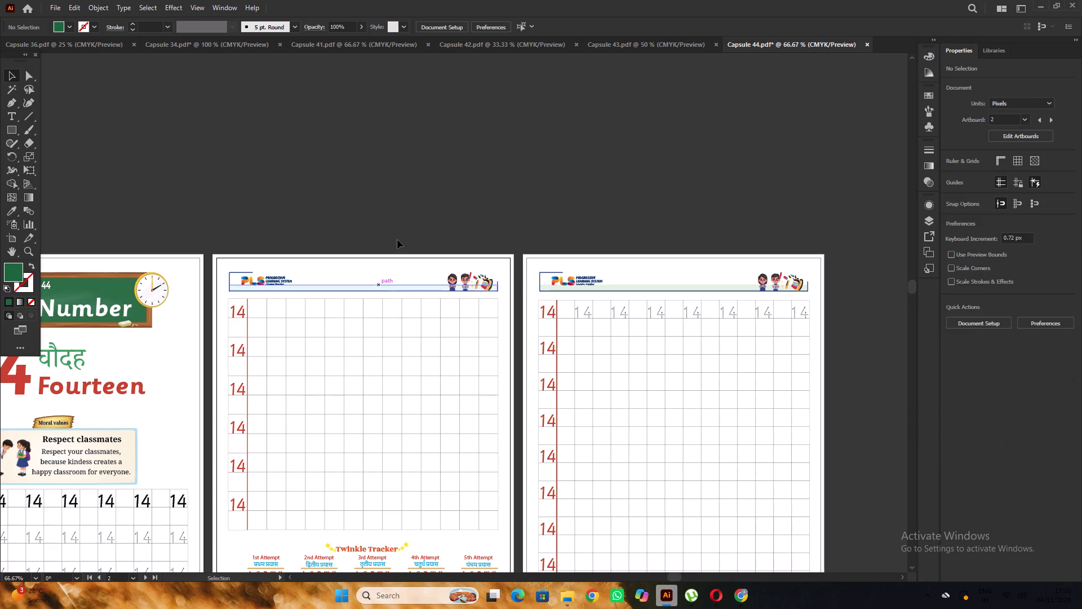
# Copy the ASSESSMENT TIME and PRACTICE TIME headings together from the Capsule 41 document.
pyautogui.click(607, 41)
pyautogui.click(493, 55)
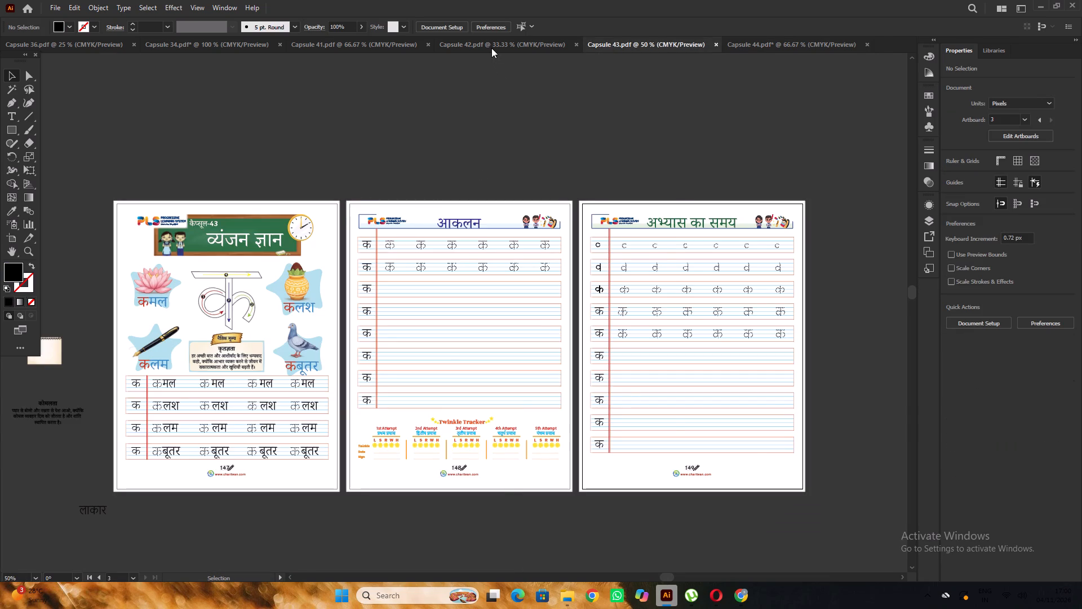
pyautogui.click(491, 48)
pyautogui.click(391, 50)
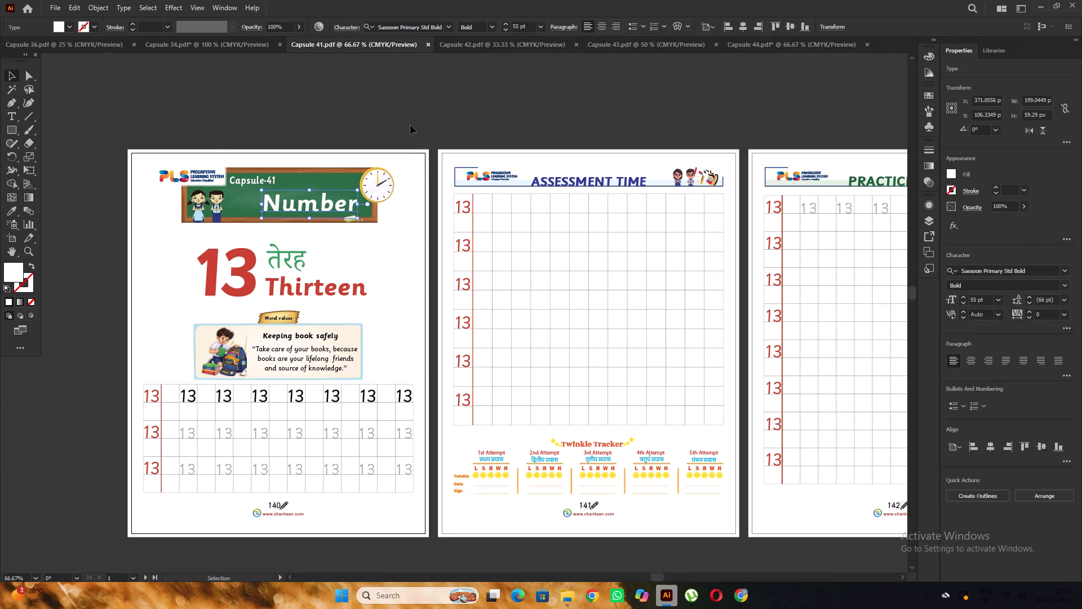
pyautogui.click(410, 125)
pyautogui.keyDown('alt'); pyautogui.scroll(-2, 370, 113); pyautogui.keyUp('alt')
pyautogui.keyDown('alt'); pyautogui.scroll(3, 589, 110); pyautogui.keyUp('alt')
pyautogui.click(709, 225)
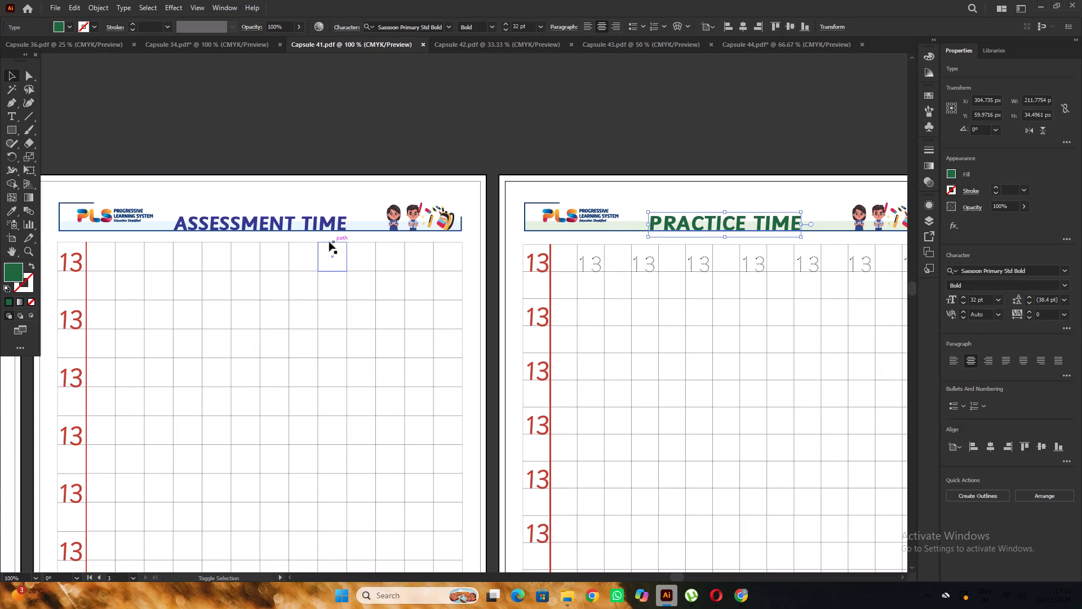
pyautogui.keyDown('shift'); pyautogui.click(330, 230); pyautogui.keyUp('shift')
pyautogui.hotkey('ctrl', 'c')
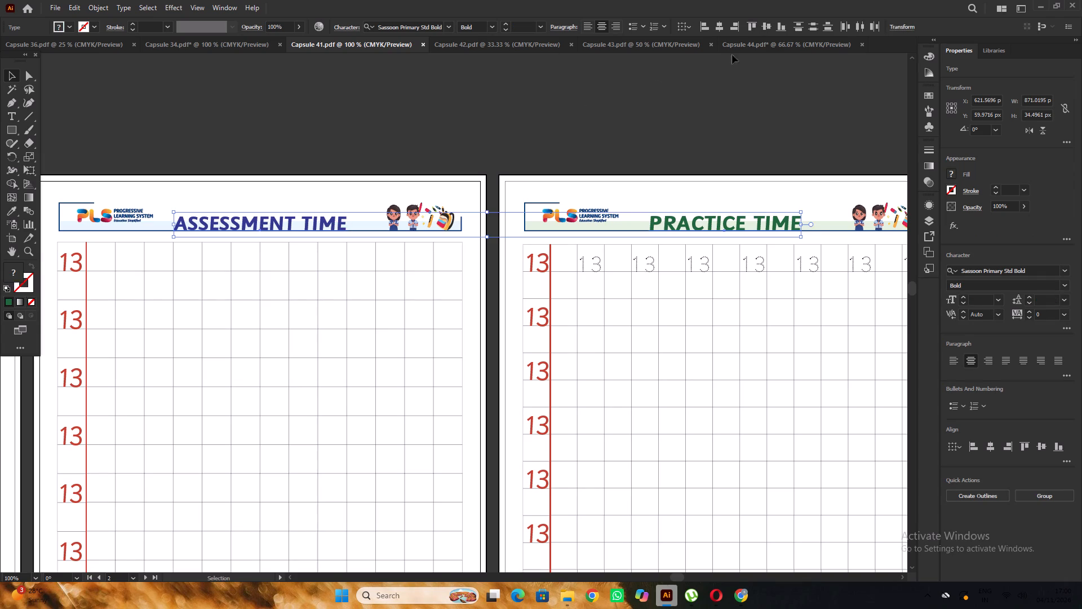
# Return to the Capsule 44 document.
pyautogui.click(768, 46)
pyautogui.scroll(-2, 482, 198)
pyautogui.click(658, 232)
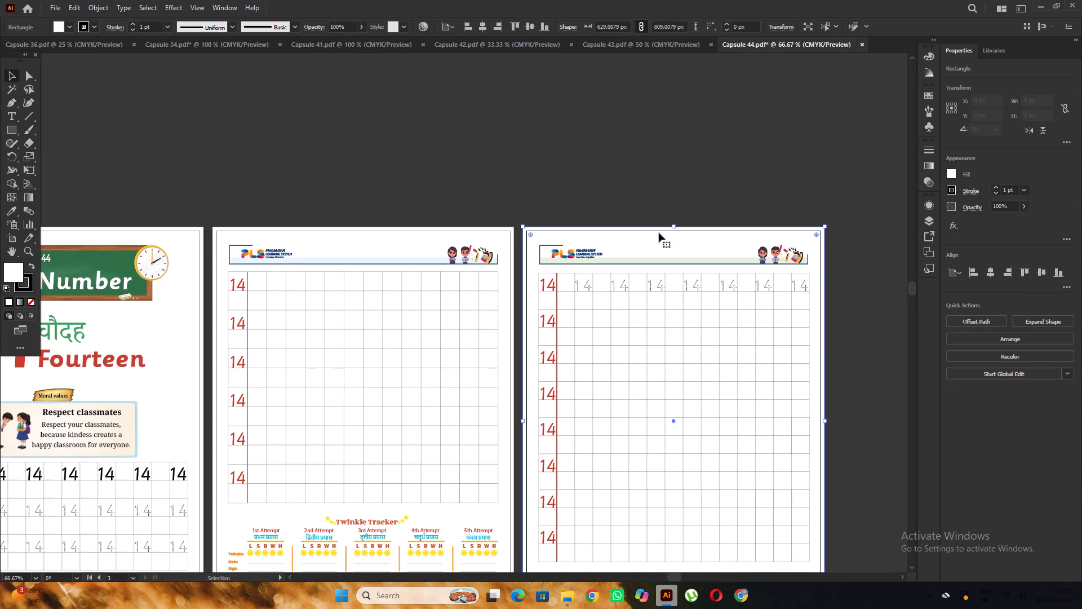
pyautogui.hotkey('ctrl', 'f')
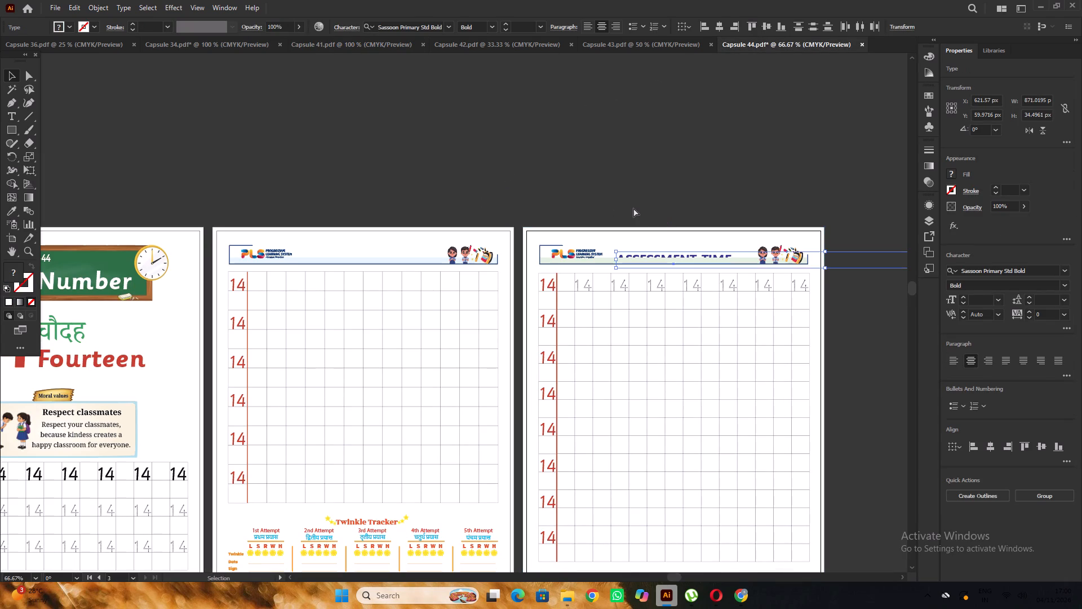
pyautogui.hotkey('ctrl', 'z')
# Paste the copied ASSESSMENT TIME and PRACTICE TIME headings in place, with Capsule 44's second page active, and deselect.
pyautogui.click(397, 236)
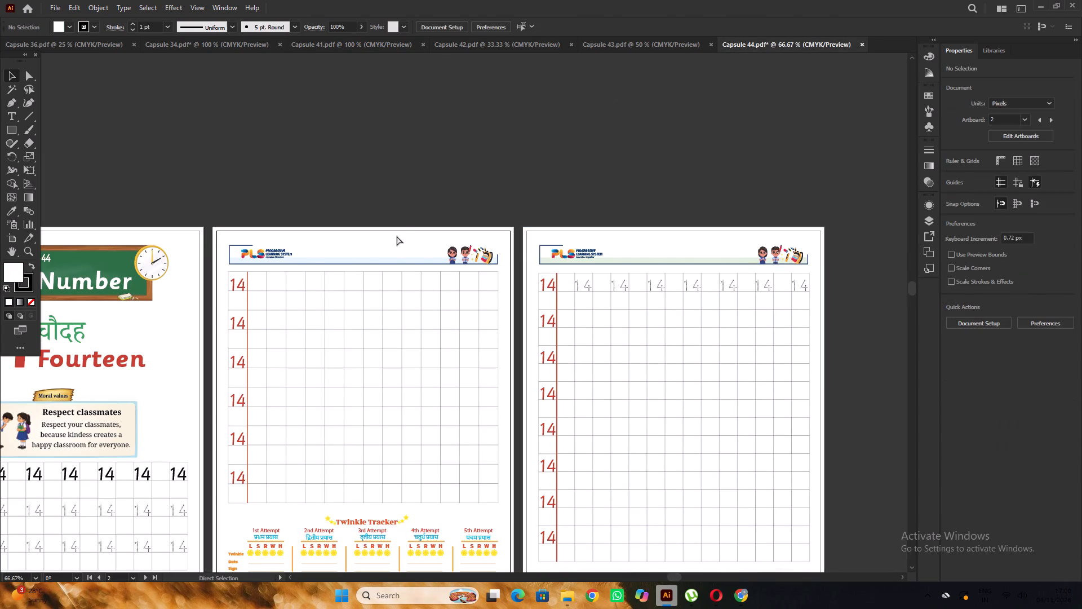
pyautogui.hotkey('ctrl', 'f')
pyautogui.click(423, 177)
# Change the first page's footer page number 150 to the Sassoon Primary font.
pyautogui.keyDown('alt'); pyautogui.scroll(-2, 423, 177); pyautogui.keyUp('alt')
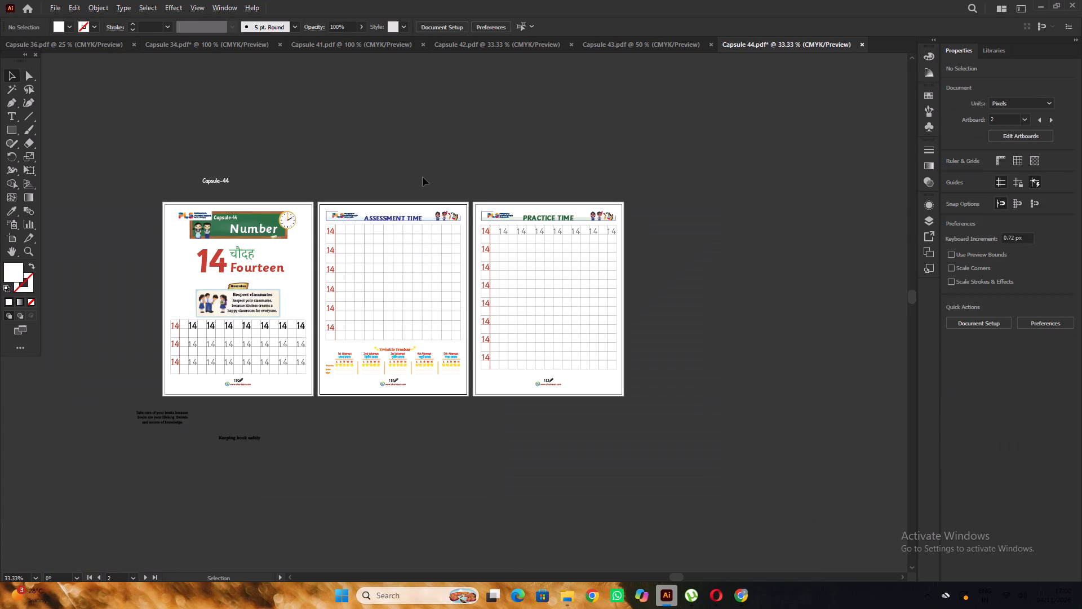
pyautogui.keyDown('alt'); pyautogui.scroll(1, 481, 198); pyautogui.keyUp('alt')
pyautogui.keyDown('alt'); pyautogui.scroll(-2, 530, 196); pyautogui.keyUp('alt')
pyautogui.keyDown('alt'); pyautogui.scroll(2, 293, 339); pyautogui.keyUp('alt')
pyautogui.keyDown('alt'); pyautogui.scroll(-2, 320, 297); pyautogui.keyUp('alt')
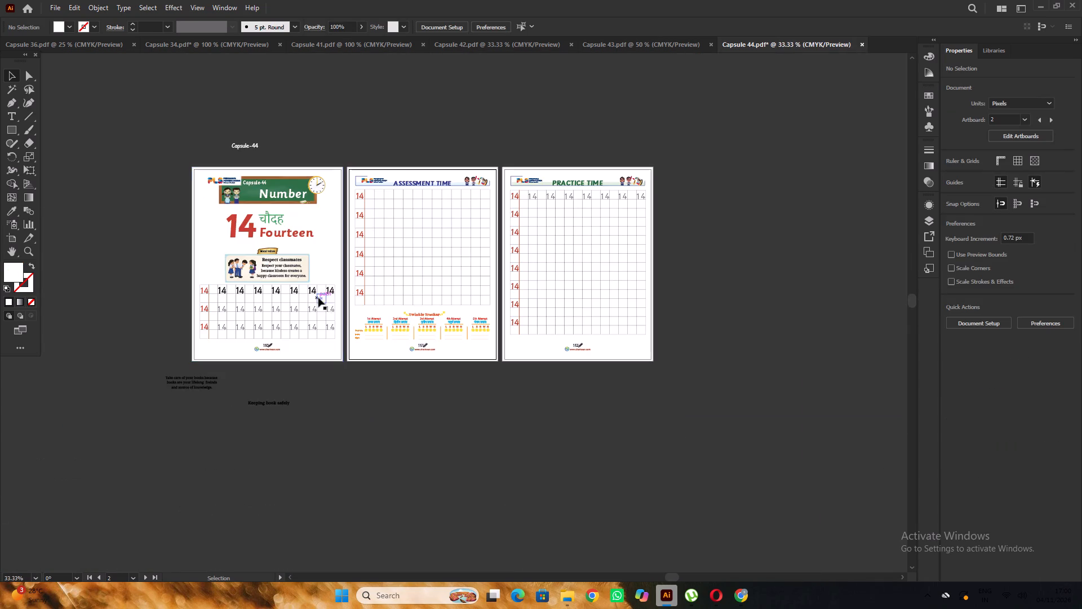
pyautogui.keyDown('alt'); pyautogui.scroll(-2, 318, 298); pyautogui.keyUp('alt')
pyautogui.keyDown('alt'); pyautogui.scroll(12, 242, 344); pyautogui.keyUp('alt')
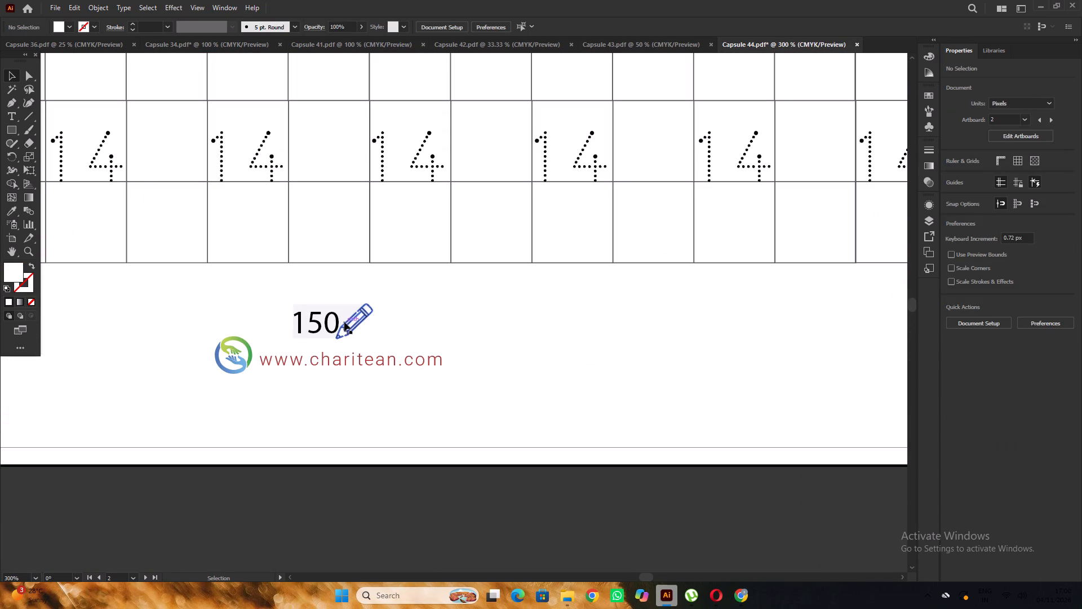
pyautogui.press('t')
pyautogui.moveTo(332, 315); pyautogui.dragTo(281, 326)
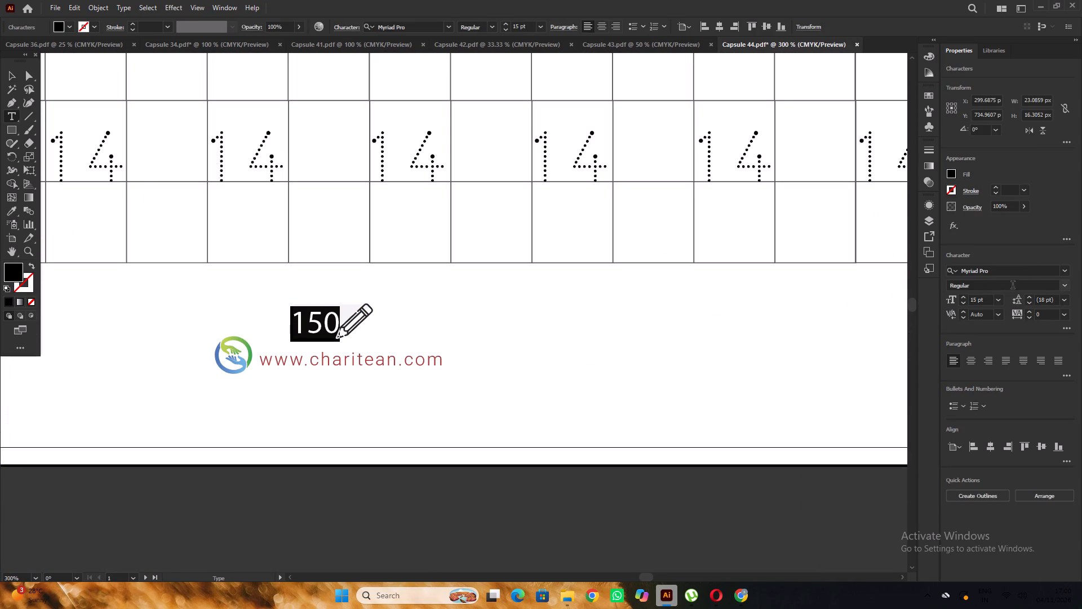
pyautogui.click(1001, 274)
pyautogui.write('sa')
pyautogui.press('s')
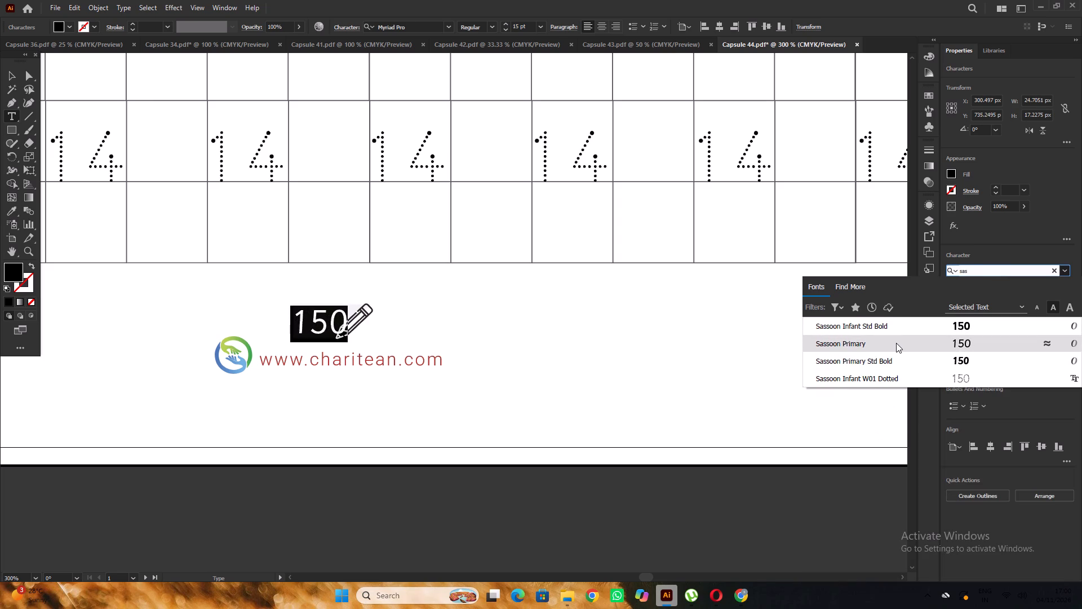
pyautogui.click(897, 342)
pyautogui.click(13, 76)
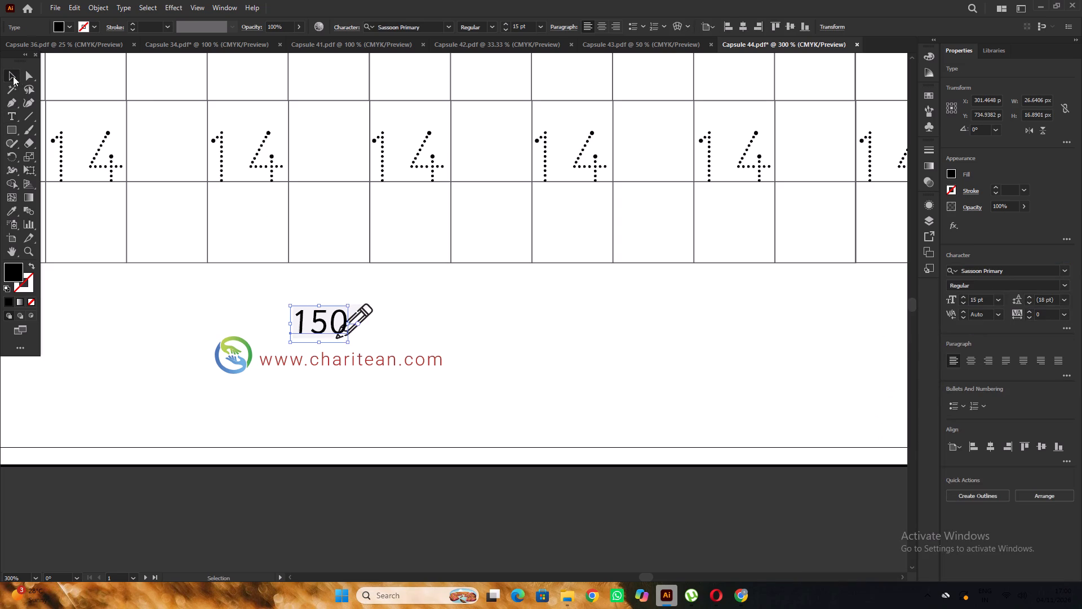
# Shift page number 150 horizontally left by about 4 px to clear the pencil icon, and deselect.
pyautogui.scroll(-2, 339, 316)
pyautogui.keyDown('alt'); pyautogui.scroll(2, 323, 292); pyautogui.keyUp('alt')
pyautogui.moveTo(343, 291); pyautogui.dragTo(323, 287)
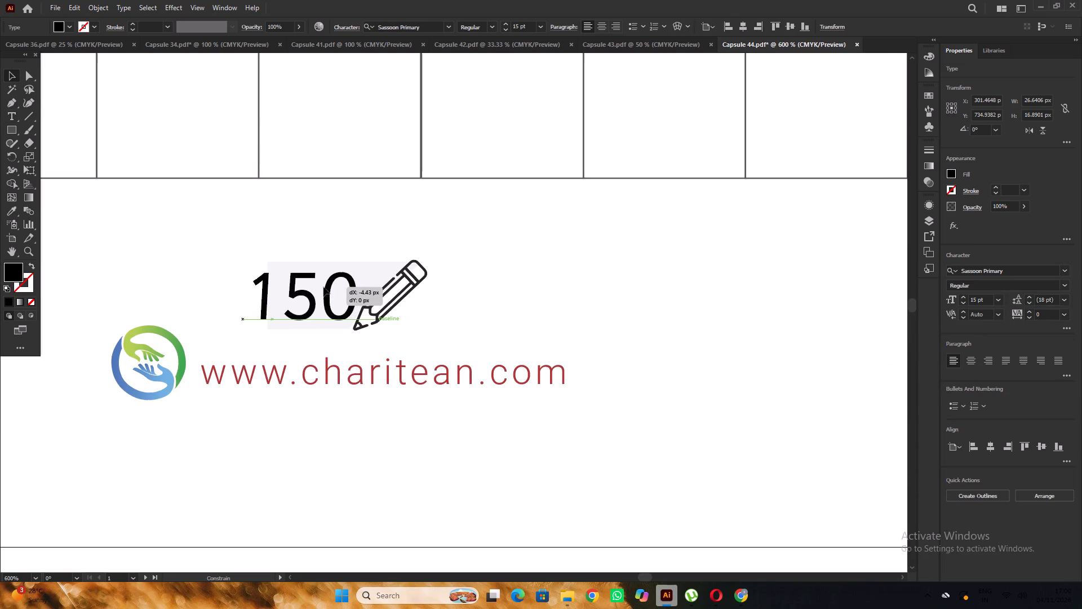
pyautogui.moveTo(323, 287); pyautogui.dragTo(326, 288)
pyautogui.keyDown('alt'); pyautogui.scroll(-4, 266, 268); pyautogui.keyUp('alt')
pyautogui.click(503, 394)
# Change the page number 151 in the second page's grouped footer to the Sassoon Primary font.
pyautogui.keyDown('alt'); pyautogui.scroll(-3, 522, 385); pyautogui.keyUp('alt')
pyautogui.press('space')
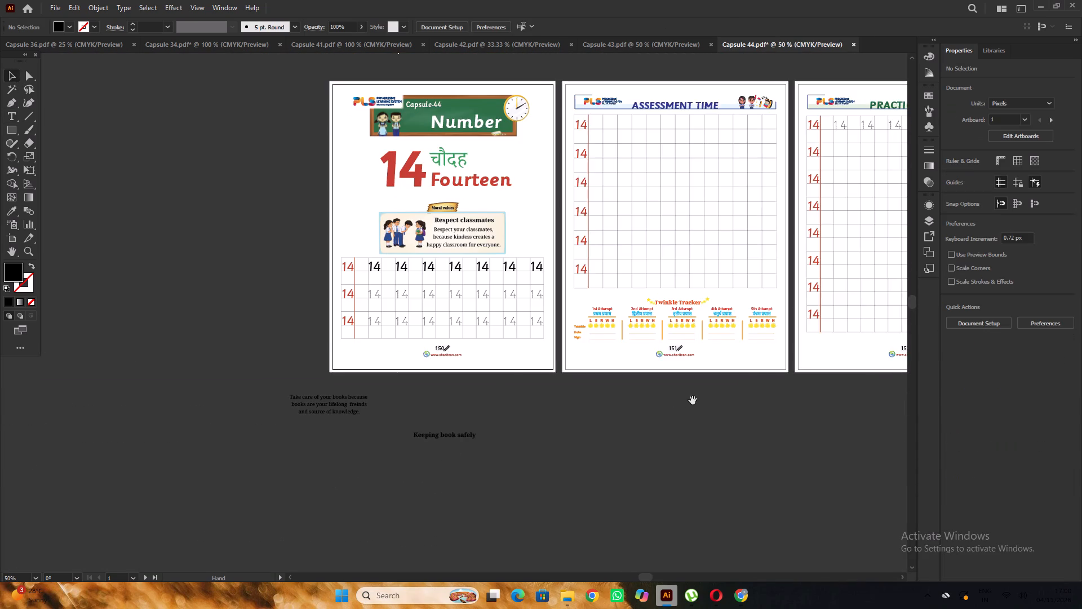
pyautogui.moveTo(675, 401); pyautogui.dragTo(469, 389)
pyautogui.keyDown('alt'); pyautogui.scroll(5, 478, 334); pyautogui.keyUp('alt')
pyautogui.click(444, 341)
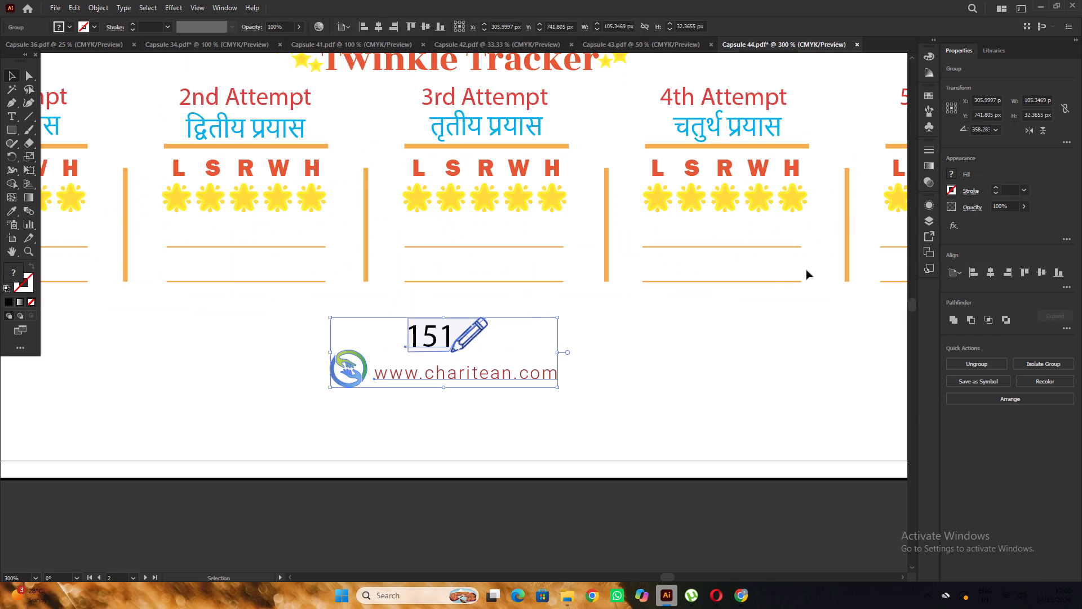
pyautogui.tripleClick(433, 337)
pyautogui.tripleClick(433, 337)
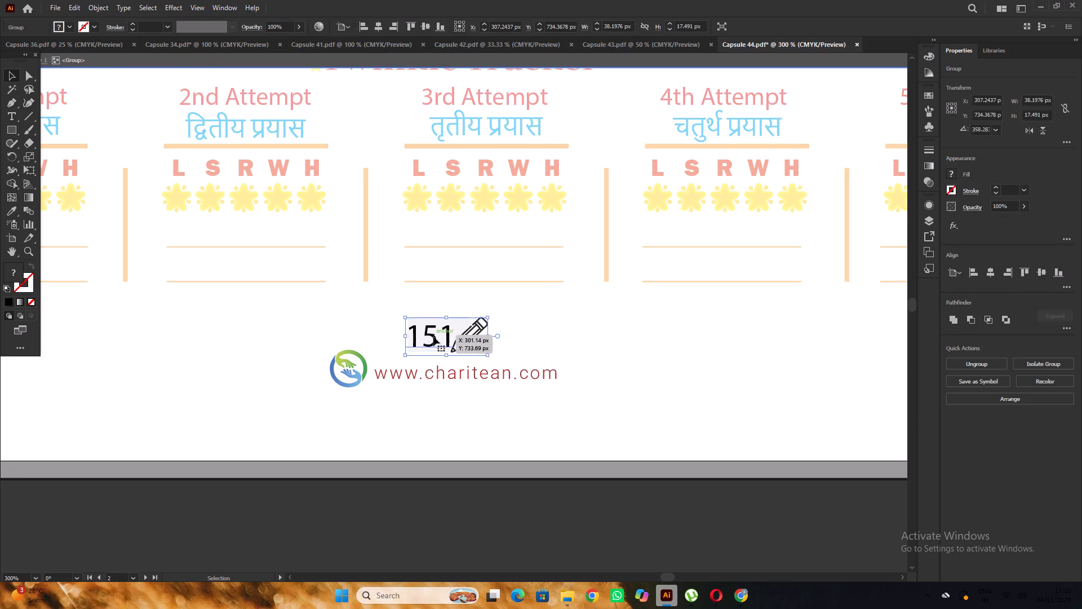
pyautogui.click(991, 272)
pyautogui.write('sa')
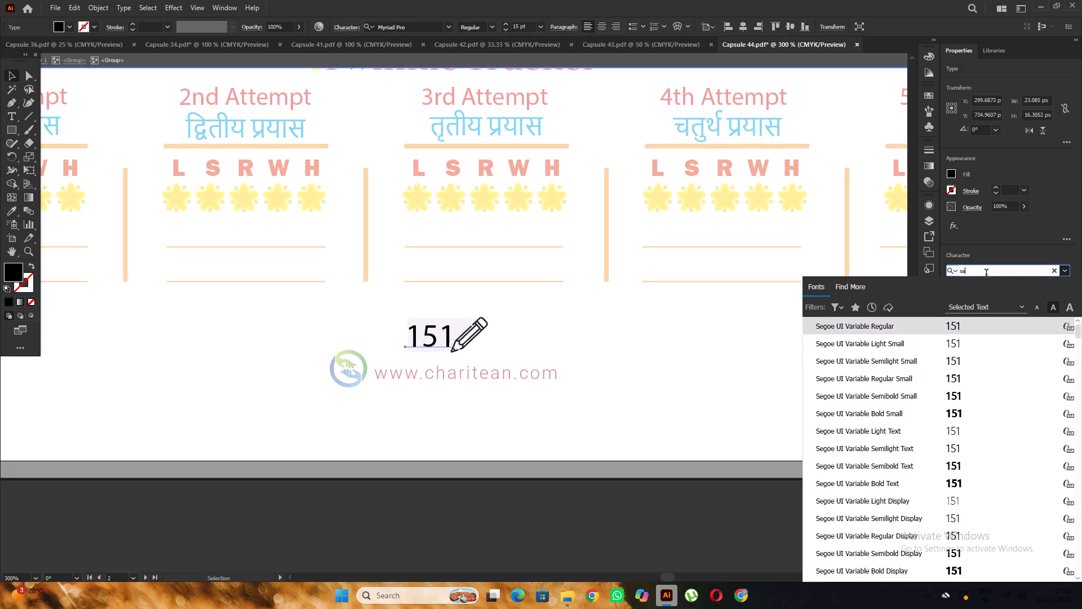
pyautogui.press('s')
pyautogui.click(870, 346)
# Shift page number 151 slightly left to clear the pencil icon, and exit the footer group.
pyautogui.scroll(-4, 476, 240)
pyautogui.keyDown('alt'); pyautogui.scroll(2, 464, 265); pyautogui.keyUp('alt')
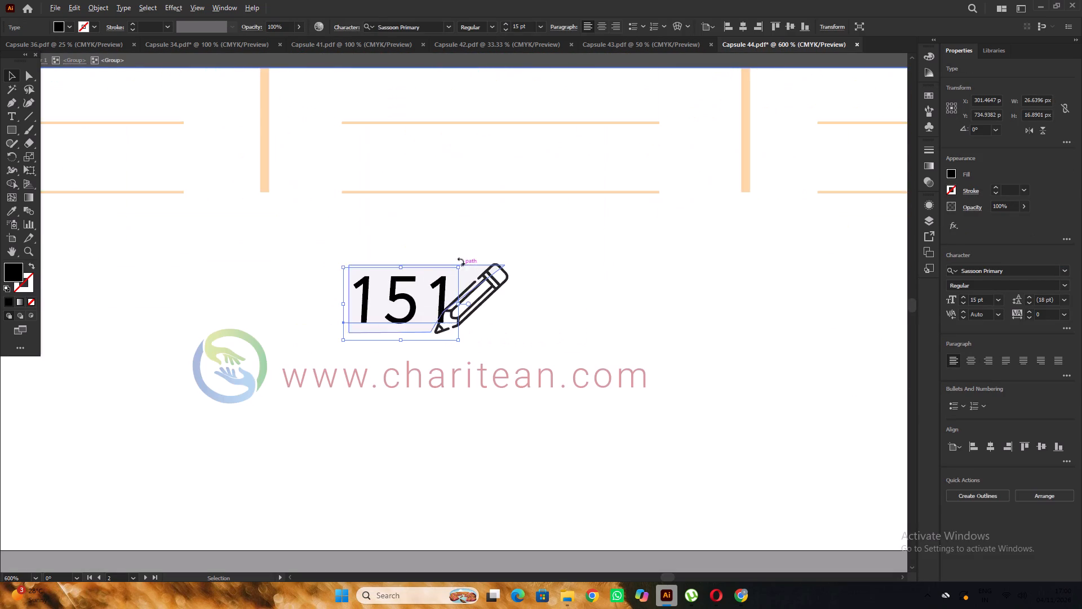
pyautogui.keyDown('alt'); pyautogui.scroll(2, 423, 294); pyautogui.keyUp('alt')
pyautogui.moveTo(398, 304); pyautogui.dragTo(372, 306)
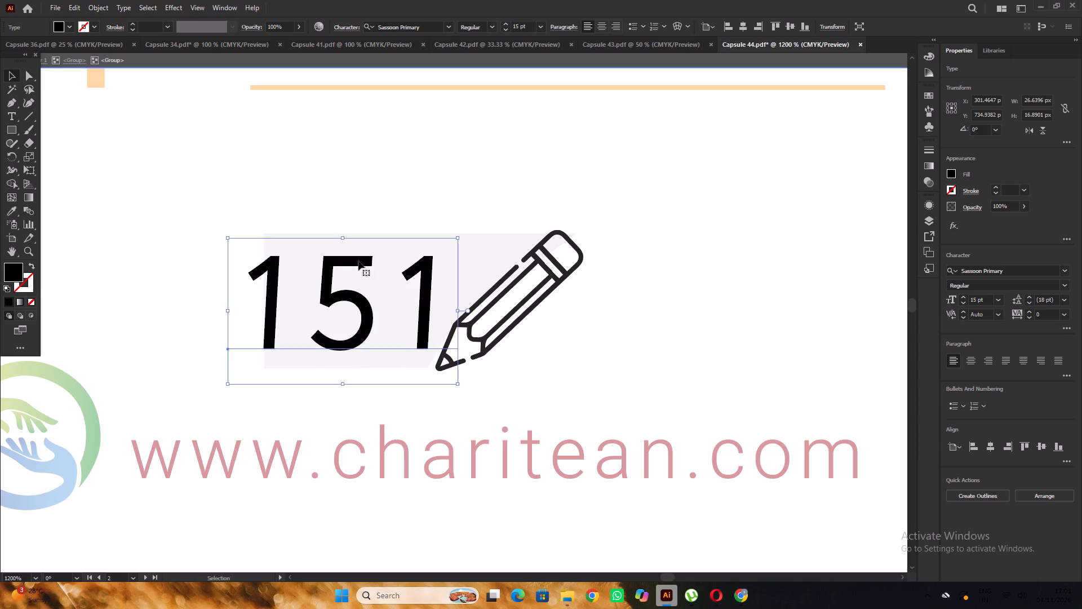
pyautogui.keyDown('alt'); pyautogui.scroll(-7, 358, 261); pyautogui.keyUp('alt')
pyautogui.tripleClick(495, 357)
# Lock the third page's background rectangle.
pyautogui.keyDown('alt'); pyautogui.scroll(-3, 494, 354); pyautogui.keyUp('alt')
pyautogui.press('space')
pyautogui.moveTo(711, 361); pyautogui.dragTo(577, 370)
pyautogui.keyDown('alt'); pyautogui.scroll(6, 500, 337); pyautogui.keyUp('alt')
pyautogui.keyDown('alt'); pyautogui.scroll(-4, 515, 315); pyautogui.keyUp('alt')
pyautogui.click(529, 310)
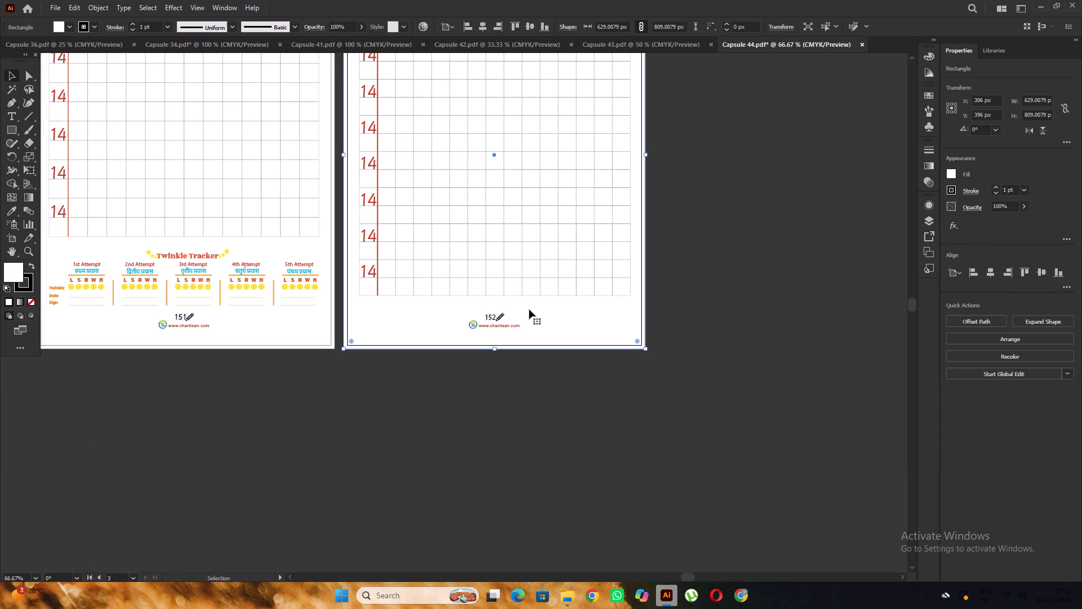
pyautogui.hotkey('ctrl', '2')
# Change the page number 152 in the third page's grouped footer to the Sassoon Primary font.
pyautogui.keyDown('alt'); pyautogui.scroll(5, 487, 326); pyautogui.keyUp('alt')
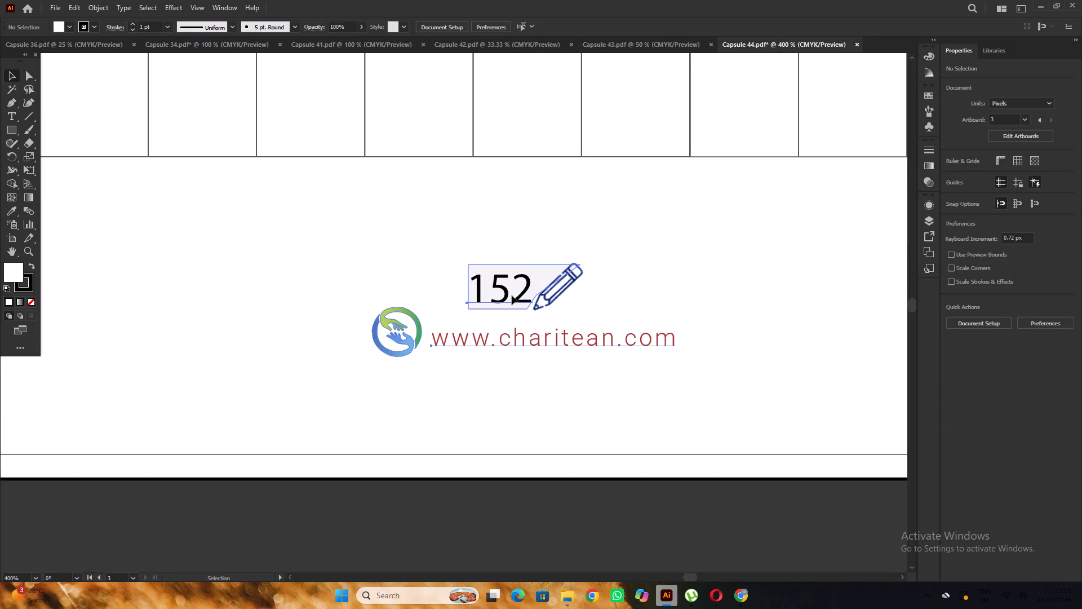
pyautogui.click(512, 295)
pyautogui.tripleClick(512, 295)
pyautogui.tripleClick(512, 295)
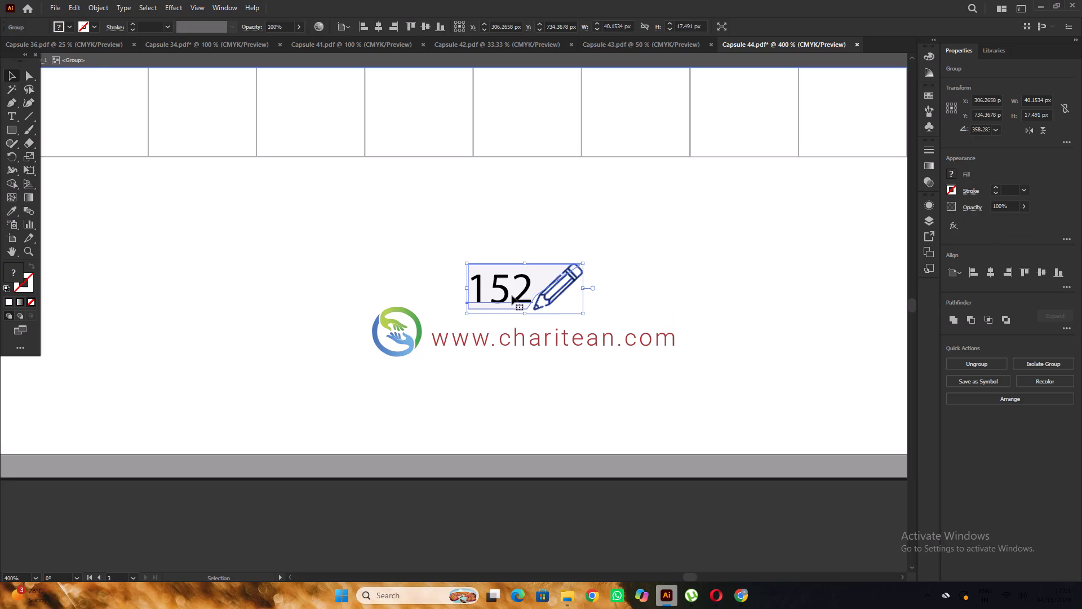
pyautogui.click(1011, 268)
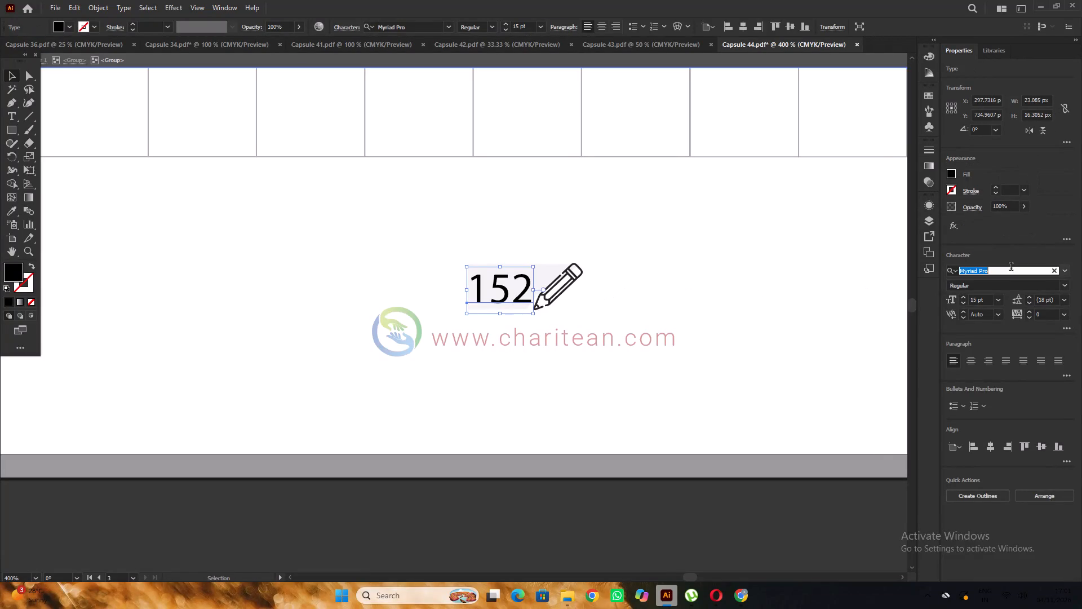
pyautogui.write('sa')
pyautogui.press('s')
pyautogui.click(883, 338)
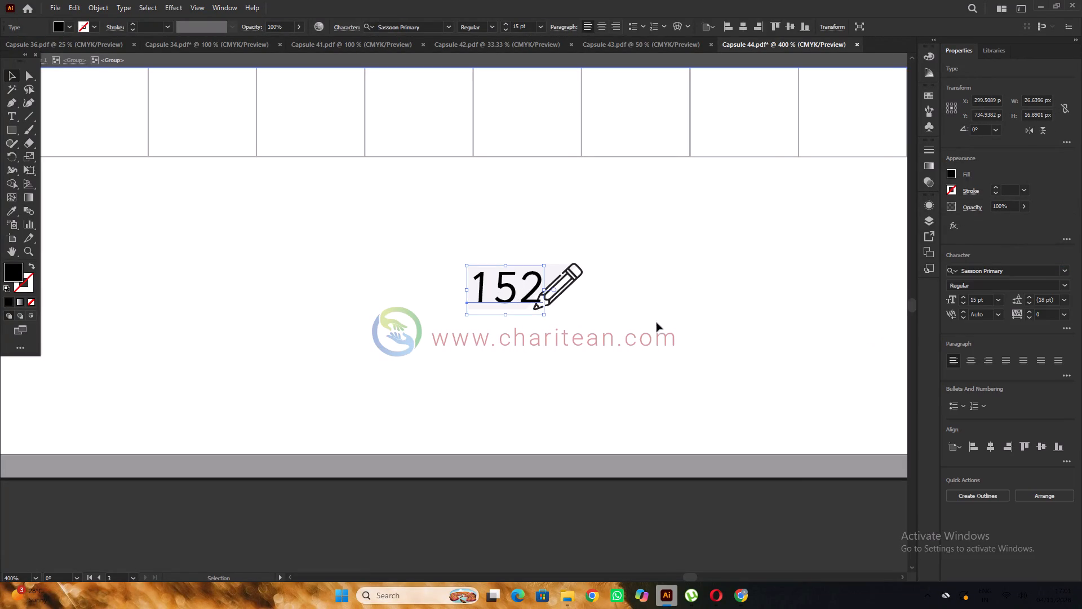
# Shift page number 152 horizontally left by about 4 px to clear the pencil icon, and exit the footer group.
pyautogui.keyDown('alt'); pyautogui.scroll(4, 517, 313); pyautogui.keyUp('alt')
pyautogui.moveTo(494, 259); pyautogui.dragTo(446, 263)
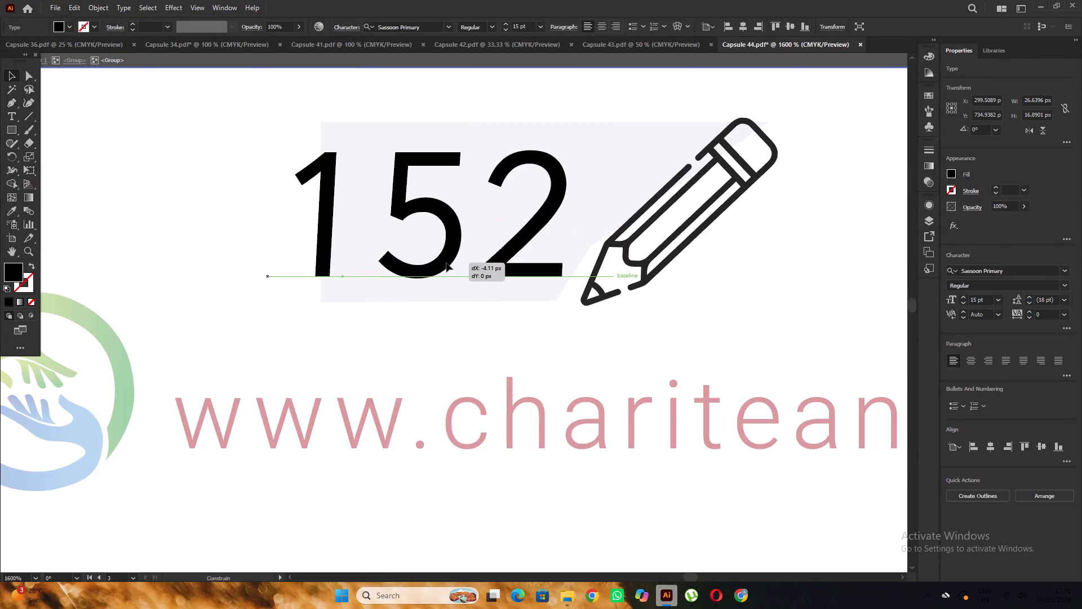
pyautogui.moveTo(446, 263); pyautogui.dragTo(447, 263)
pyautogui.keyDown('alt'); pyautogui.scroll(-4, 447, 263); pyautogui.keyUp('alt')
pyautogui.doubleClick(632, 475)
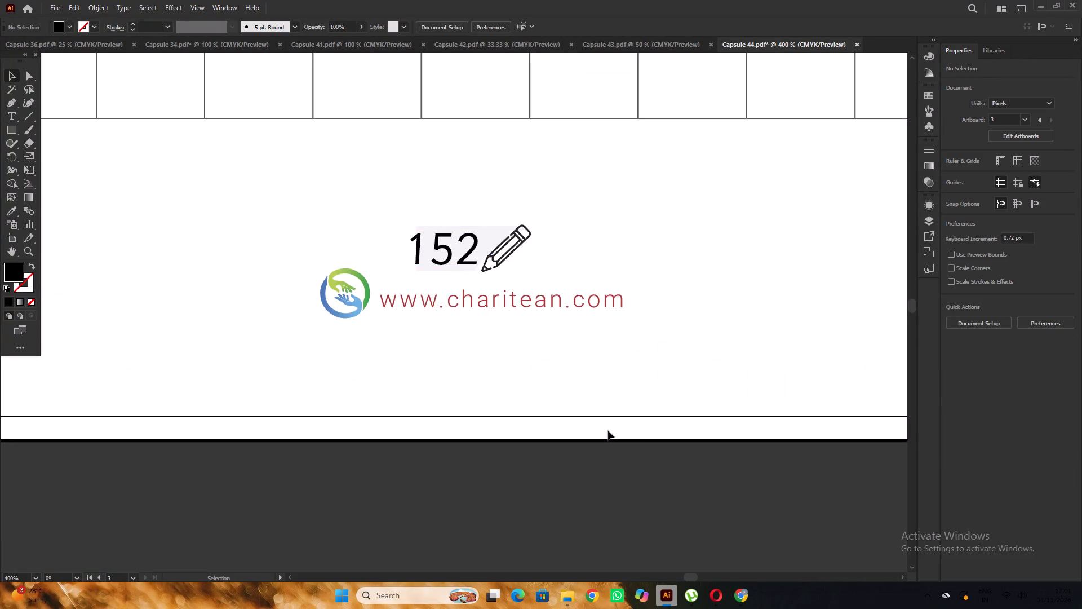
# Review the page numbers, headings and 14 grids across Capsule 44's three pages.
pyautogui.keyDown('alt'); pyautogui.scroll(-7, 608, 431); pyautogui.keyUp('alt')
pyautogui.press('space')
pyautogui.moveTo(554, 430); pyautogui.dragTo(642, 438)
pyautogui.keyDown('alt'); pyautogui.scroll(4, 631, 413); pyautogui.keyUp('alt')
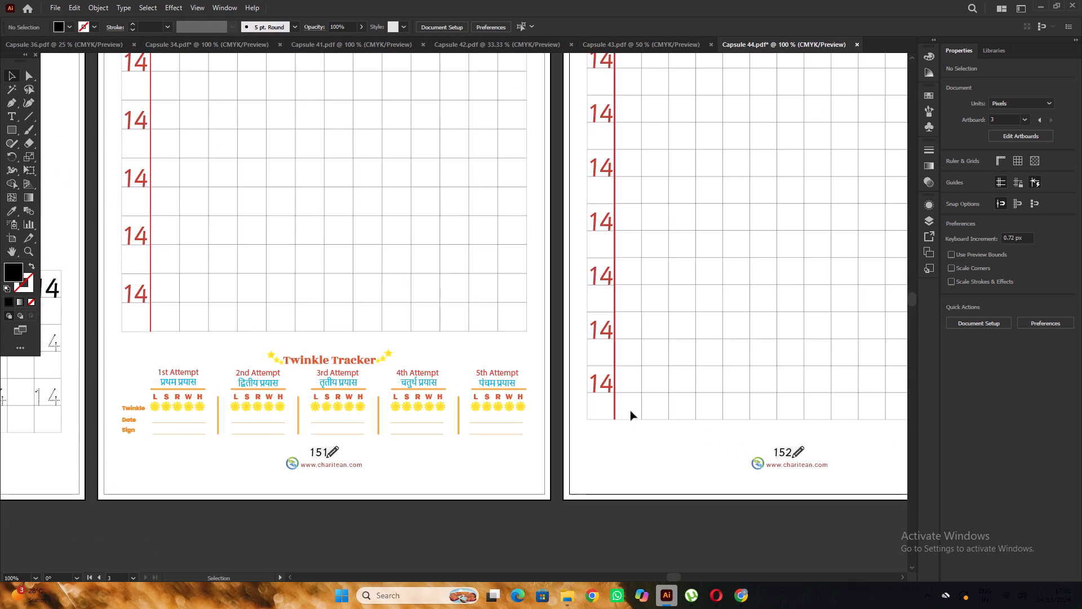
pyautogui.keyDown('alt'); pyautogui.scroll(3, 631, 411); pyautogui.keyUp('alt')
pyautogui.keyDown('alt'); pyautogui.scroll(-4, 589, 361); pyautogui.keyUp('alt')
pyautogui.scroll(3, 589, 361)
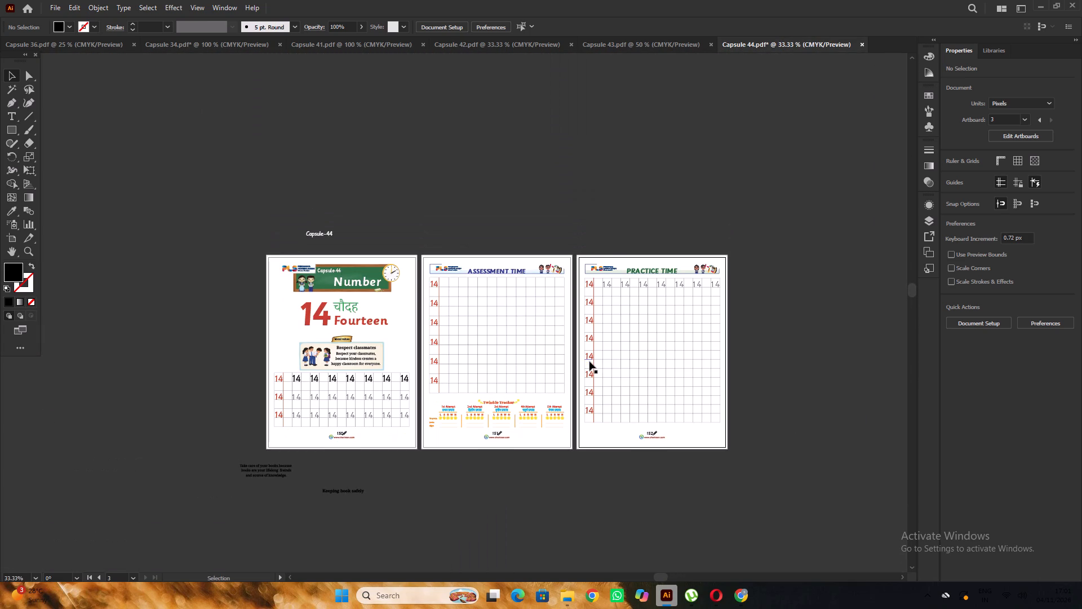
# Switch from the Capsule 44 document to the Chrome browser.
pyautogui.scroll(1, 589, 361)
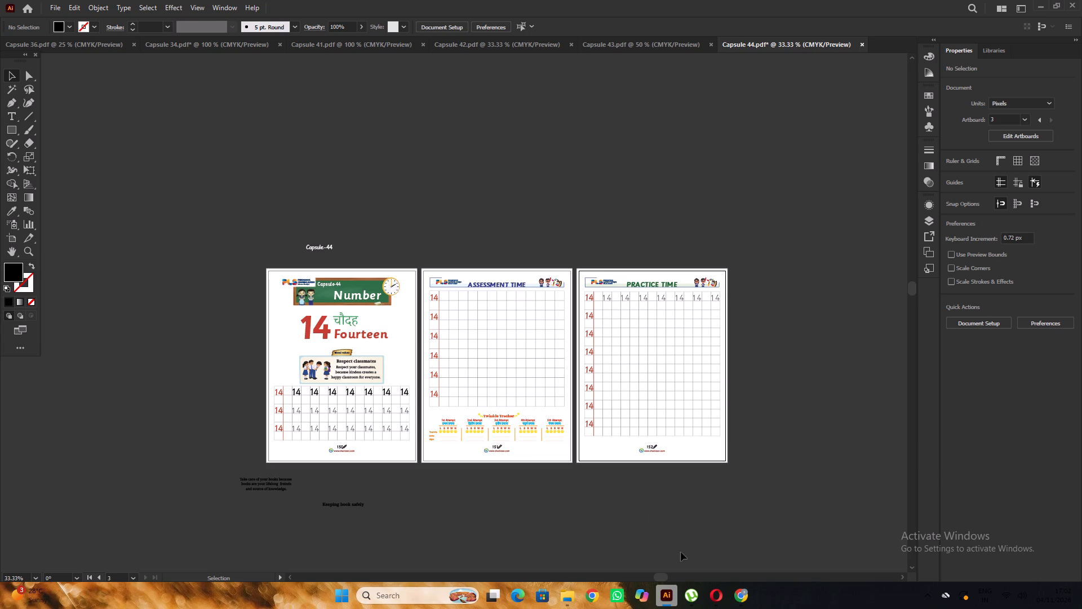
pyautogui.click(744, 599)
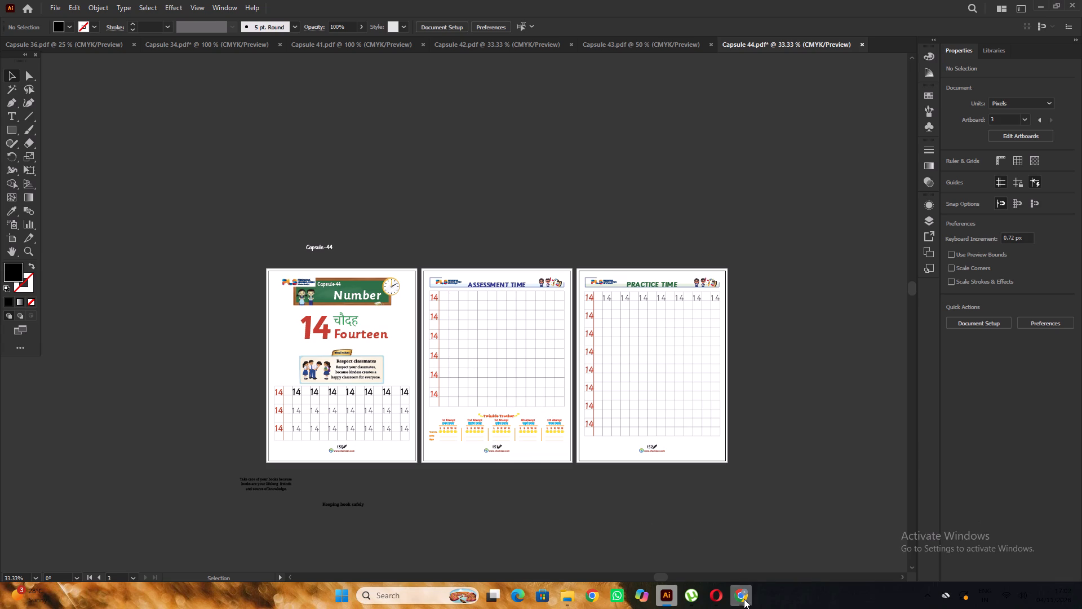